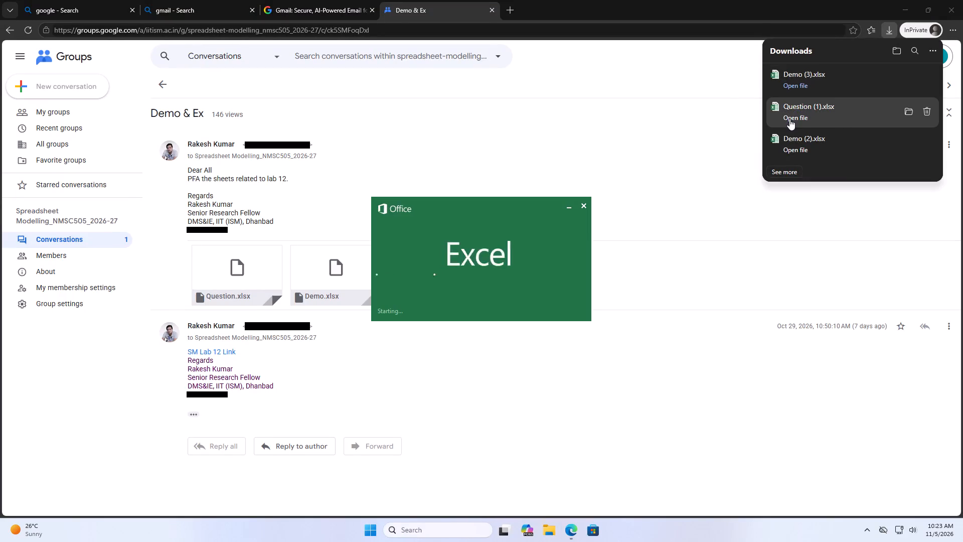
# Open the downloaded Question (1) workbook and view its dashboard exercise in a maximized window.
pyautogui.click(789, 119)
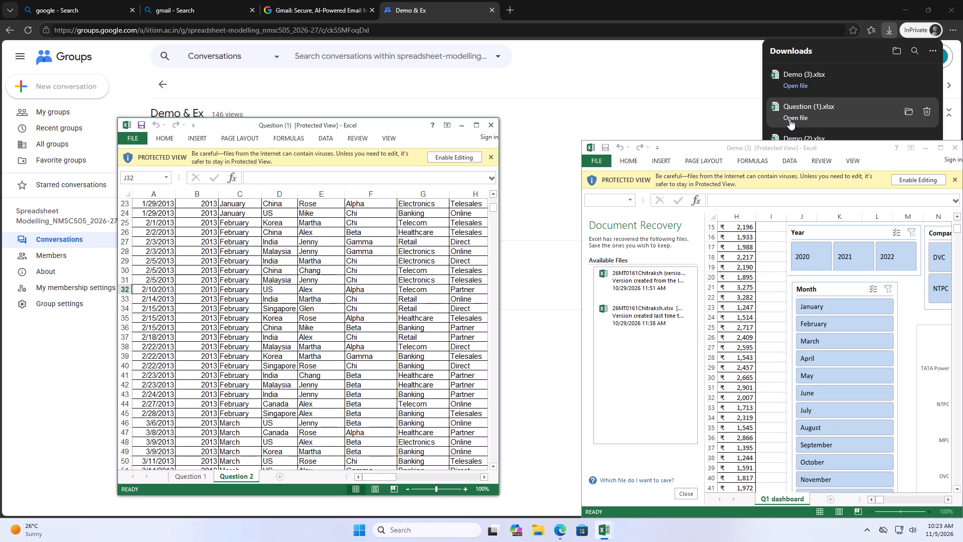
pyautogui.click(470, 120)
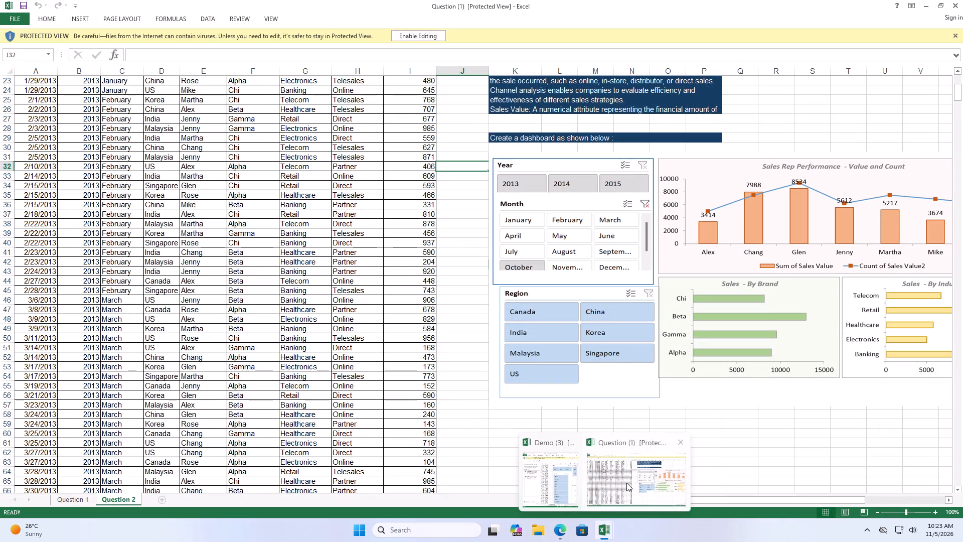
pyautogui.click(635, 474)
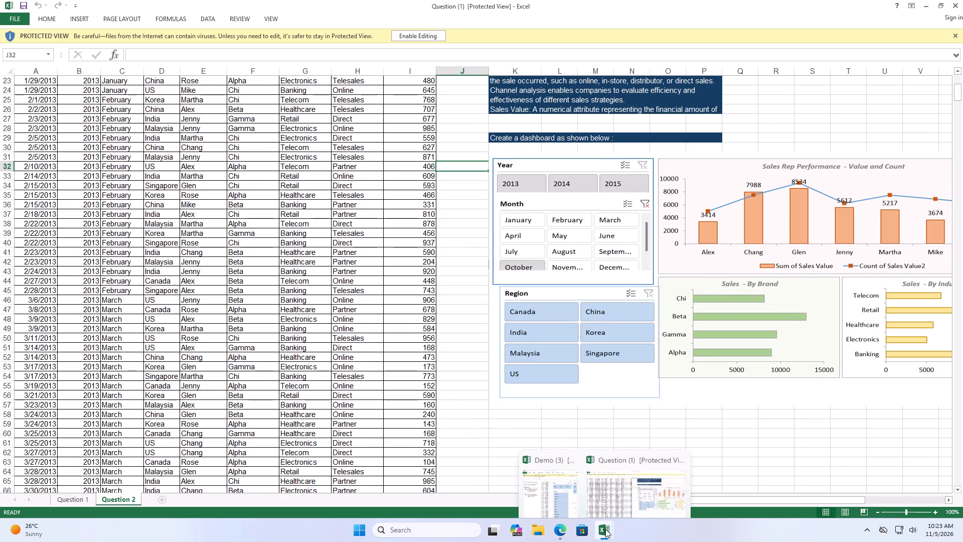
# Bring up the Demo (3) workbook maximized and review its task description and sample dashboard.
pyautogui.click(562, 479)
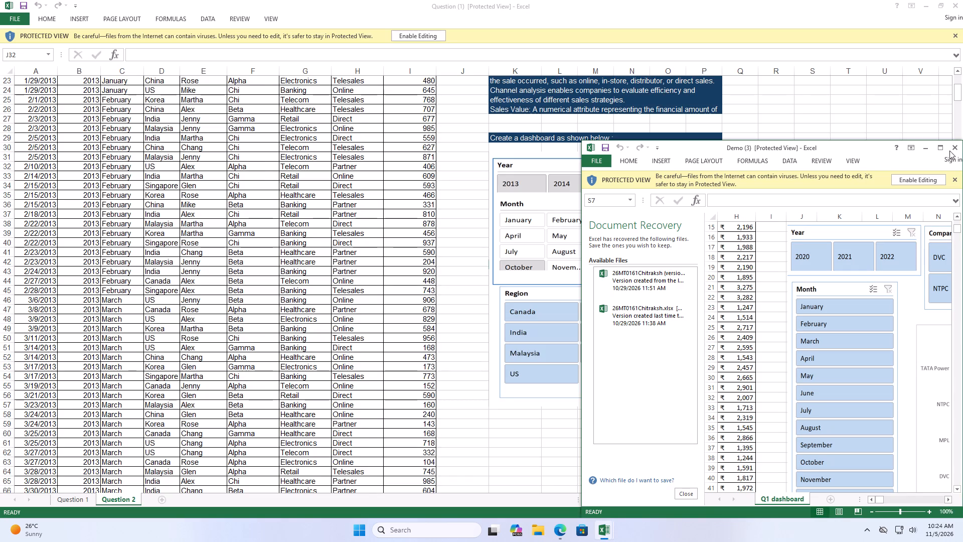
pyautogui.click(942, 148)
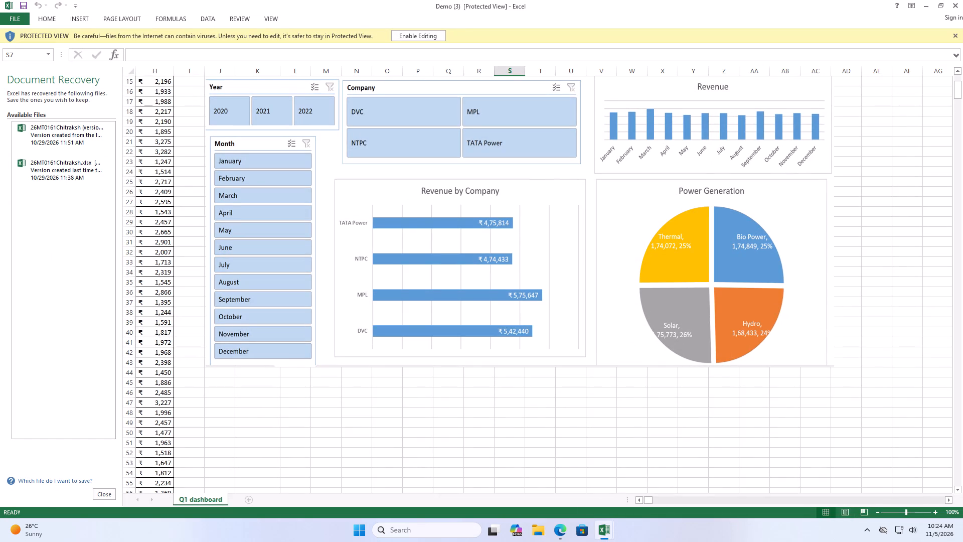
pyautogui.scroll(4, 509, 276)
pyautogui.scroll(2, 404, 245)
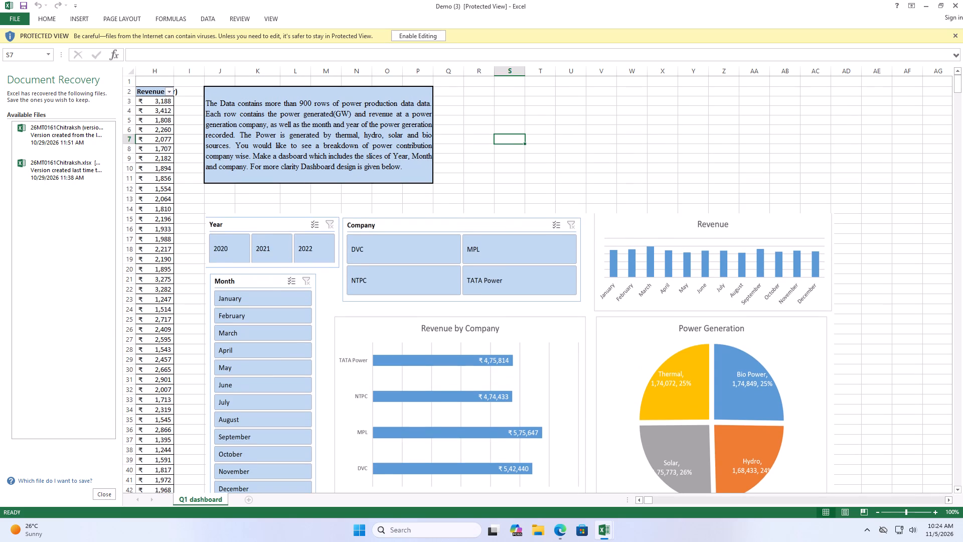
# Close the Demo (3) and Question (1) workbooks, choosing to remove the recovered files.
pyautogui.click(962, 6)
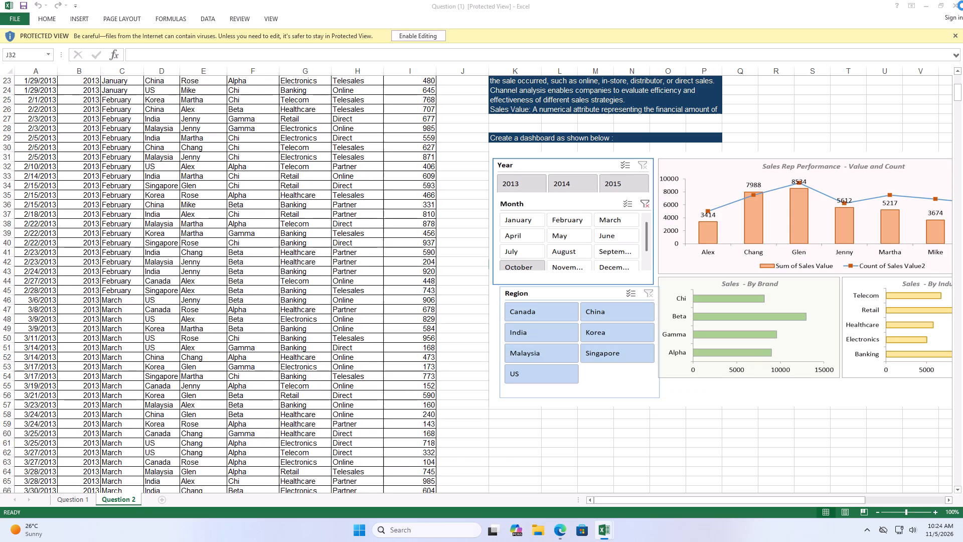
pyautogui.click(961, 3)
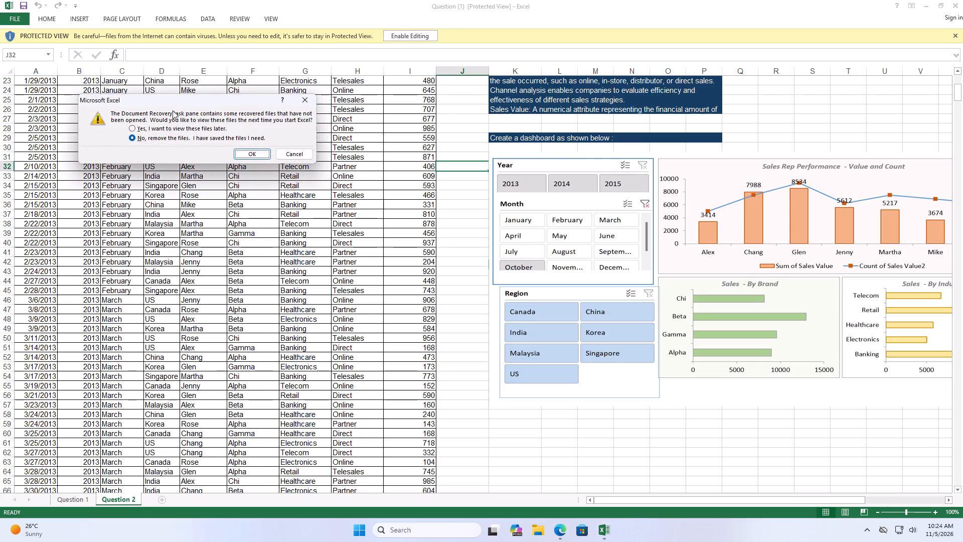
pyautogui.click(247, 148)
pyautogui.click(248, 154)
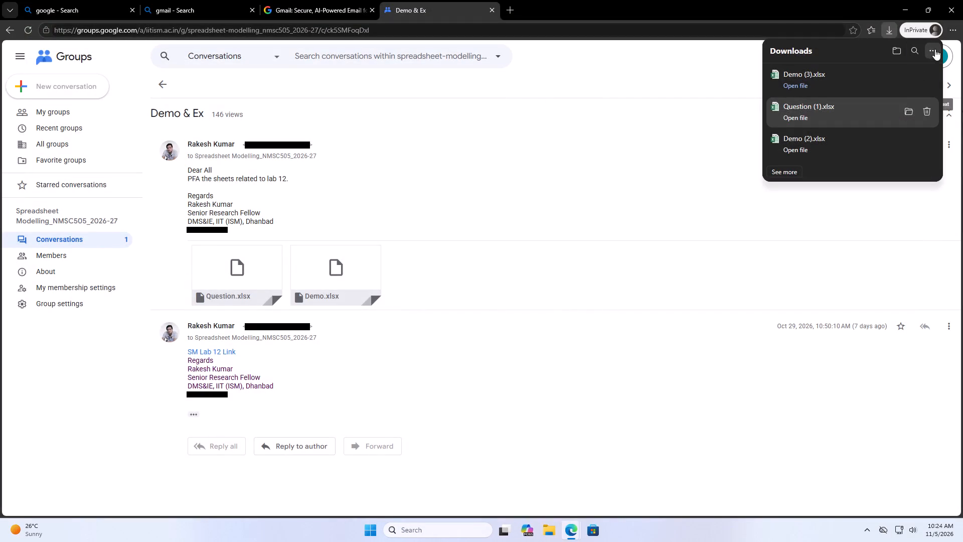
# In Edge, go to the group's Lab 13 conversation, then download and open the Employee Turnover Analysis Excel Dashboard Dataset workbook.
pyautogui.click(8, 30)
pyautogui.click(401, 126)
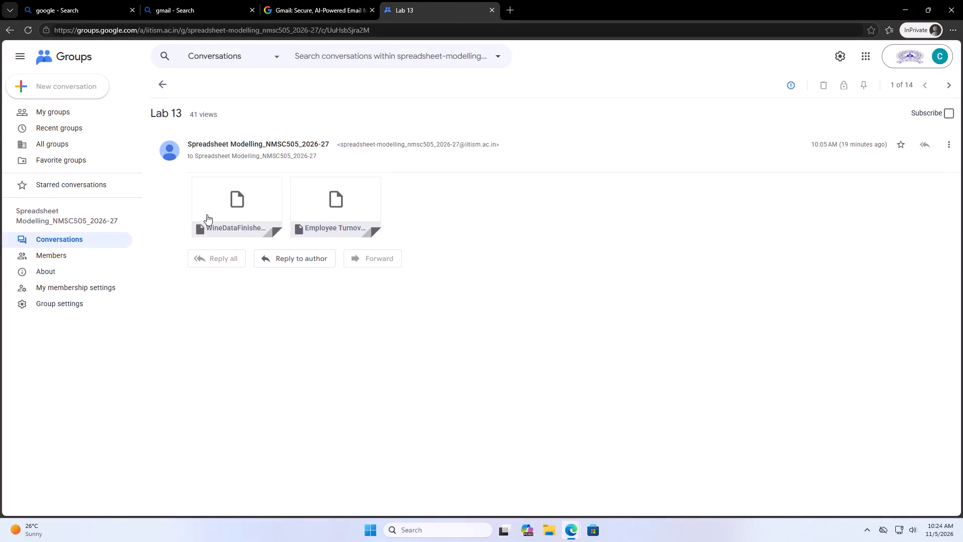
pyautogui.click(208, 194)
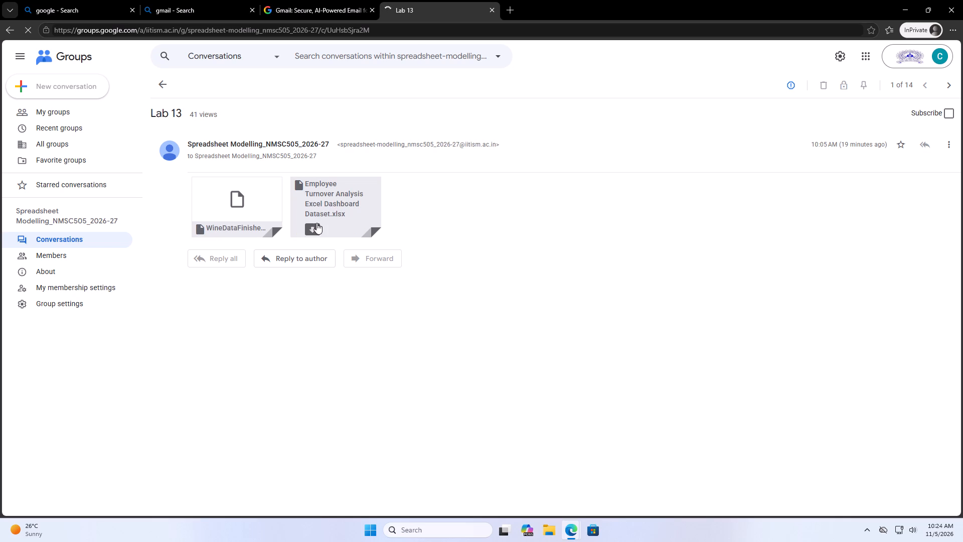
pyautogui.click(315, 225)
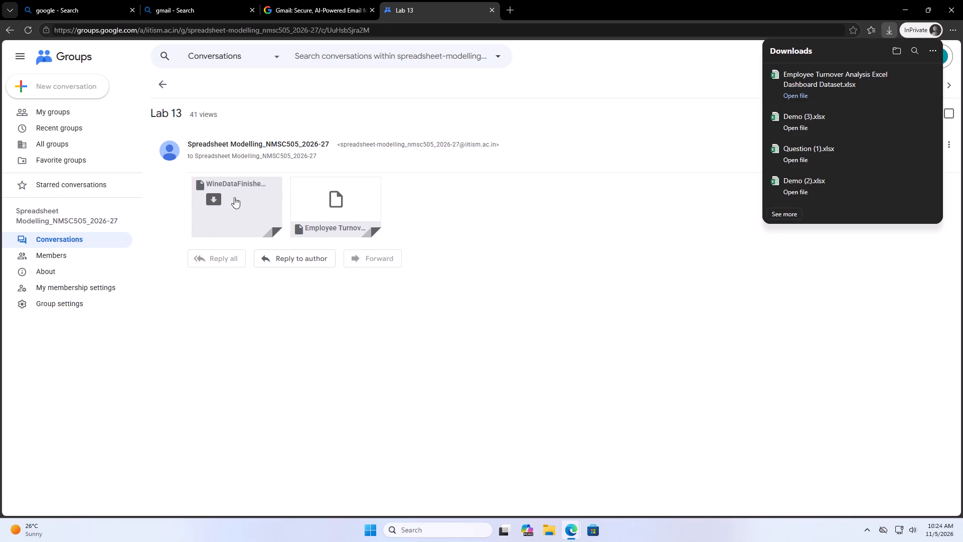
pyautogui.click(794, 95)
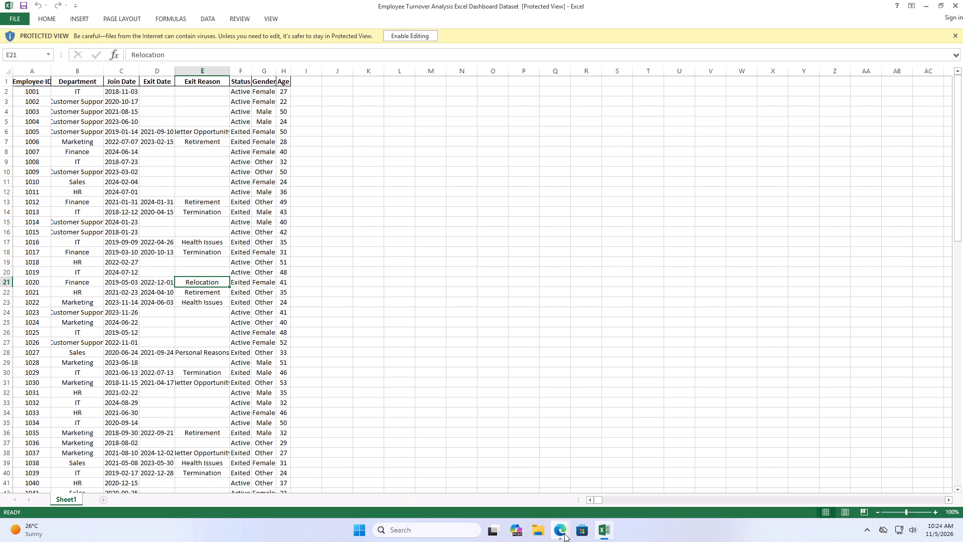
# Return to Edge, download the WineDataFinished workbook from the Lab 13 conversation, and open it to look over its dashboard.
pyautogui.click(564, 533)
pyautogui.click(576, 488)
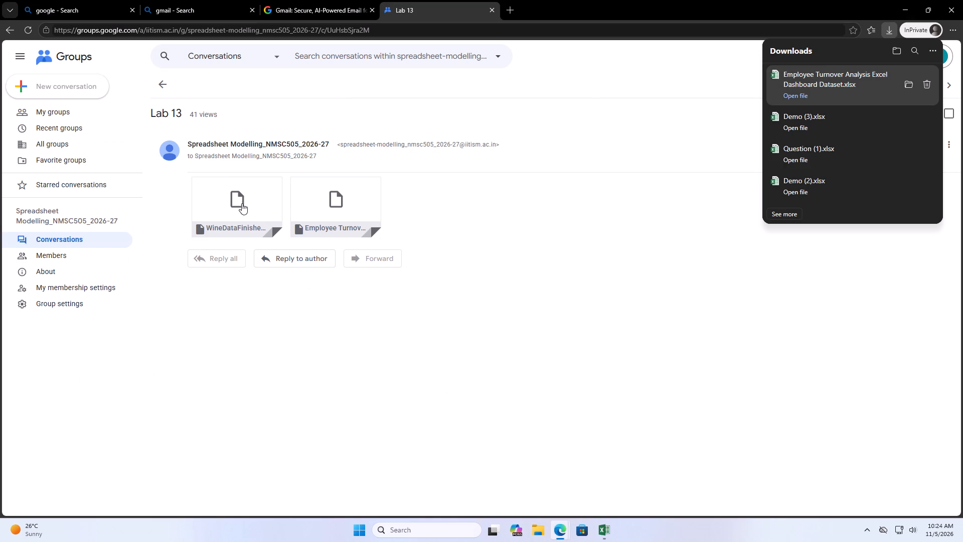
pyautogui.click(213, 200)
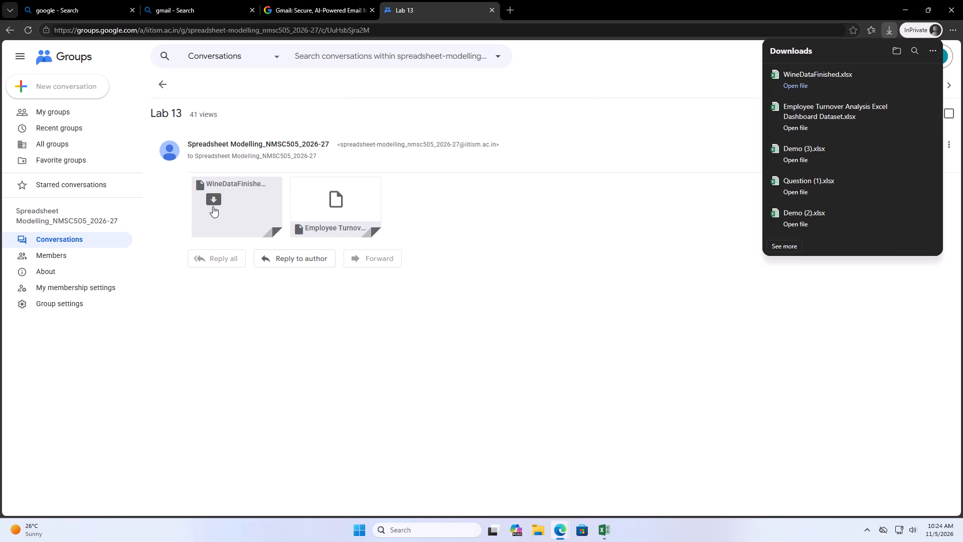
pyautogui.click(789, 90)
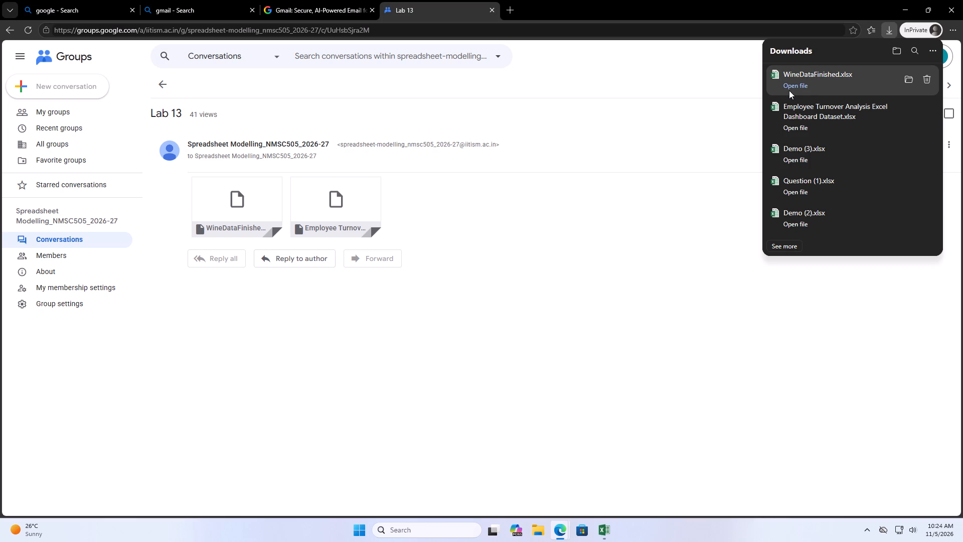
pyautogui.click(791, 86)
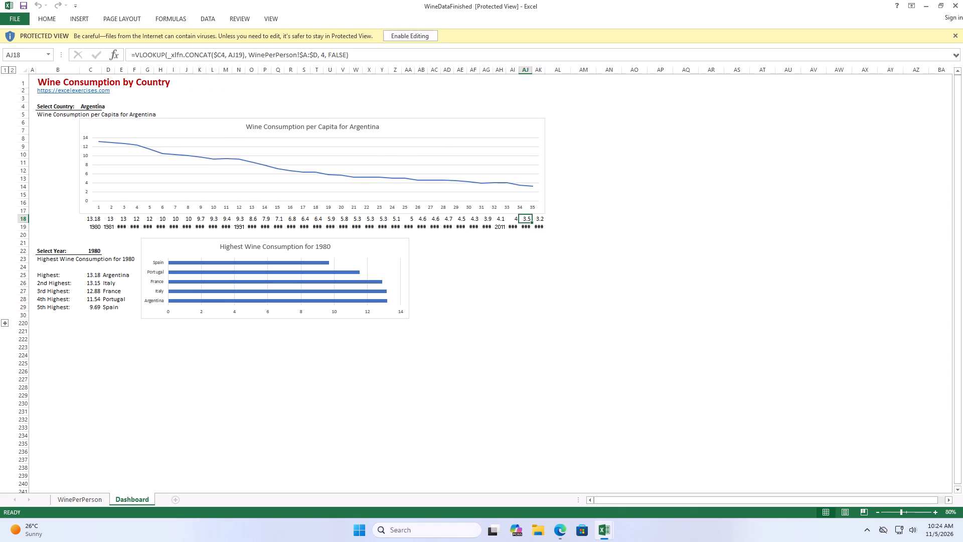
pyautogui.scroll(5, 266, 221)
pyautogui.scroll(-1, 259, 230)
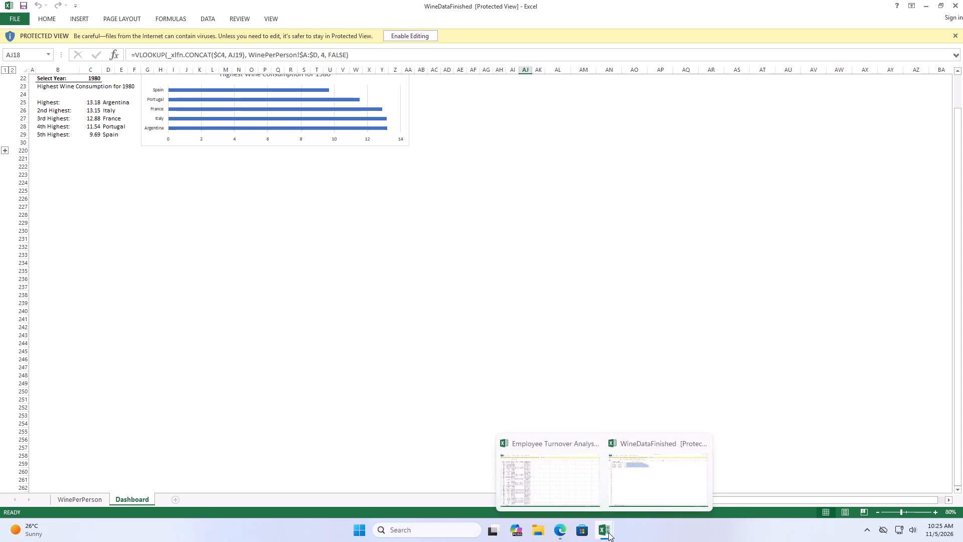
# Switch to the Employee Turnover Analysis workbook in Excel and enable editing.
pyautogui.click(577, 481)
pyautogui.scroll(2, 103, 186)
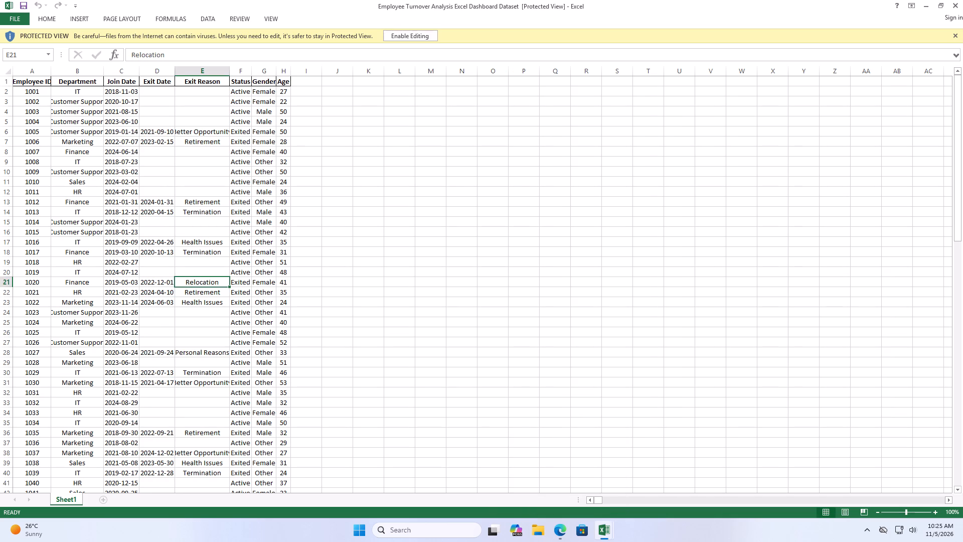
pyautogui.scroll(1, 96, 185)
pyautogui.moveTo(34, 79); pyautogui.dragTo(268, 113)
pyautogui.click(41, 79)
pyautogui.doubleClick(40, 83)
pyautogui.click(424, 31)
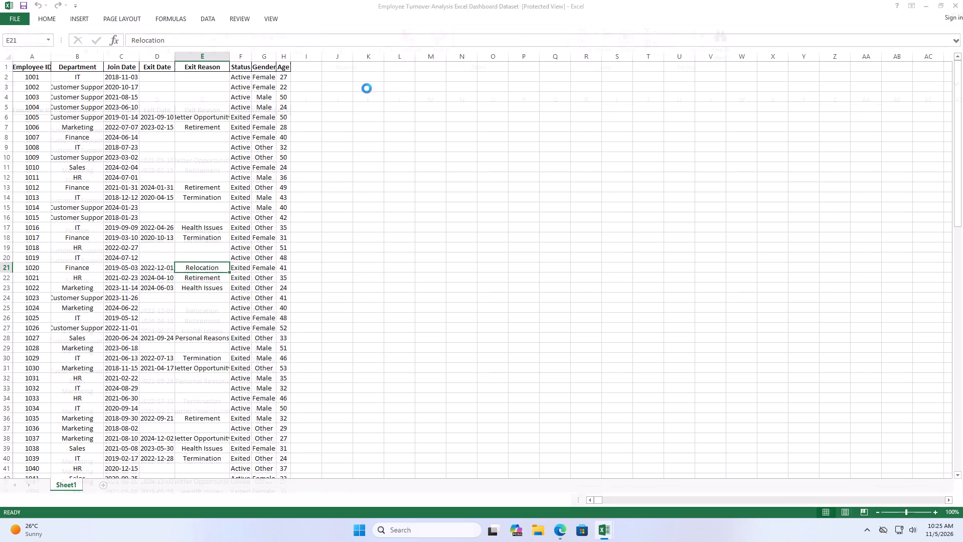
# Create a PivotTable on a new worksheet from the employee data range A1:H101 on Sheet1.
pyautogui.moveTo(46, 112); pyautogui.dragTo(278, 284)
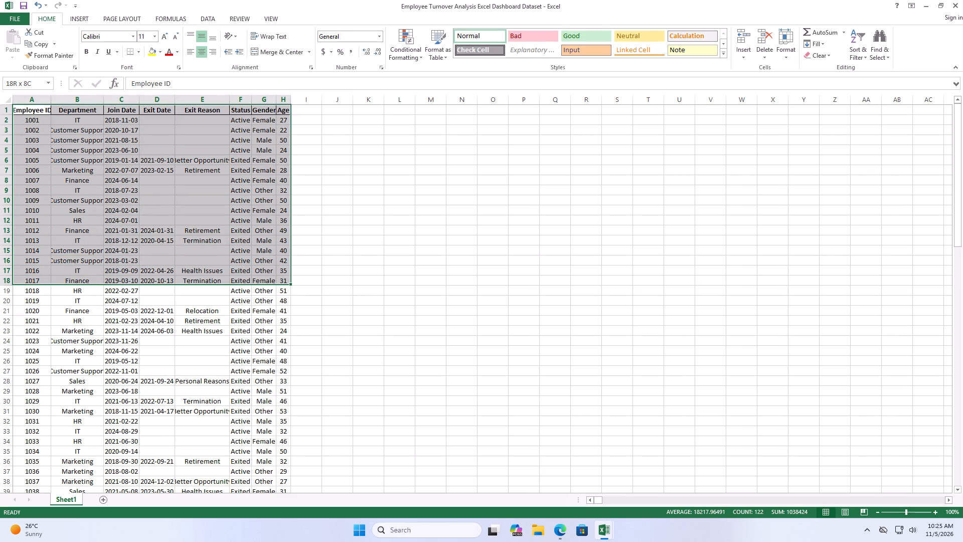
pyautogui.moveTo(278, 284); pyautogui.dragTo(275, 304)
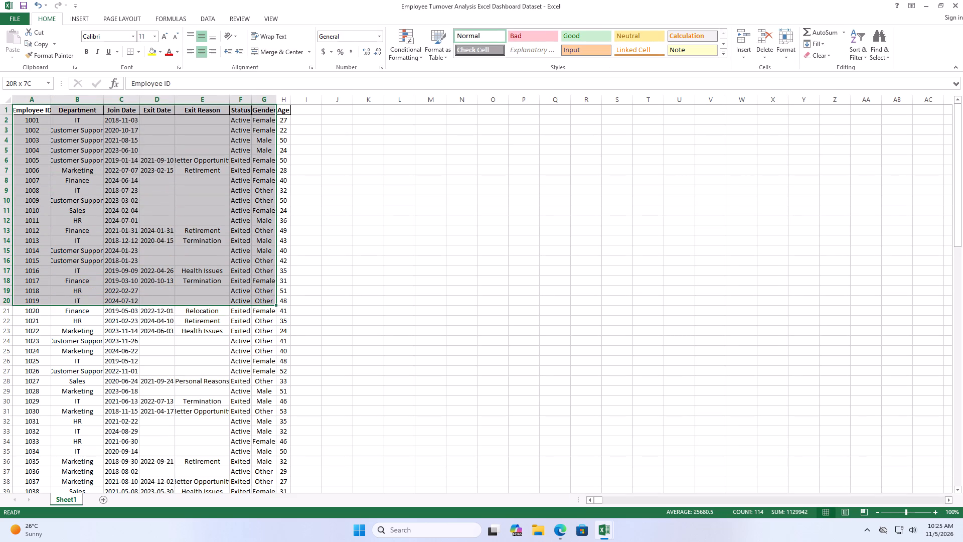
pyautogui.moveTo(275, 304); pyautogui.dragTo(271, 318)
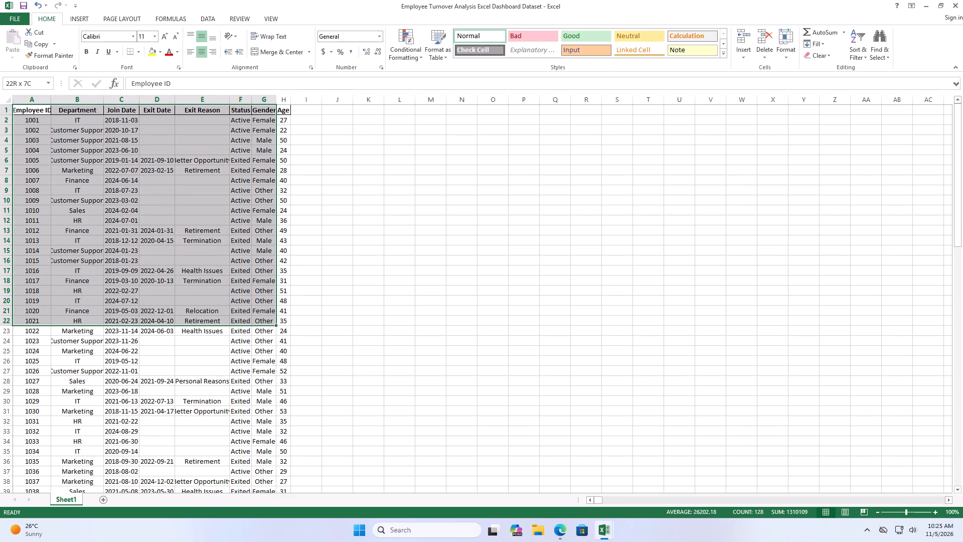
pyautogui.moveTo(271, 318); pyautogui.dragTo(269, 326)
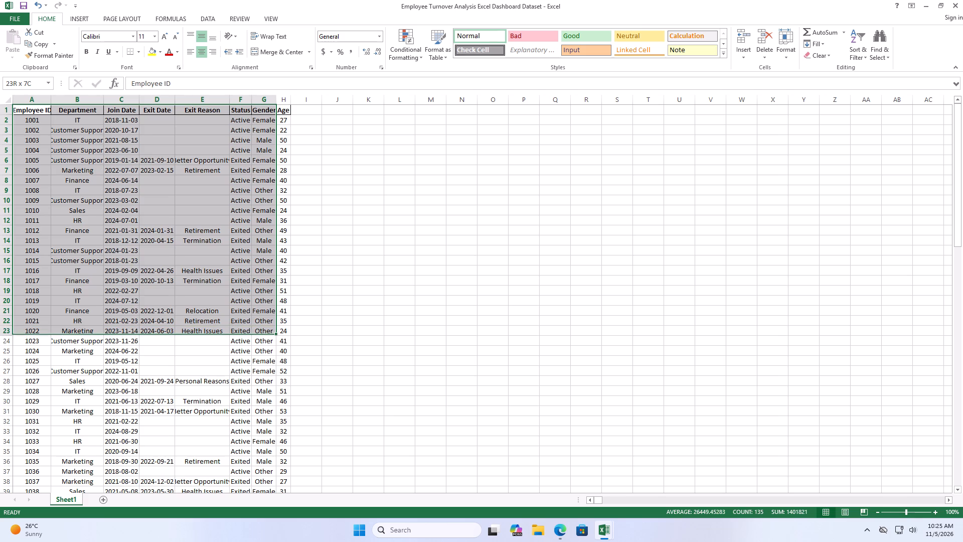
pyautogui.moveTo(269, 326); pyautogui.dragTo(269, 330)
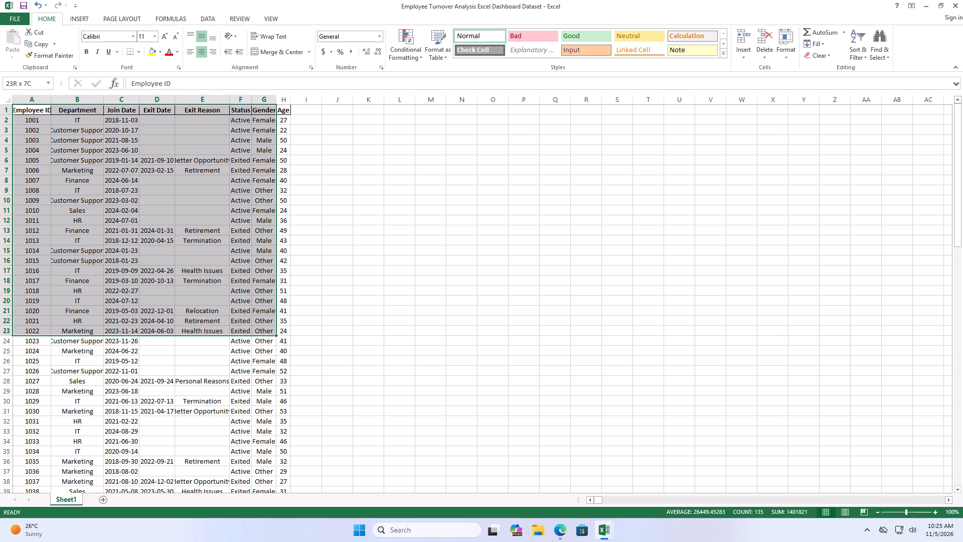
pyautogui.moveTo(269, 330); pyautogui.dragTo(266, 342)
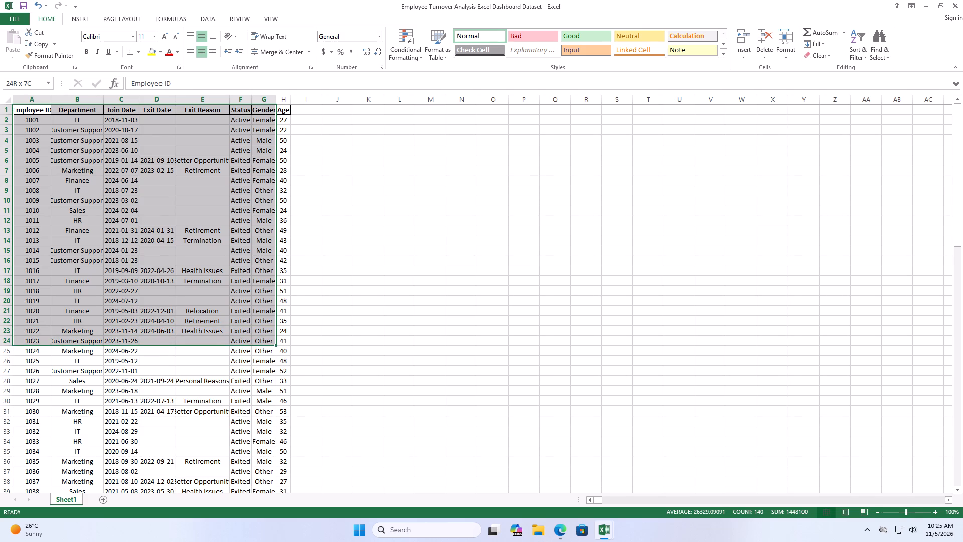
pyautogui.moveTo(266, 342); pyautogui.dragTo(273, 522)
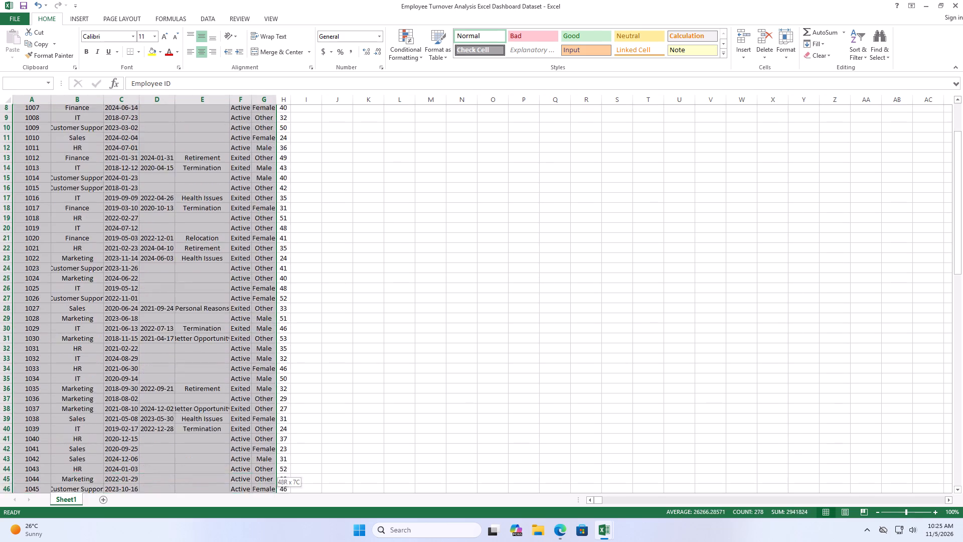
pyautogui.moveTo(273, 522); pyautogui.dragTo(281, 541)
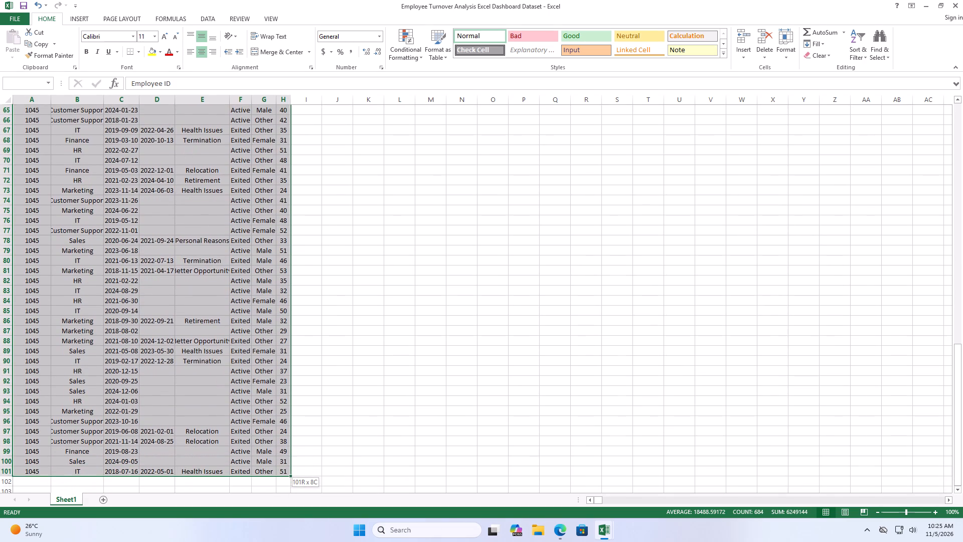
pyautogui.moveTo(281, 541); pyautogui.dragTo(287, 411)
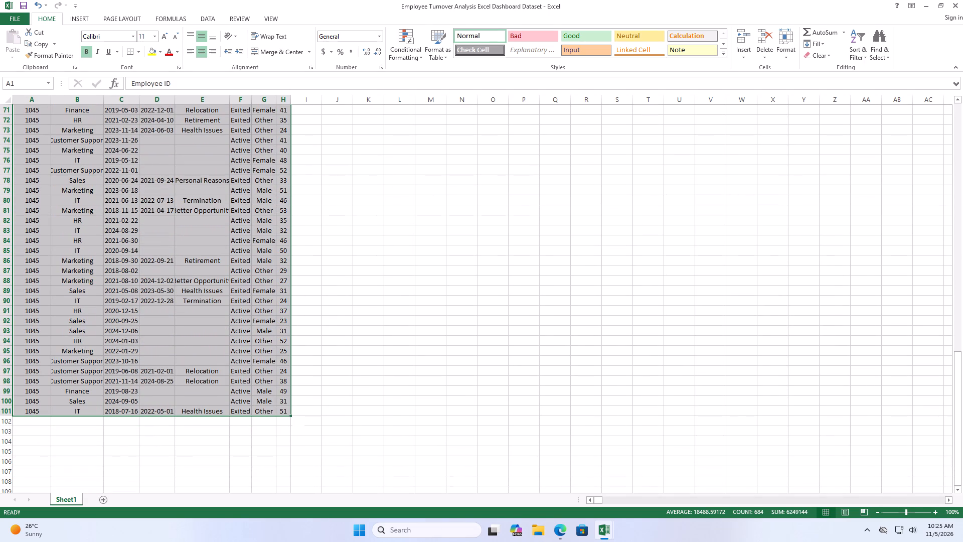
pyautogui.click(84, 22)
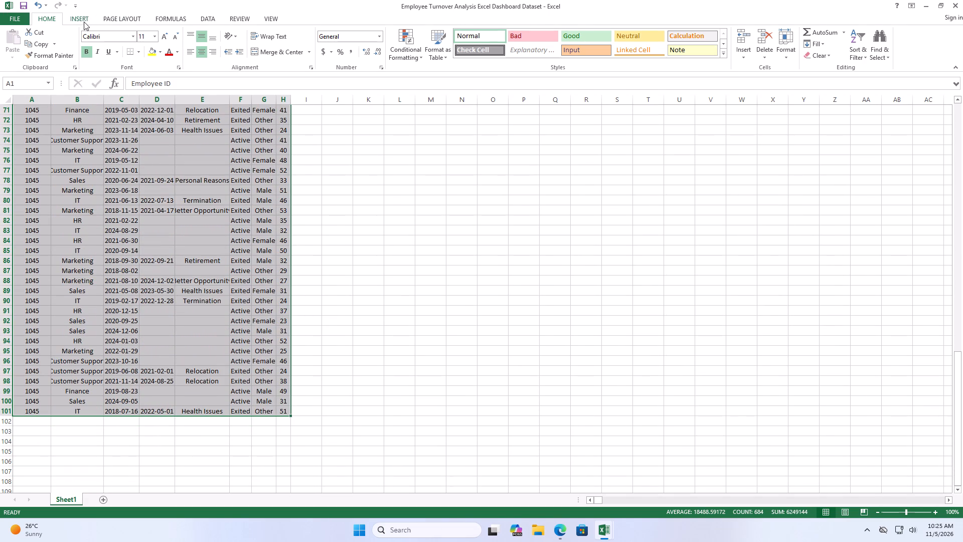
pyautogui.click(84, 20)
pyautogui.click(13, 44)
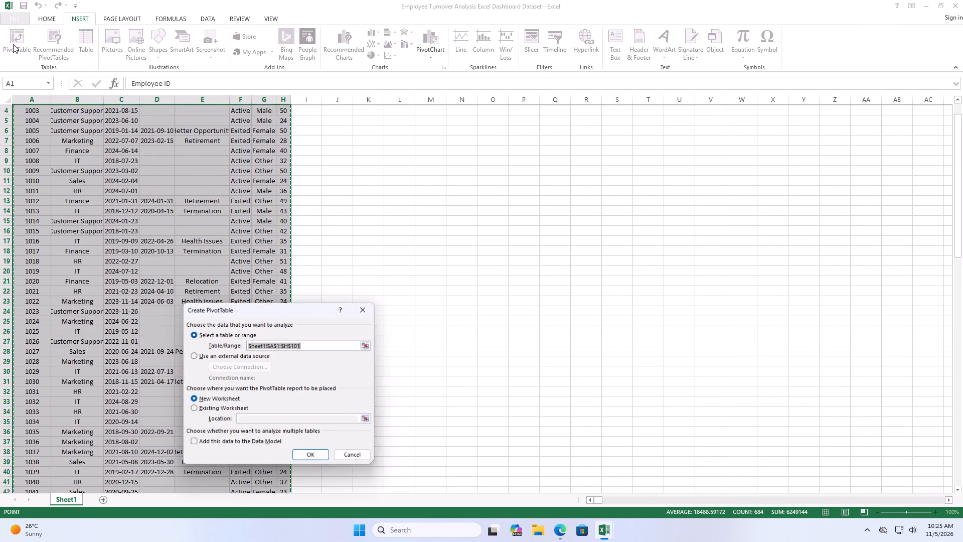
pyautogui.click(311, 454)
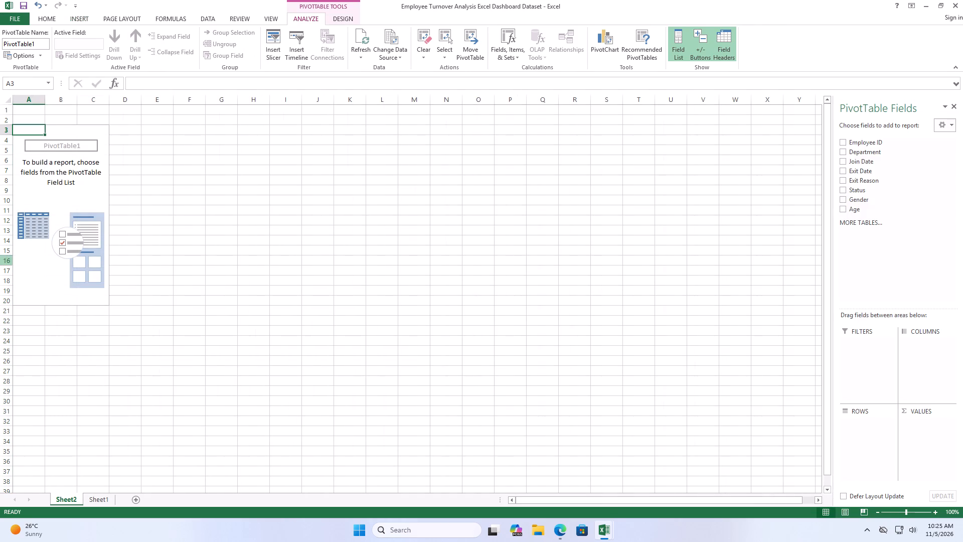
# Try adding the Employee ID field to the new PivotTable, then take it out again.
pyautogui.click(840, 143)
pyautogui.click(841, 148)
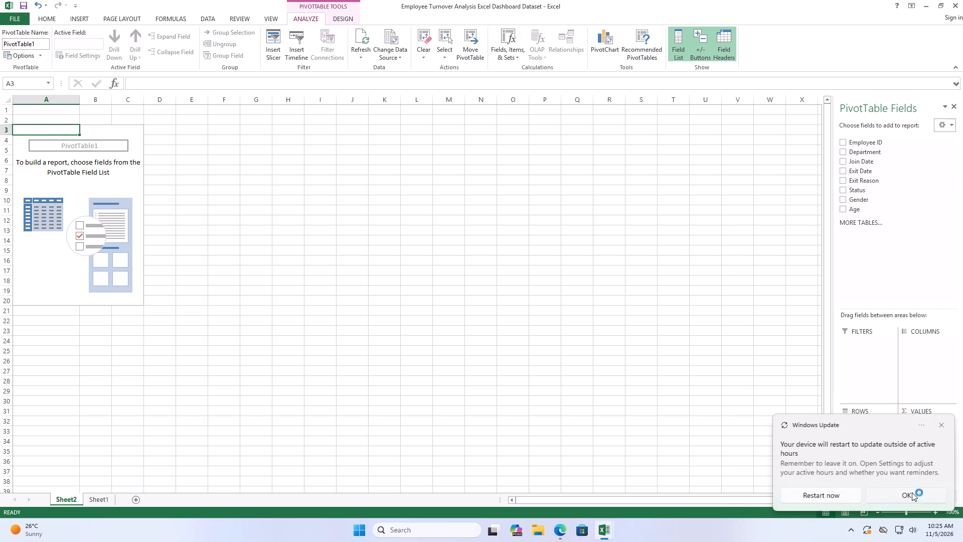
# Dismiss the Windows Update restart reminder.
pyautogui.click(912, 492)
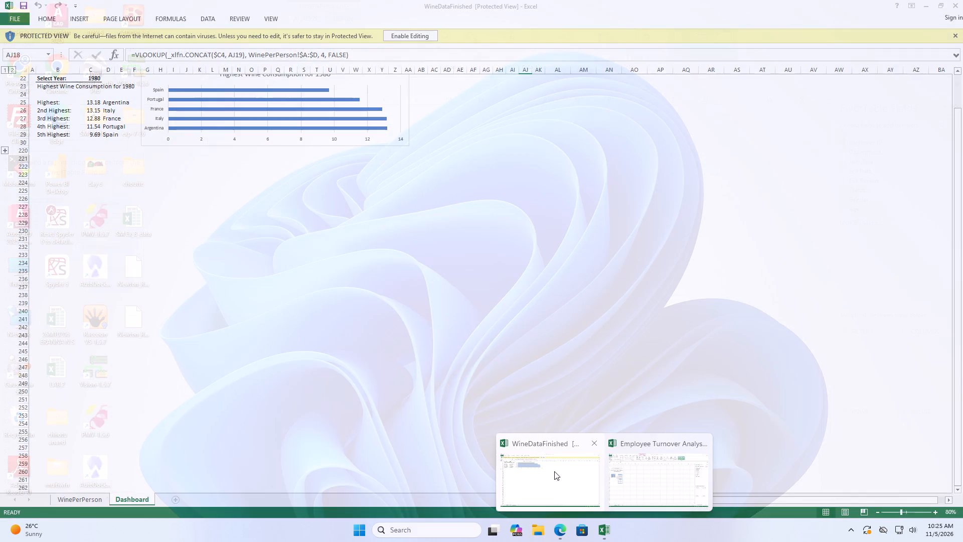
# Switch to the WineDataFinished workbook and enable editing.
pyautogui.click(554, 471)
pyautogui.scroll(9, 429, 323)
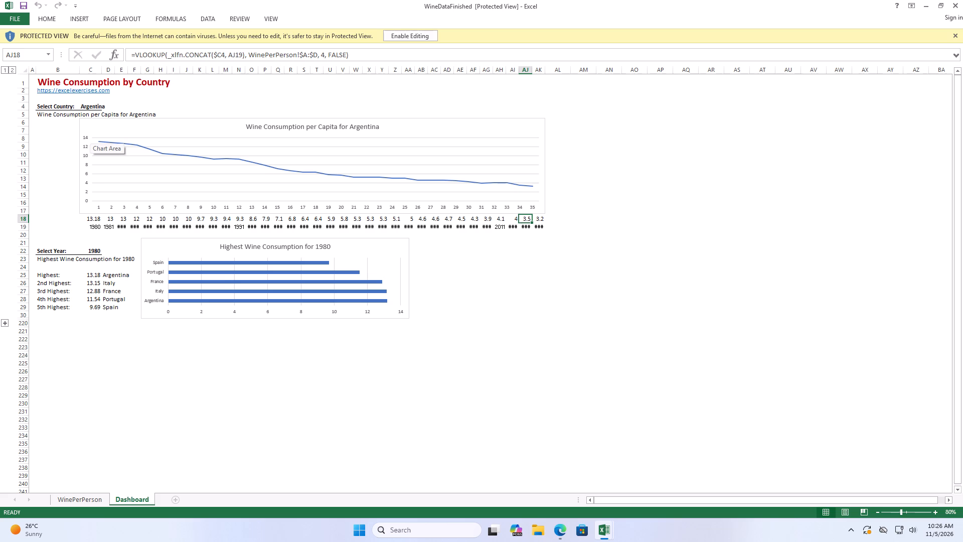
pyautogui.click(419, 37)
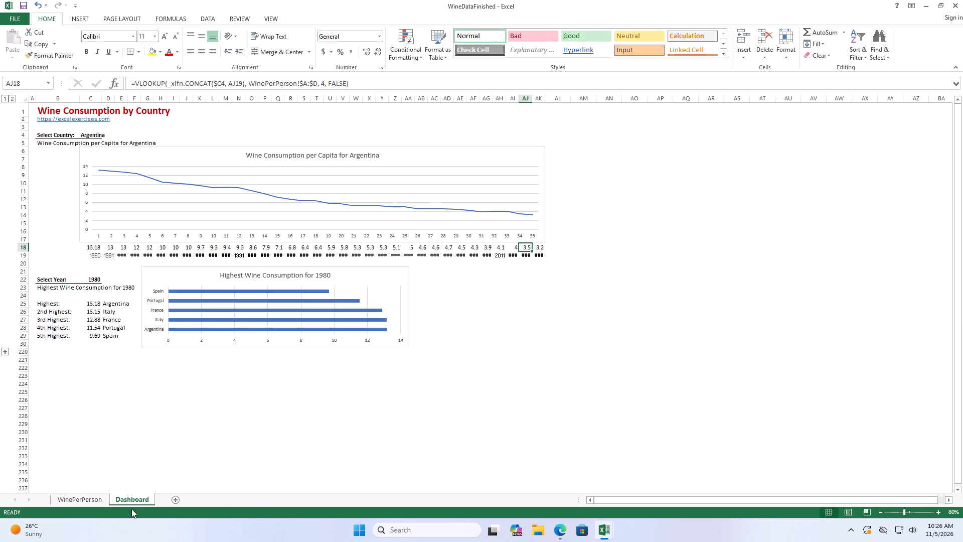
# Look through the country data on the WinePerPerson sheet, then return to the Dashboard sheet and examine its charts.
pyautogui.click(107, 499)
pyautogui.scroll(4, 240, 424)
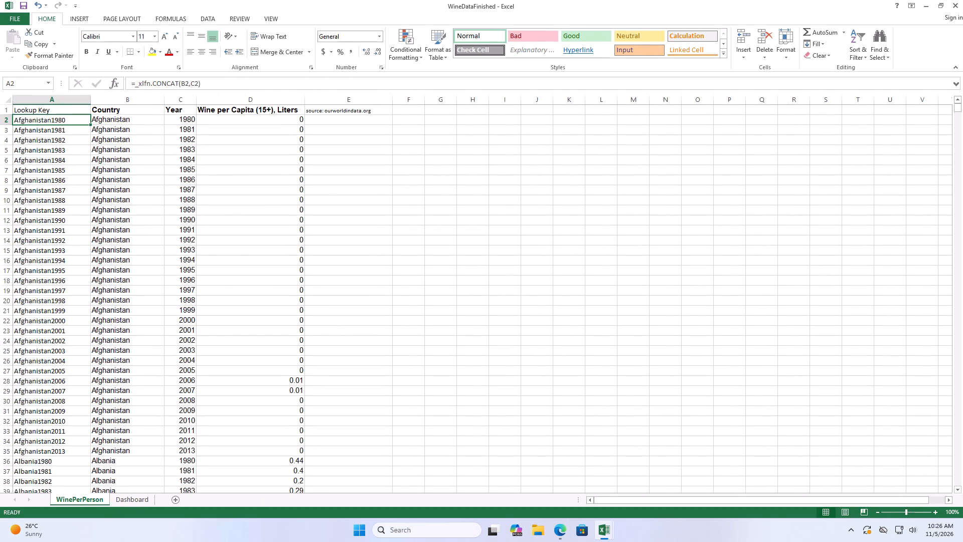
pyautogui.scroll(3, 240, 423)
pyautogui.scroll(-9, 240, 423)
pyautogui.scroll(1, 240, 423)
pyautogui.scroll(-2, 240, 423)
pyautogui.scroll(5, 112, 472)
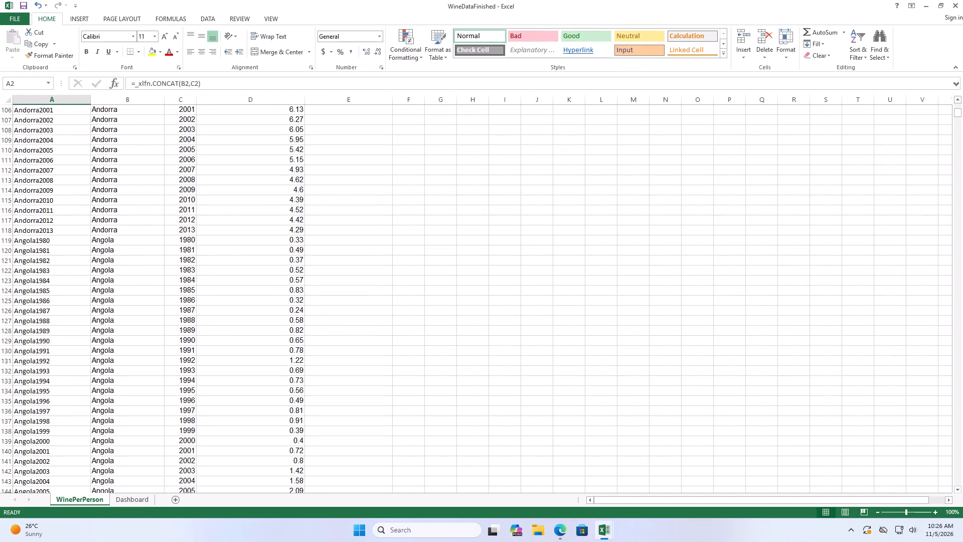
pyautogui.click(131, 500)
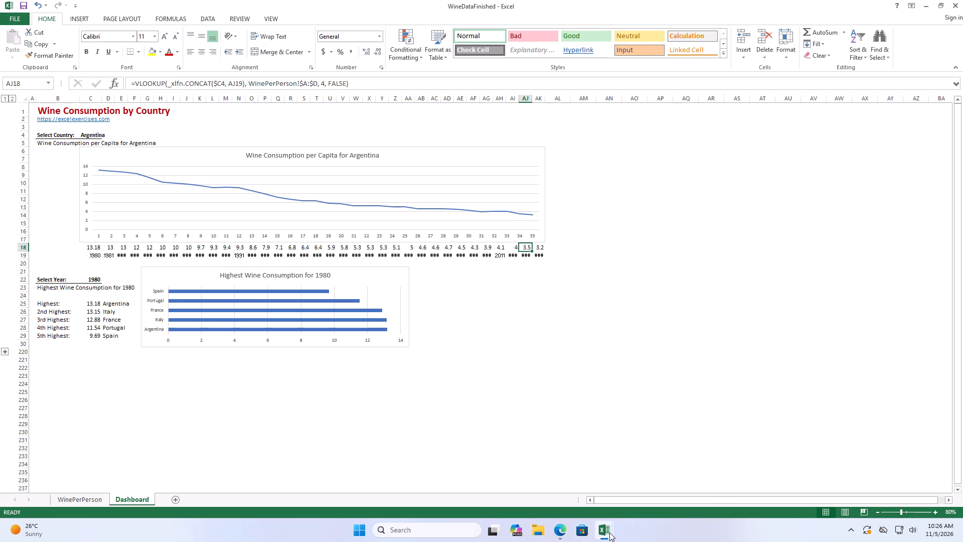
# Switch back to the Employee Turnover Analysis workbook and add Employee ID as a summed value in the Sheet2 PivotTable.
pyautogui.click(569, 481)
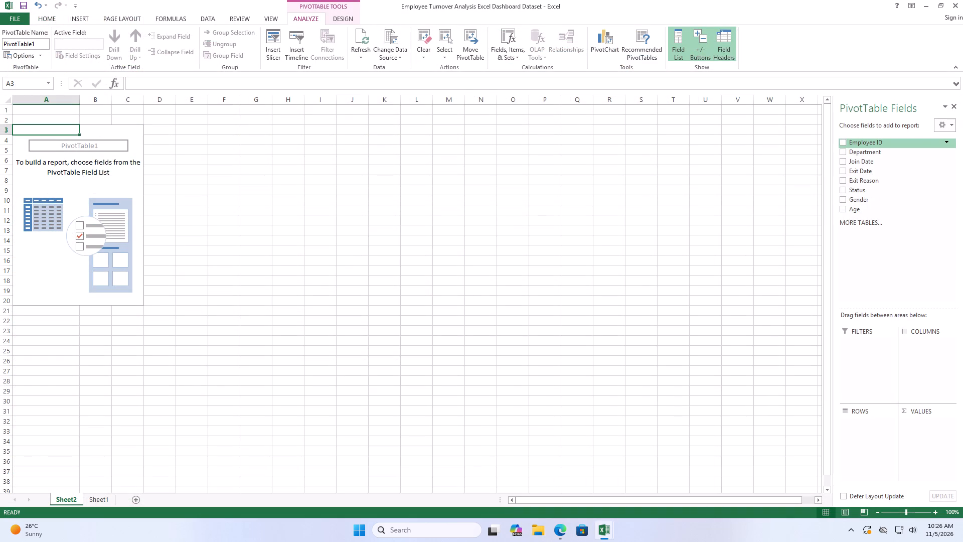
pyautogui.click(842, 144)
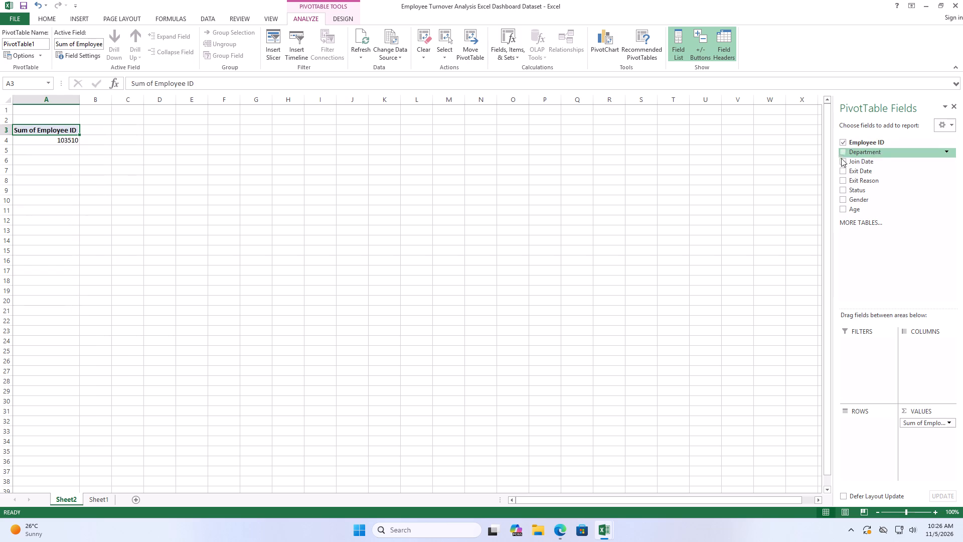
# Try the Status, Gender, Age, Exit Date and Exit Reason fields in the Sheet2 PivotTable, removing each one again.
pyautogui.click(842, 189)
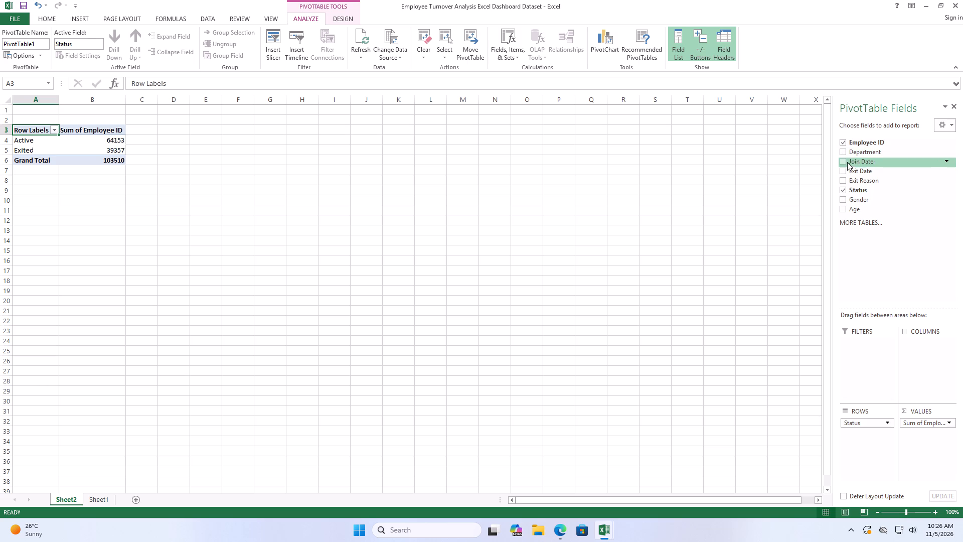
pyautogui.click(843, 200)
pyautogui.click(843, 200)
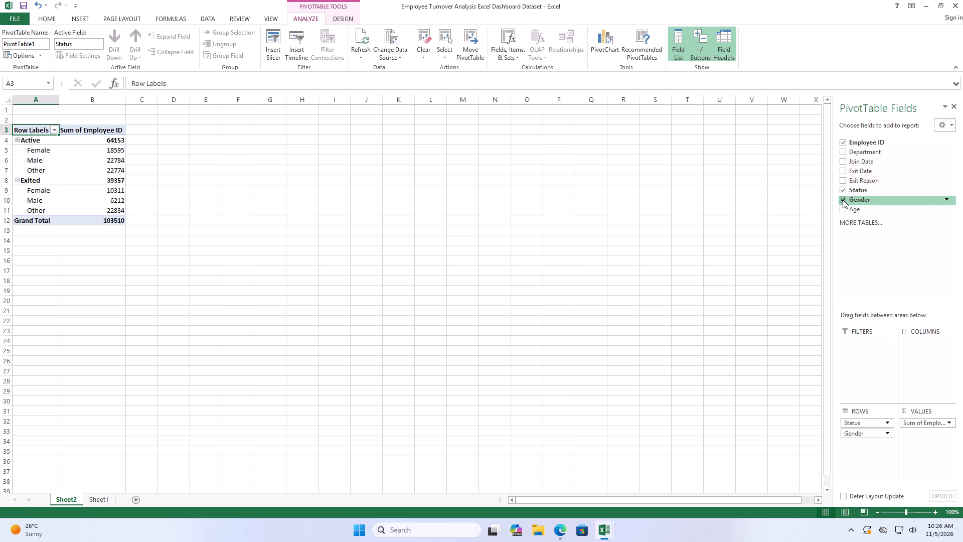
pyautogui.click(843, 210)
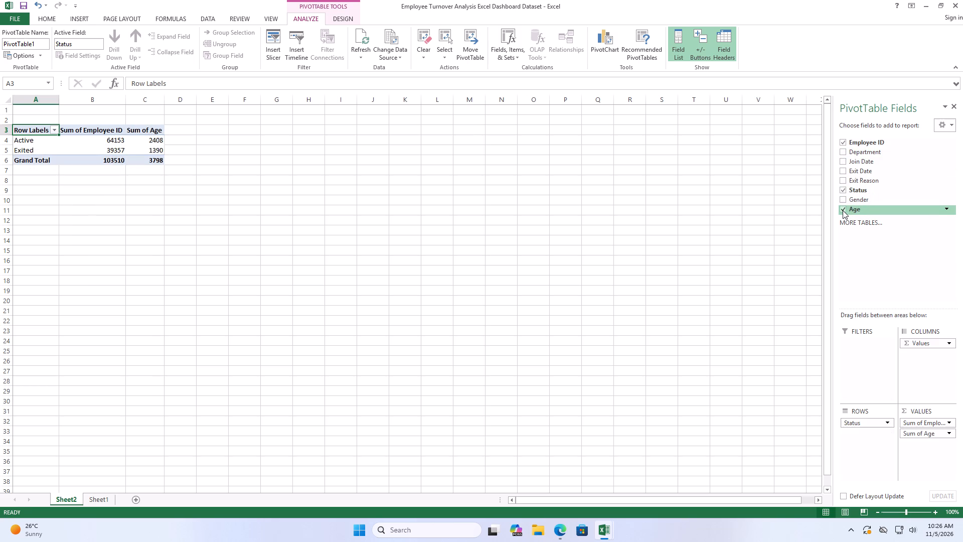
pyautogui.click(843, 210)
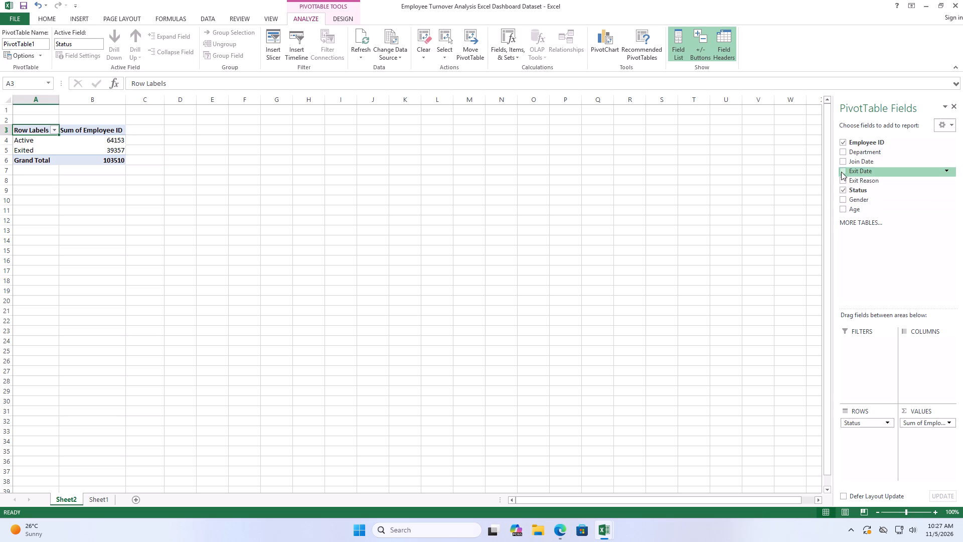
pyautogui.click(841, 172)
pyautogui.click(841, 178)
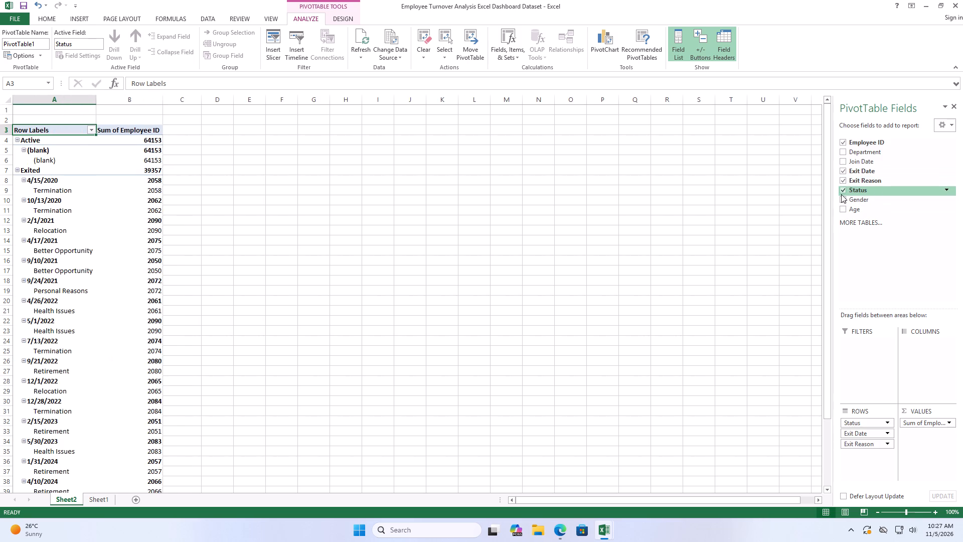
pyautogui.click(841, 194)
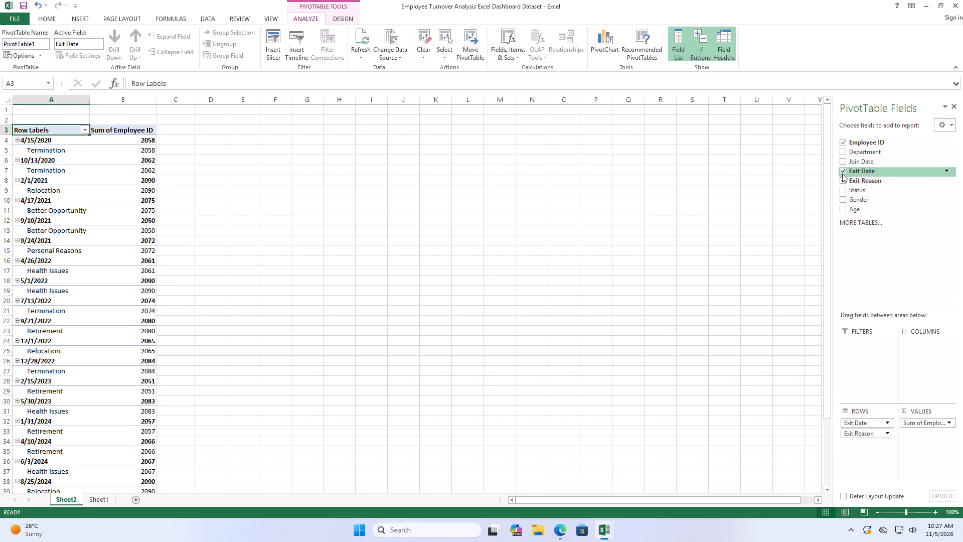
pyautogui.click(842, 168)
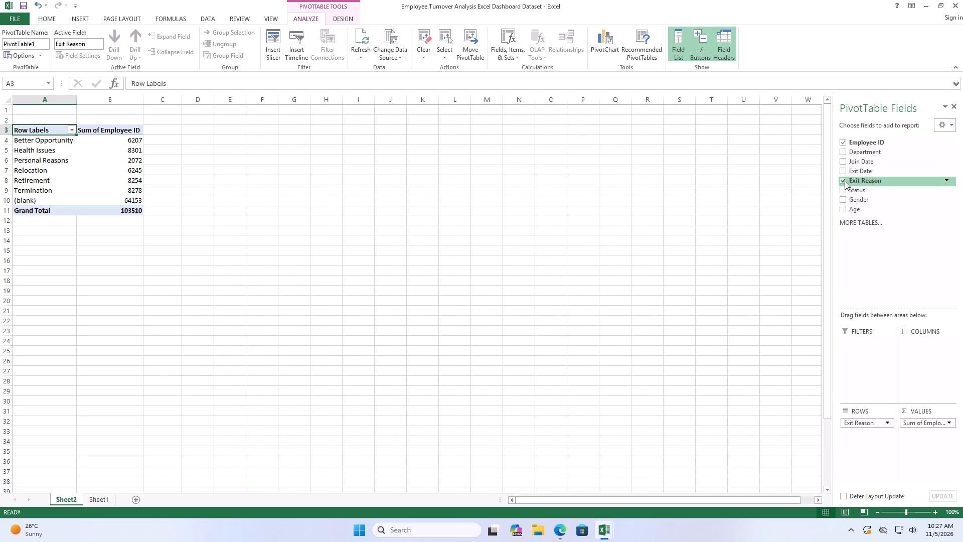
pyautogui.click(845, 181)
# Add Department as the row field of the Sheet2 PivotTable, keeping Employee ID as the only value.
pyautogui.click(844, 152)
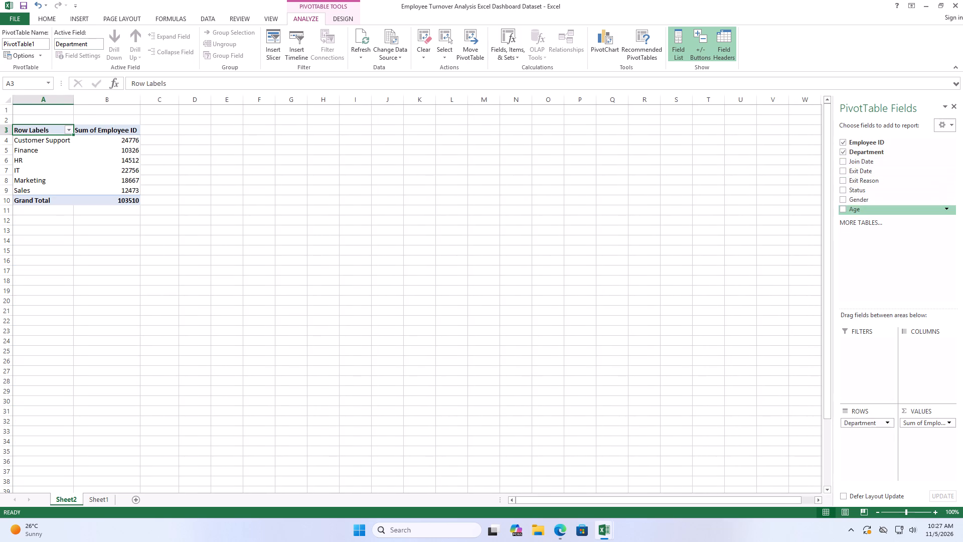
pyautogui.click(840, 192)
pyautogui.click(840, 192)
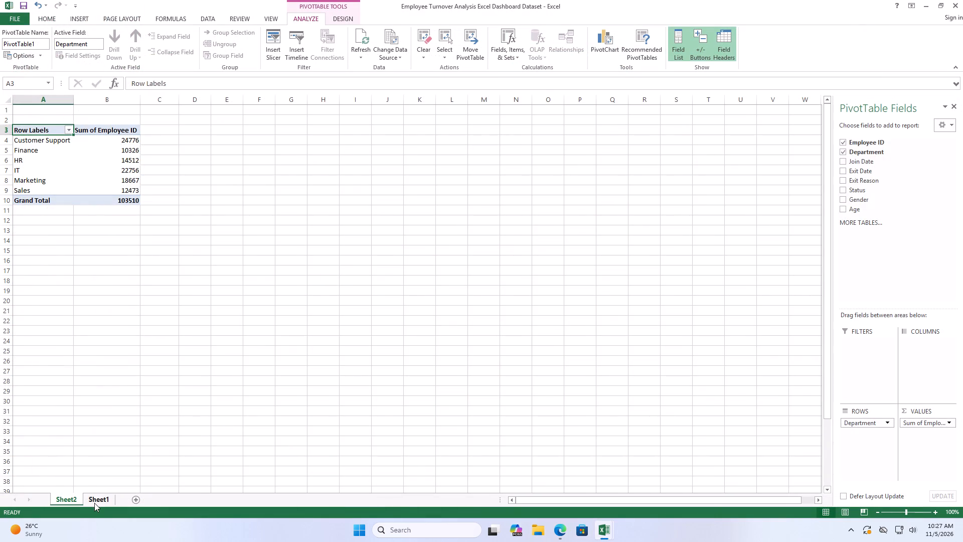
# Create a second PivotTable on a new worksheet from the Sheet1 employee data, summing Employee ID by Department.
pyautogui.click(94, 503)
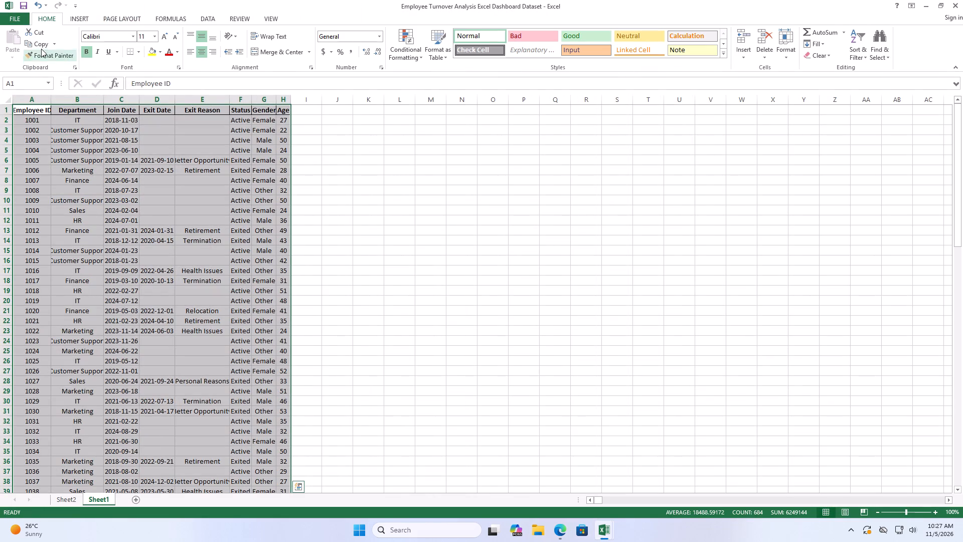
pyautogui.click(80, 21)
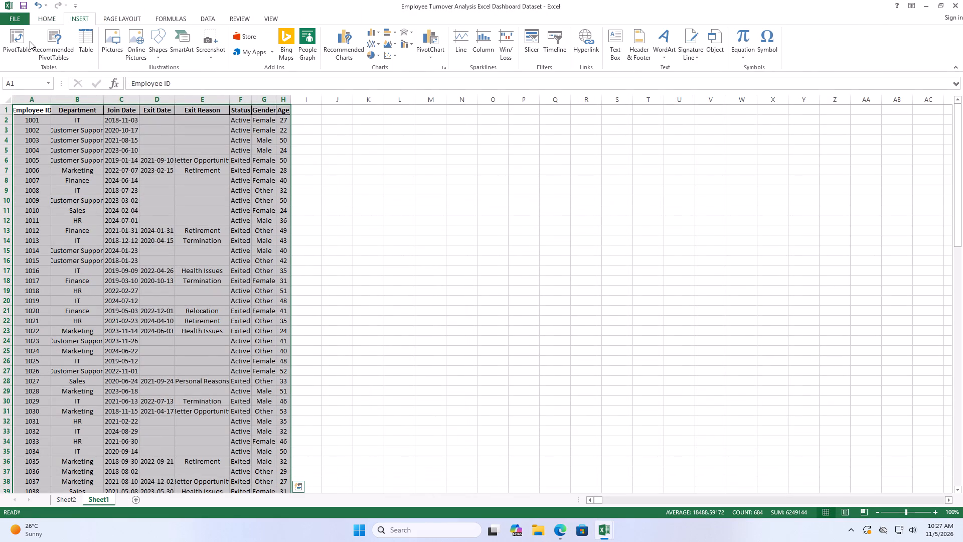
pyautogui.click(21, 43)
pyautogui.click(319, 459)
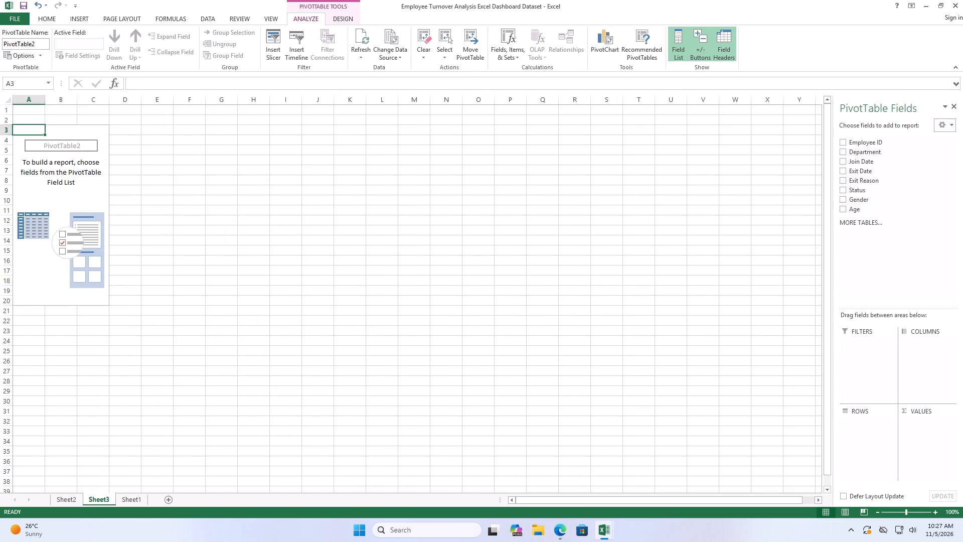
pyautogui.click(841, 142)
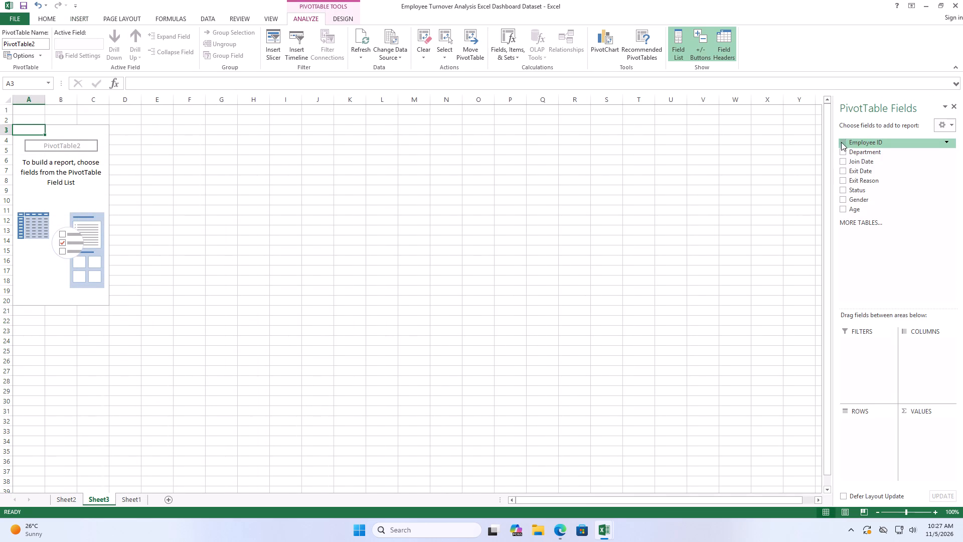
pyautogui.click(845, 155)
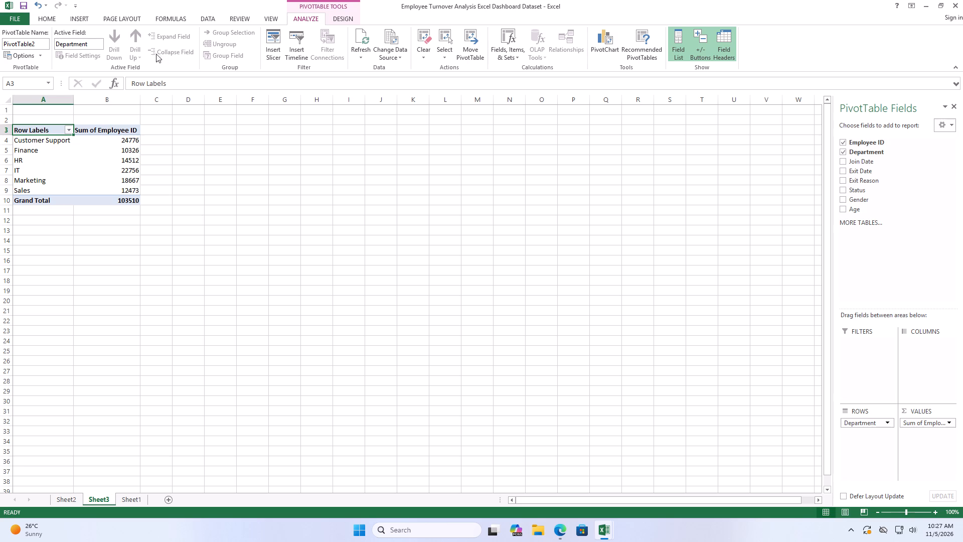
# Create a third PivotTable on a new worksheet from the Sheet1 employee data, summing Employee ID by Status.
pyautogui.click(87, 20)
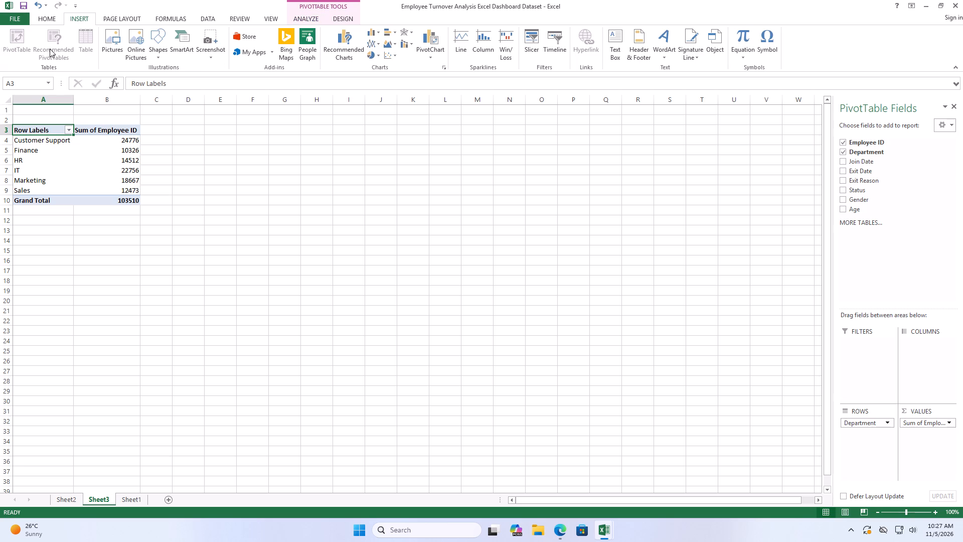
pyautogui.click(117, 500)
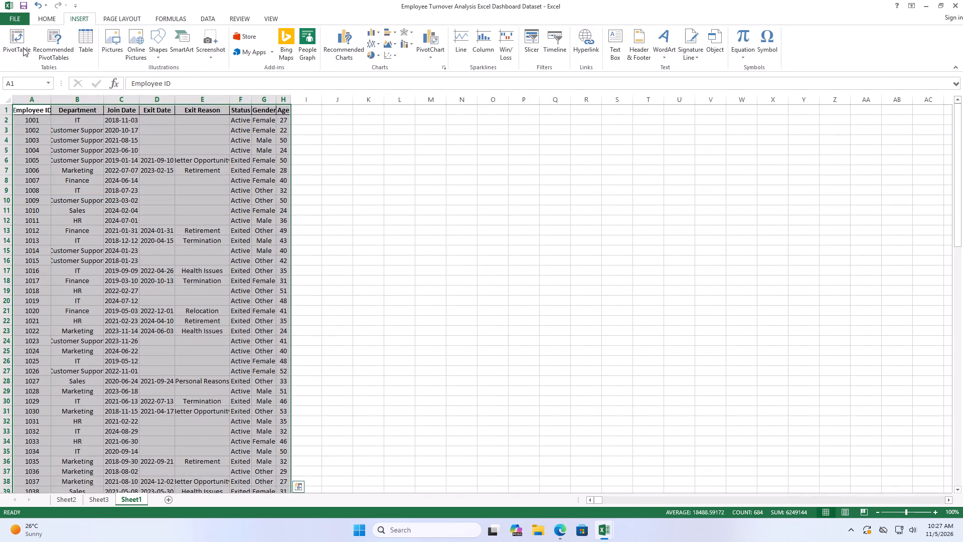
pyautogui.click(20, 48)
pyautogui.click(327, 457)
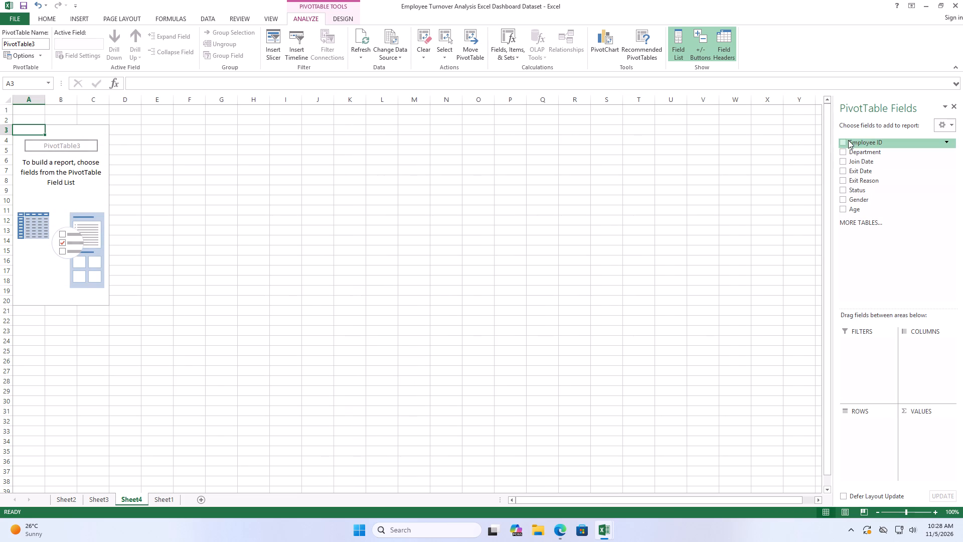
pyautogui.click(843, 140)
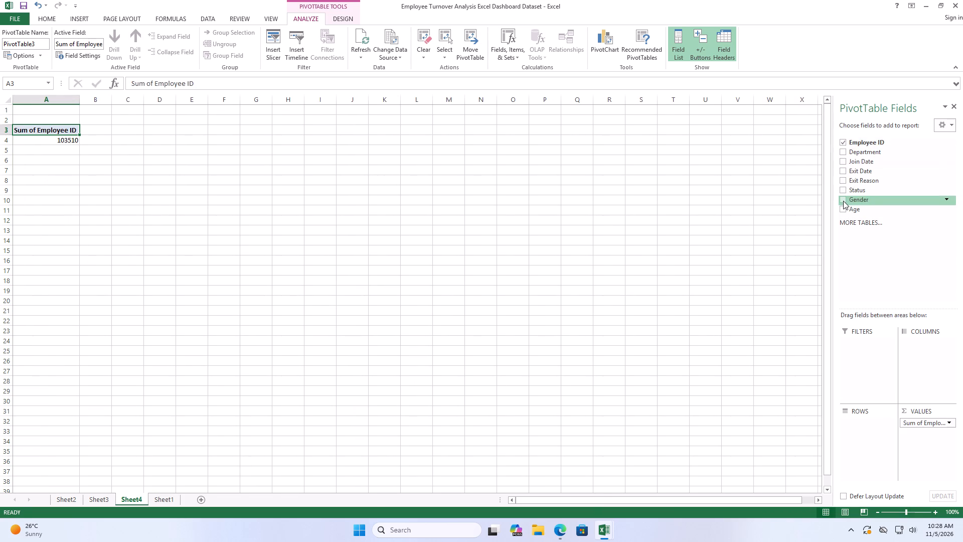
pyautogui.click(843, 201)
pyautogui.click(843, 201)
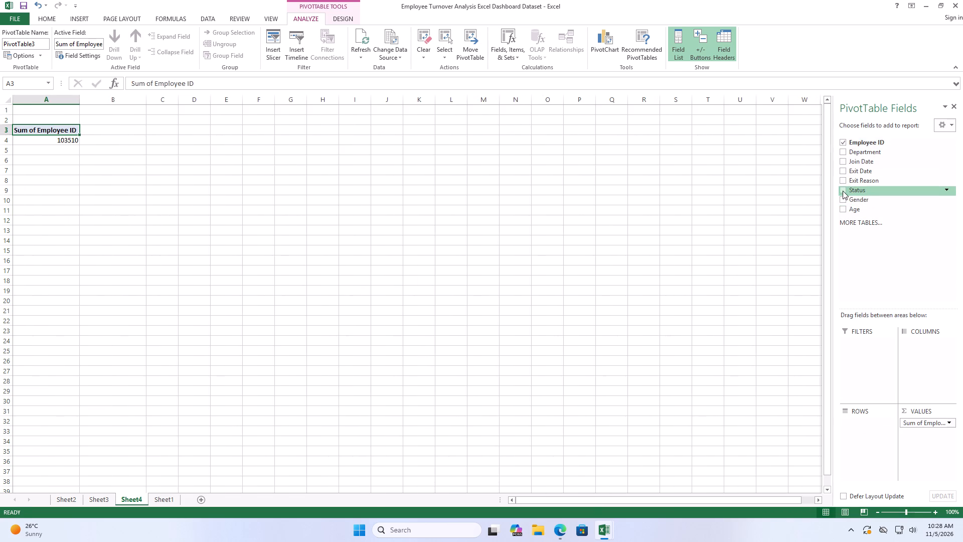
pyautogui.click(843, 191)
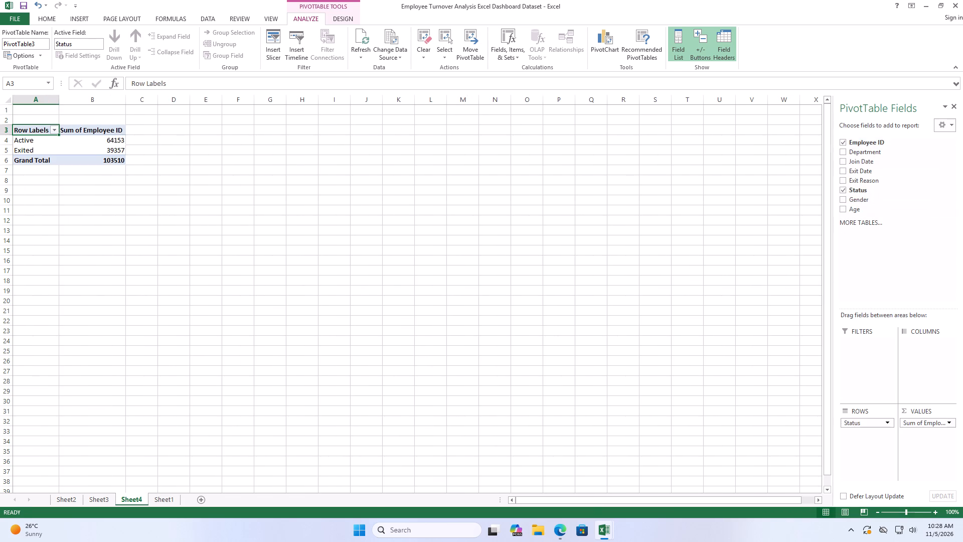
# Create a fourth PivotTable on a new worksheet from Sheet1 A1:H101, summing Employee ID by Join Date, Exit Date and Exit Reason rows.
pyautogui.click(88, 20)
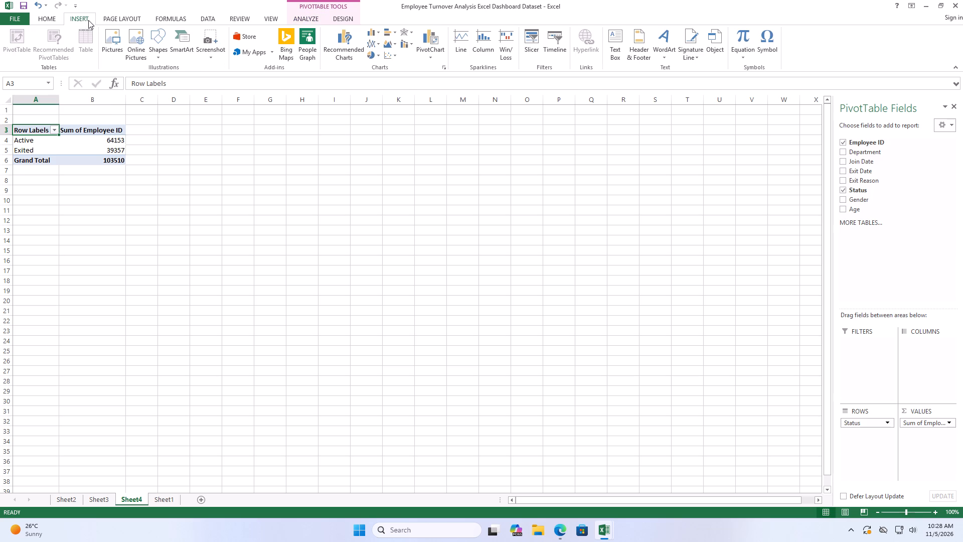
pyautogui.moveTo(163, 492); pyautogui.dragTo(165, 499)
pyautogui.click(165, 501)
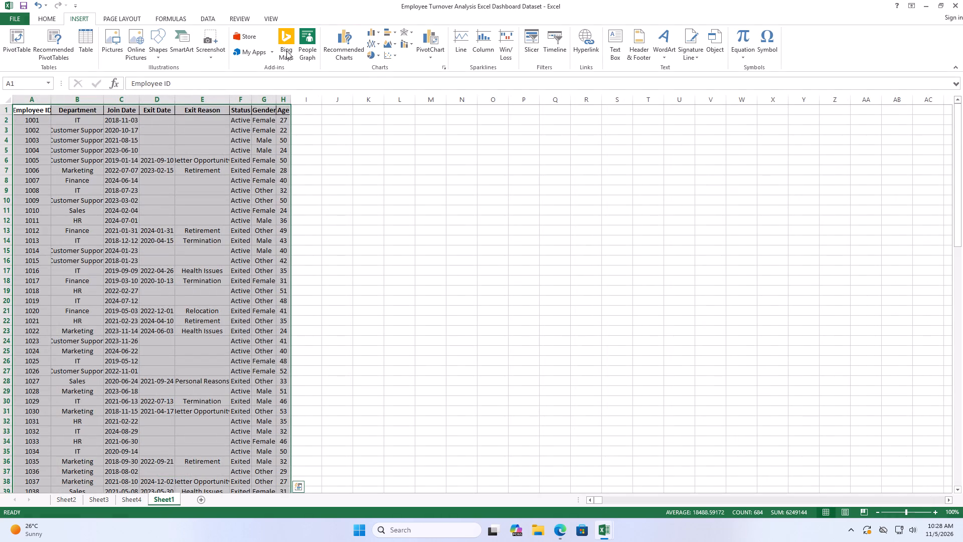
pyautogui.click(16, 37)
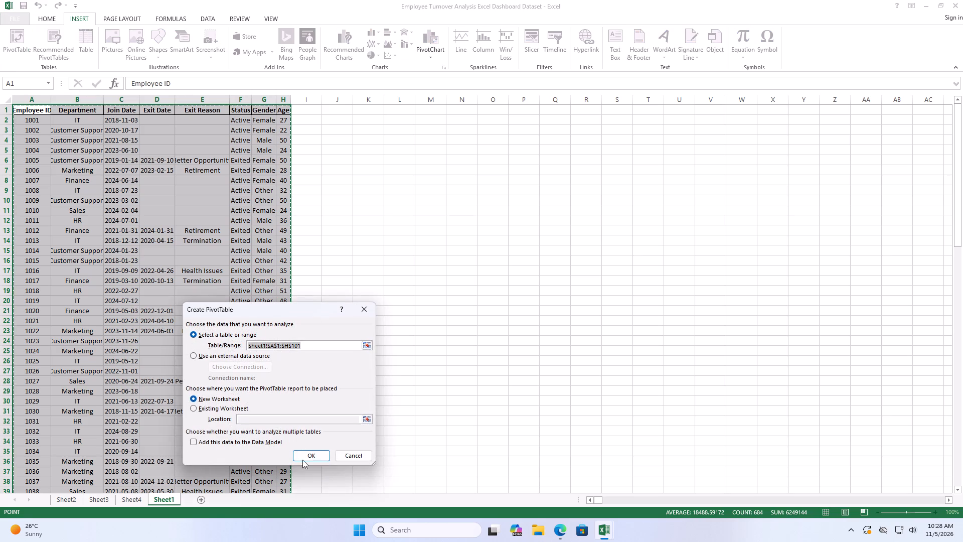
pyautogui.click(303, 461)
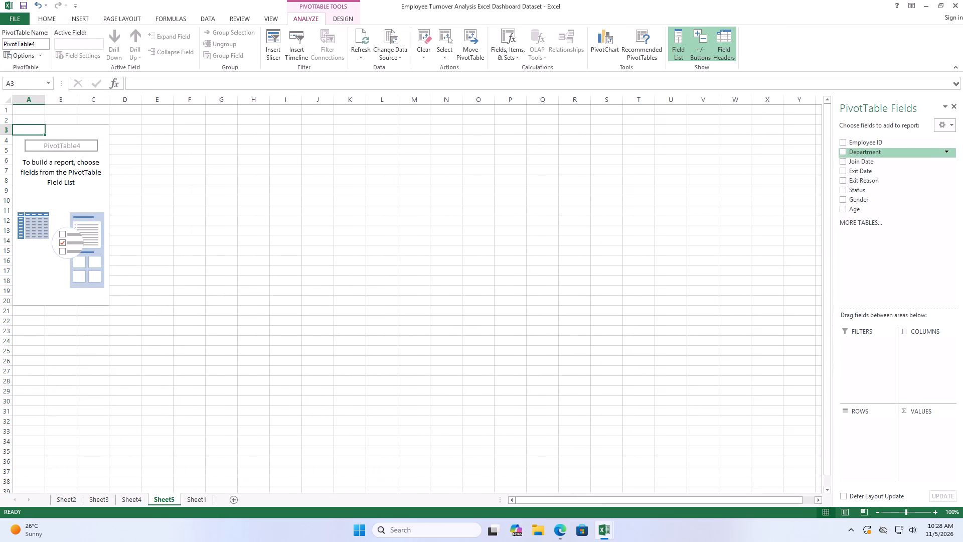
pyautogui.click(885, 140)
pyautogui.click(845, 140)
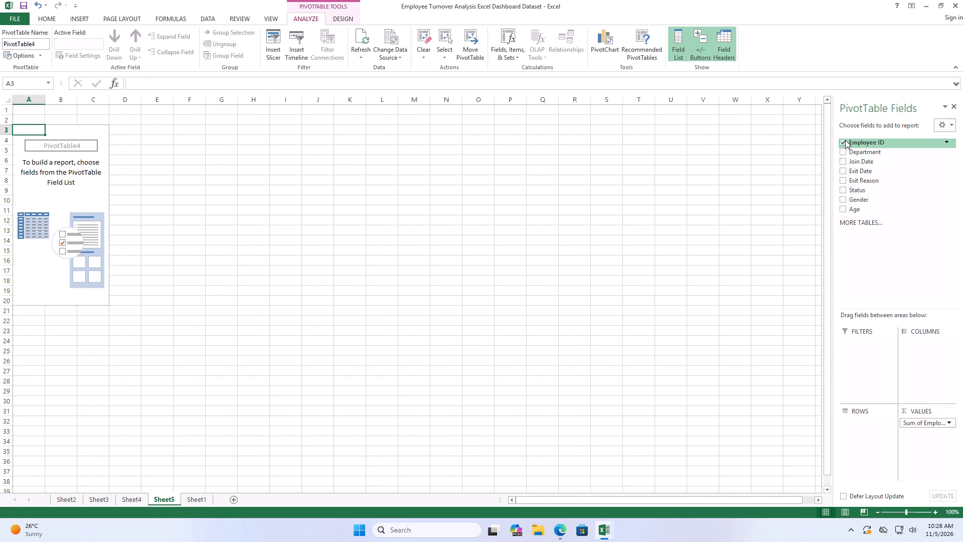
pyautogui.click(845, 166)
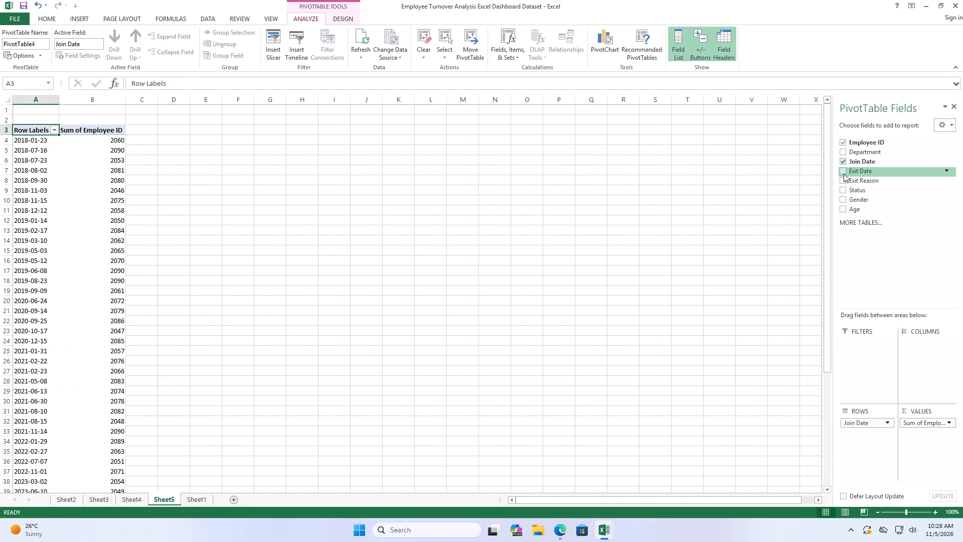
pyautogui.click(844, 173)
pyautogui.click(843, 178)
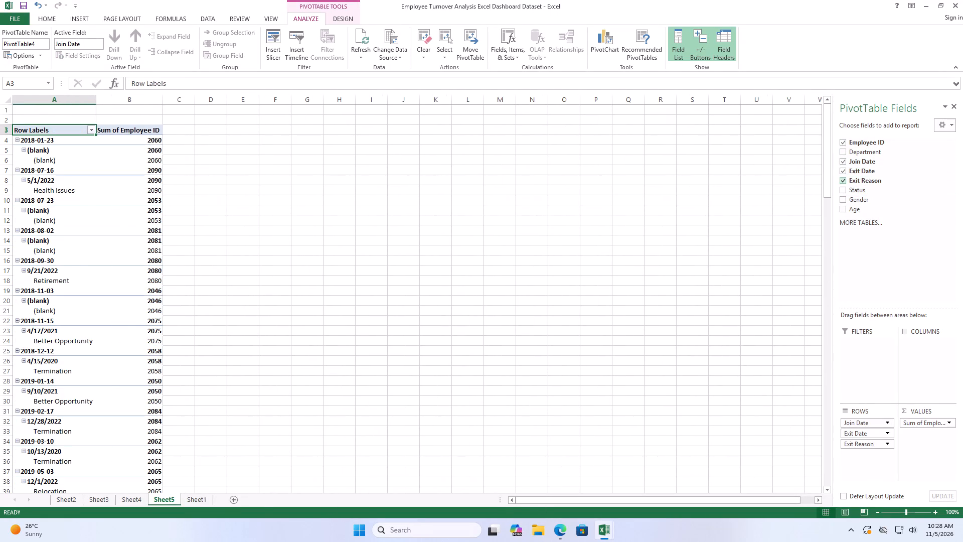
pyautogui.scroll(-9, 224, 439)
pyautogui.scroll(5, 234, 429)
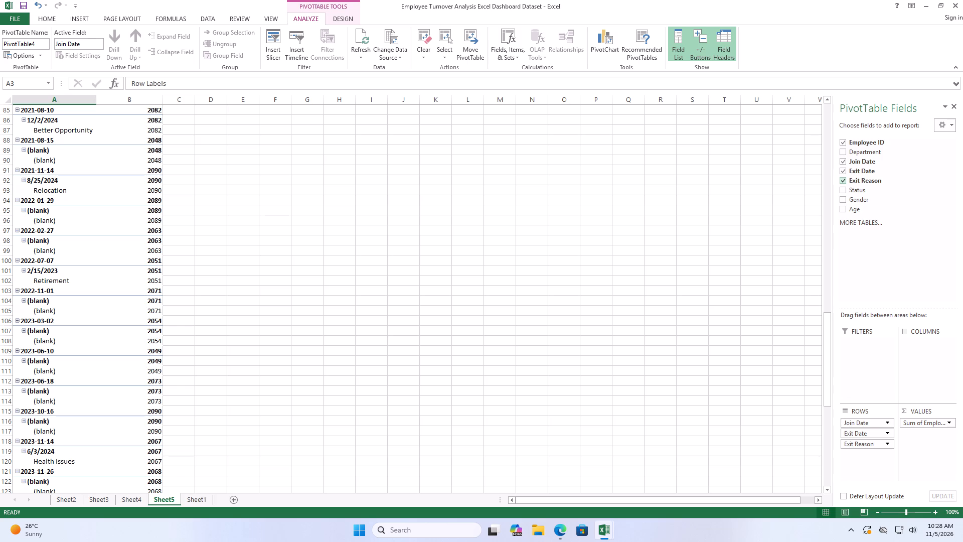
# Create a fifth PivotTable on a new worksheet from Sheet1 A1:H101, summing Employee ID and Age by Gender.
pyautogui.click(205, 501)
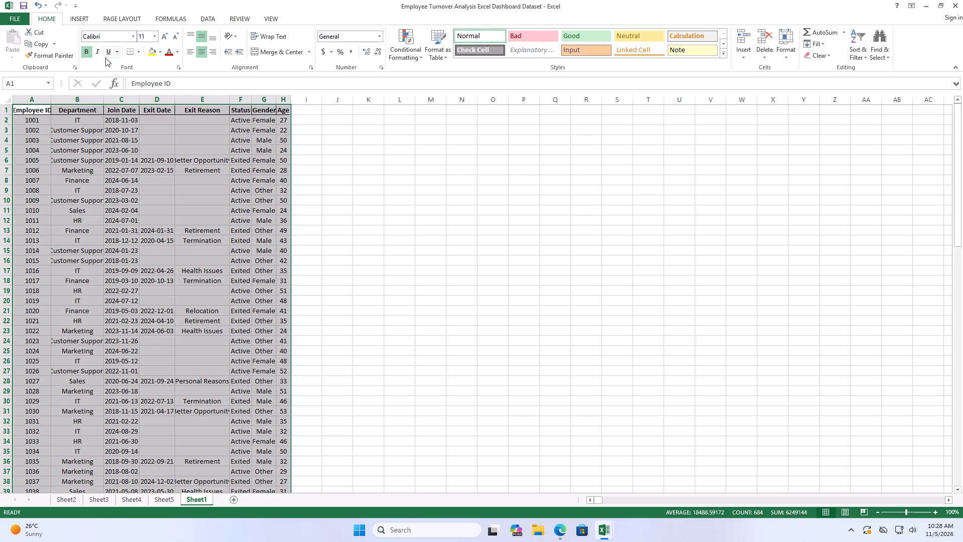
pyautogui.click(82, 18)
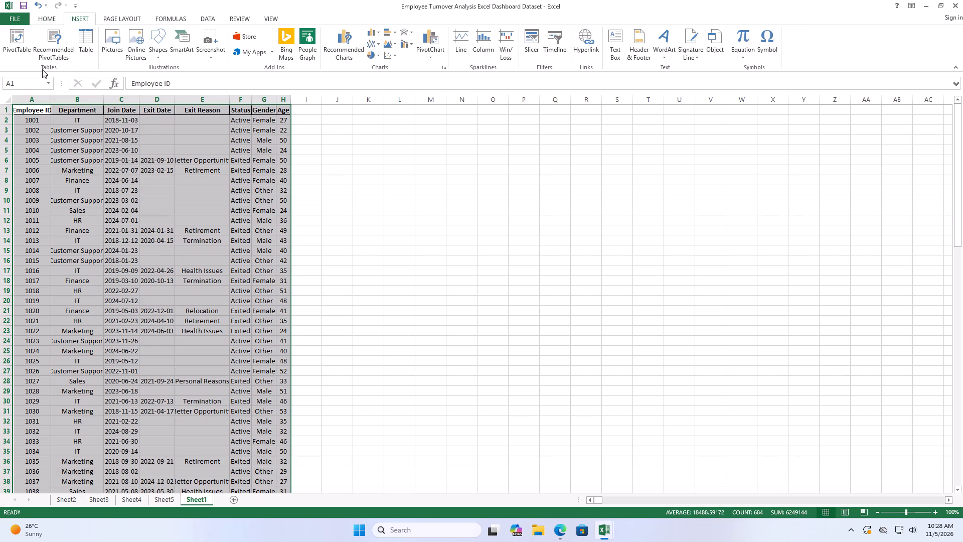
pyautogui.click(21, 46)
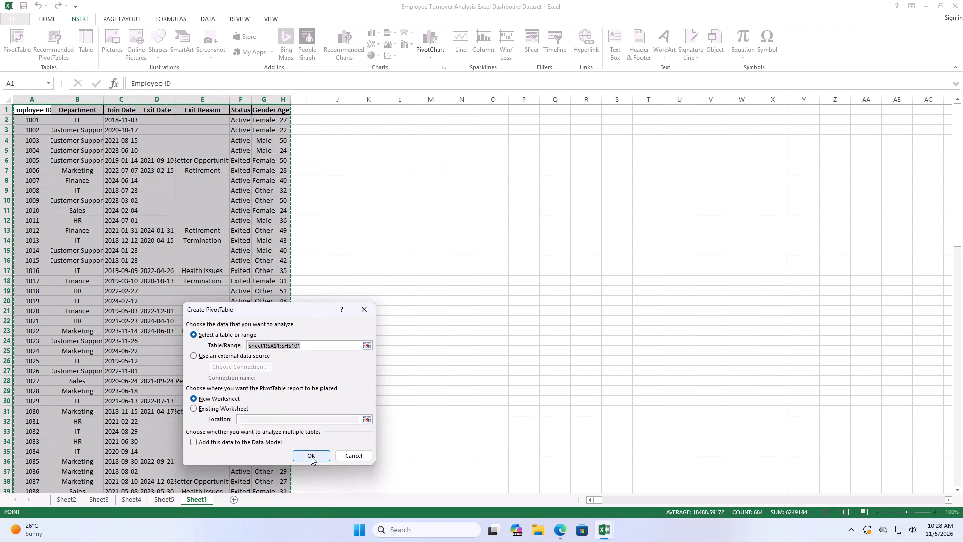
pyautogui.click(311, 456)
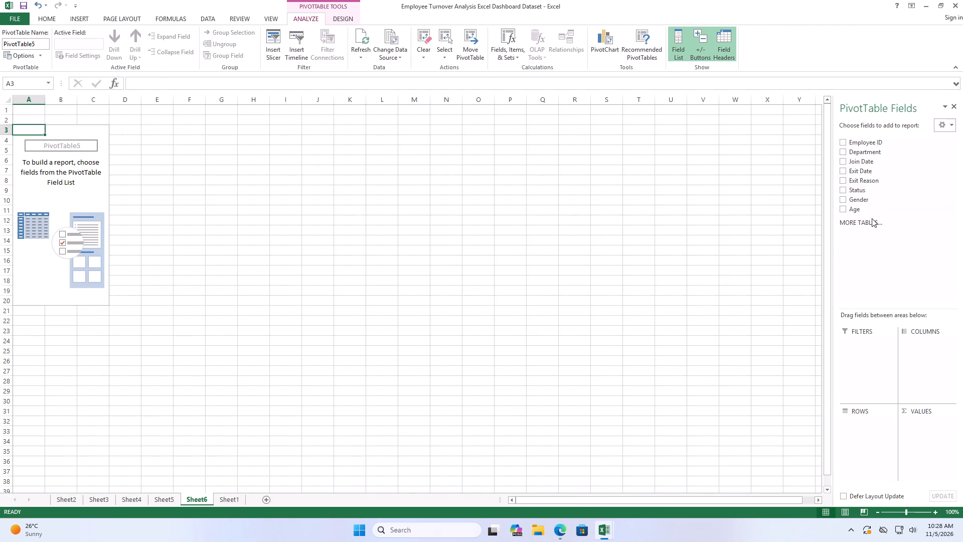
pyautogui.click(872, 218)
pyautogui.click(362, 412)
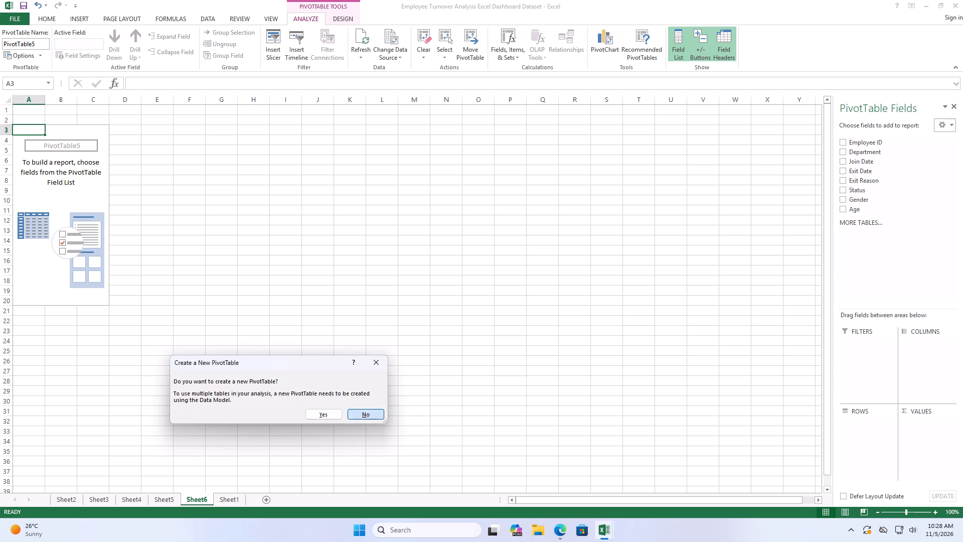
pyautogui.click(840, 143)
pyautogui.click(844, 201)
pyautogui.click(844, 208)
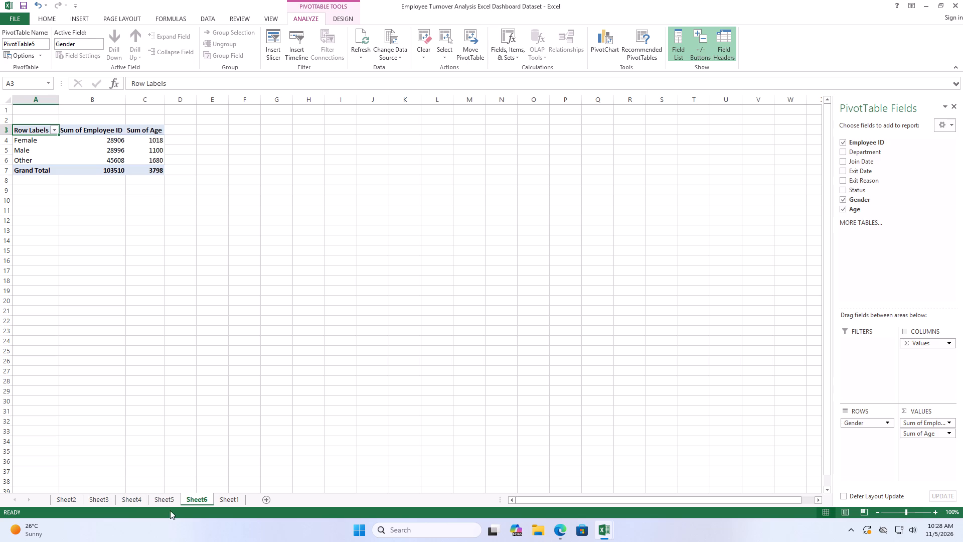
# Move the Gender PivotTable from Sheet6 to Sheet2, starting at cell D3.
pyautogui.hotkey('ctrl', 'a')
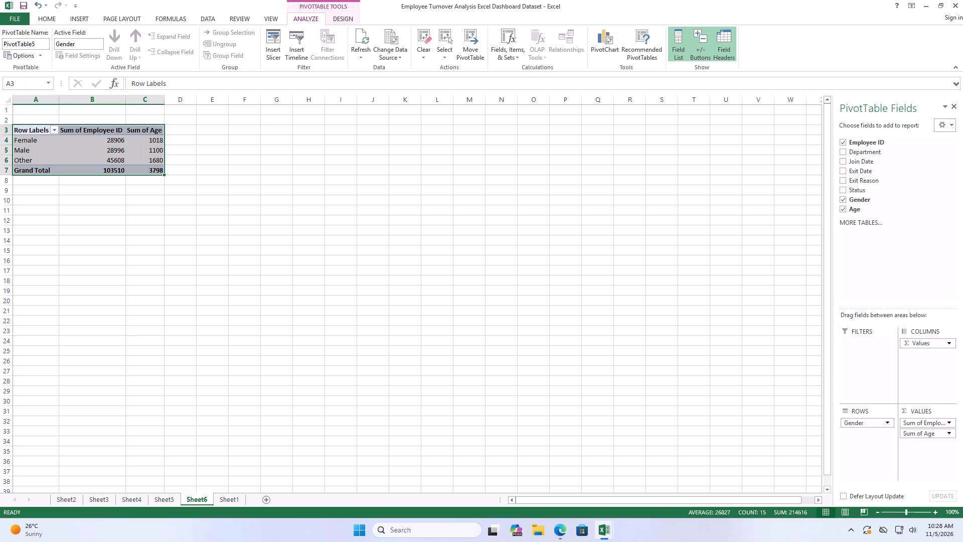
pyautogui.hotkey('ctrl', 'c')
pyautogui.hotkey('ctrl', 'x')
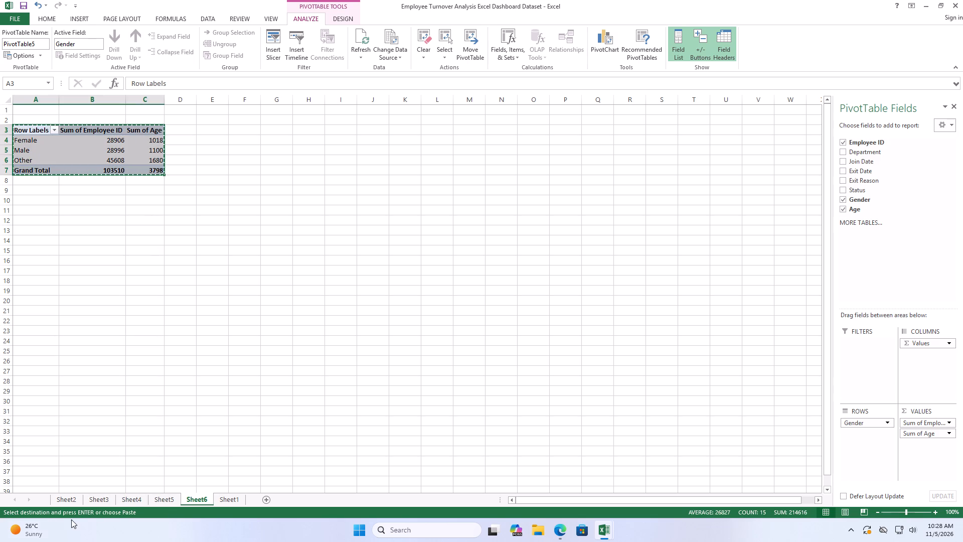
pyautogui.click(74, 497)
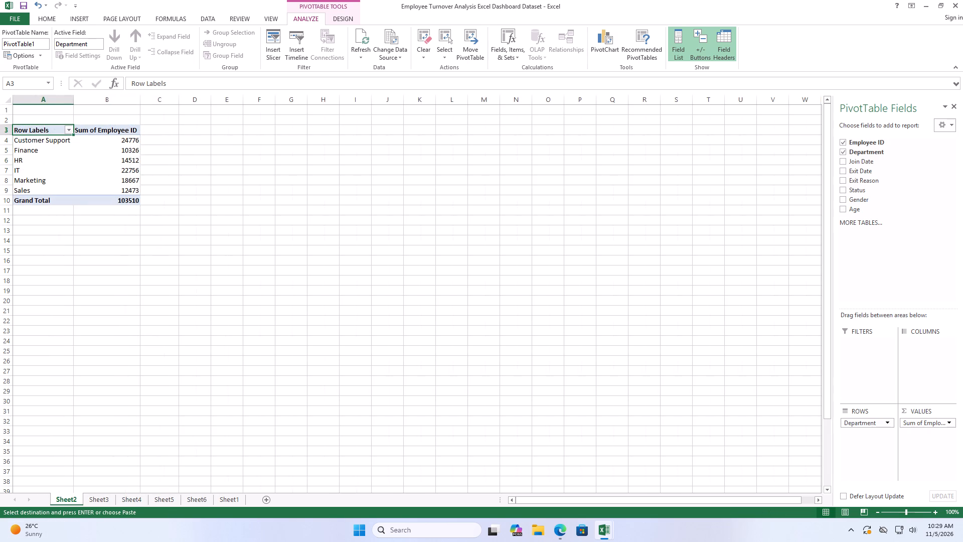
pyautogui.click(184, 129)
pyautogui.hotkey('ctrl', 'v')
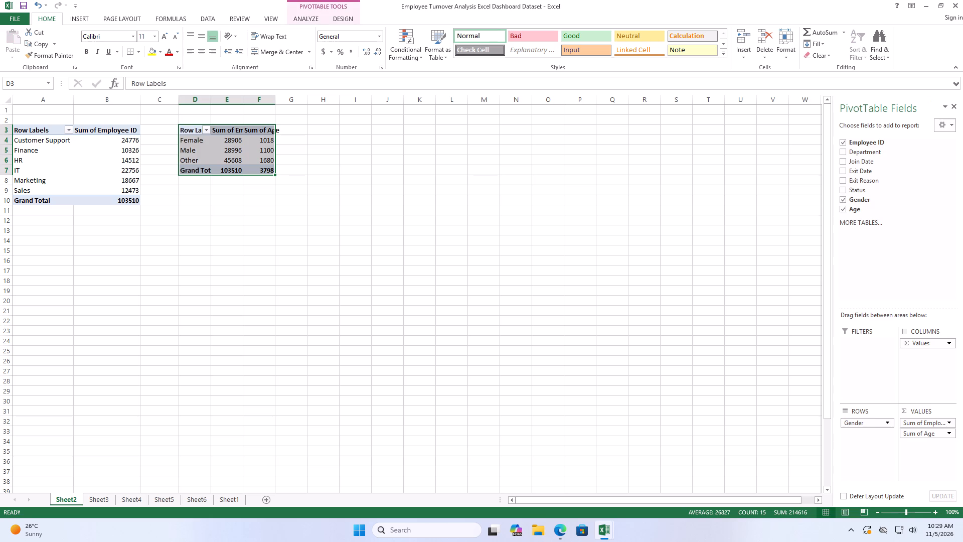
# Move the Status PivotTable from Sheet4 to Sheet2, starting at cell H3.
pyautogui.click(133, 499)
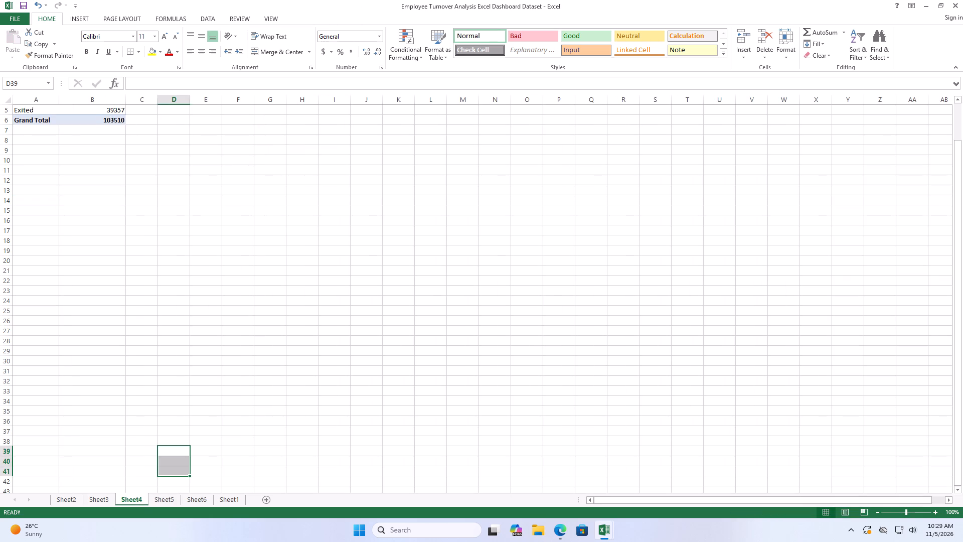
pyautogui.scroll(2, 42, 113)
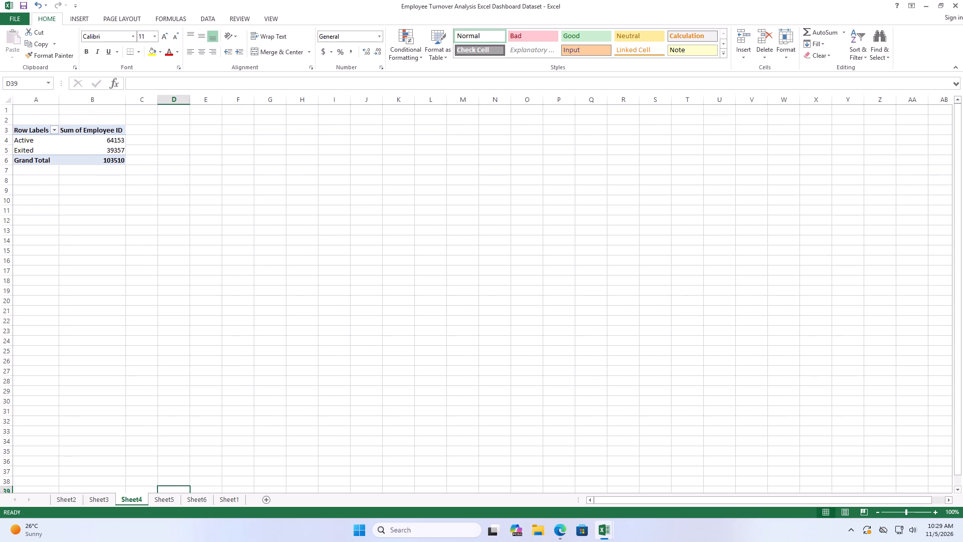
pyautogui.moveTo(36, 130); pyautogui.dragTo(75, 162)
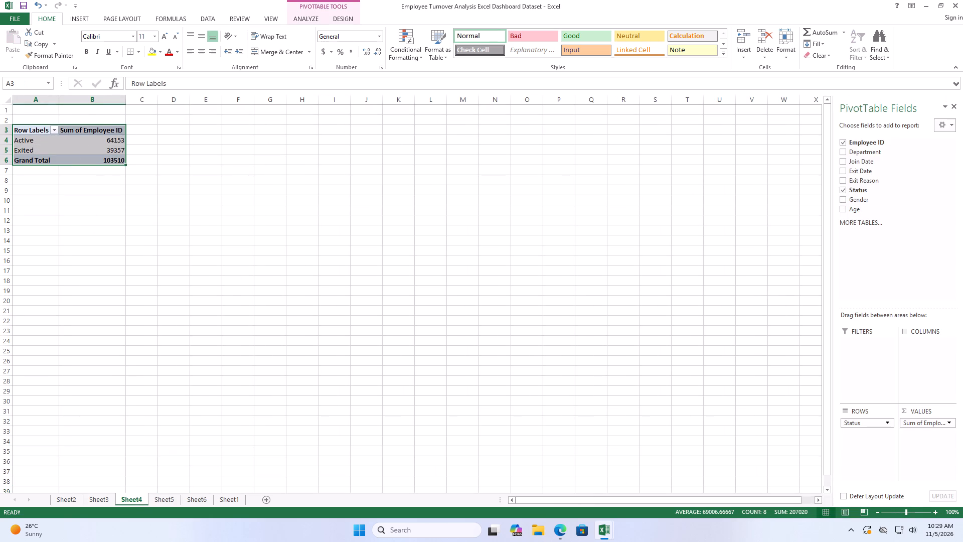
pyautogui.hotkey('ctrl', 'x')
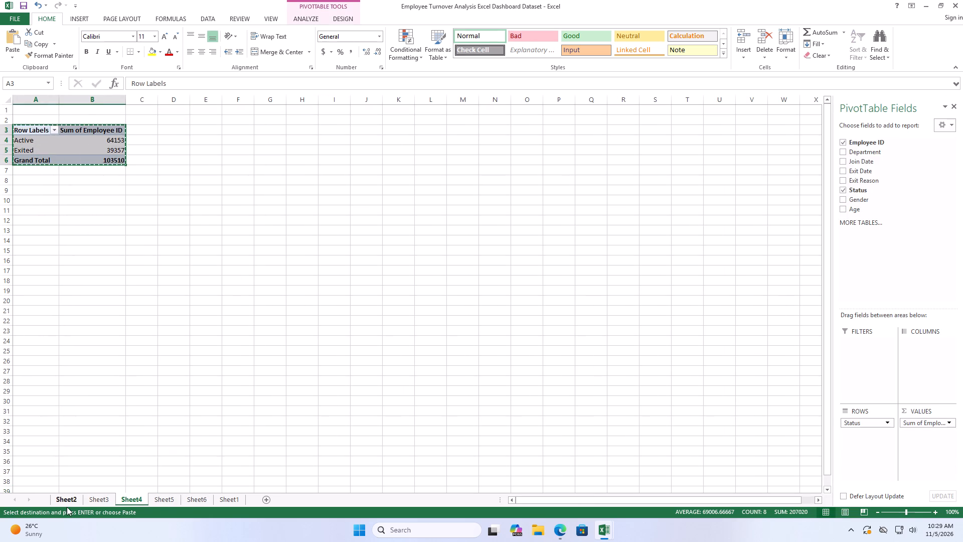
pyautogui.click(60, 505)
pyautogui.click(300, 129)
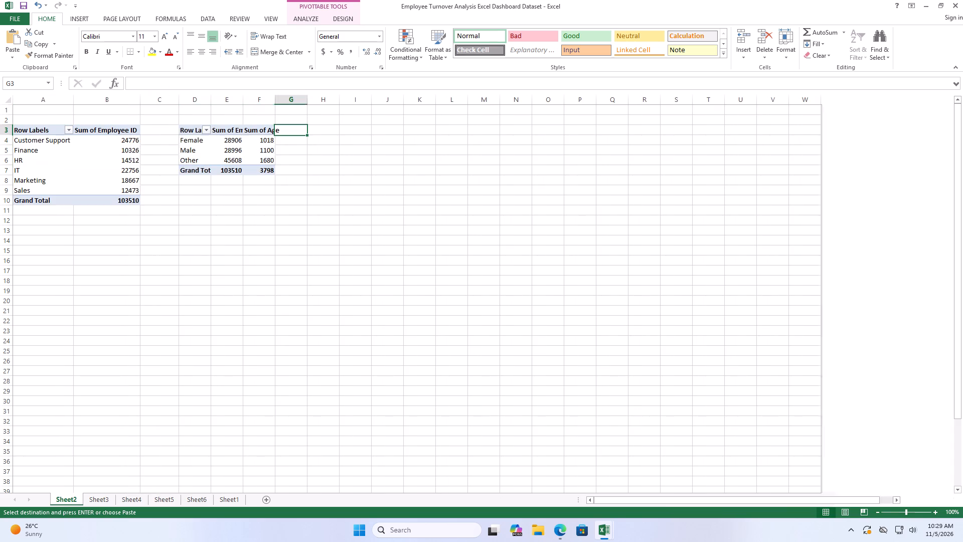
pyautogui.click(317, 132)
pyautogui.hotkey('ctrl', 'v')
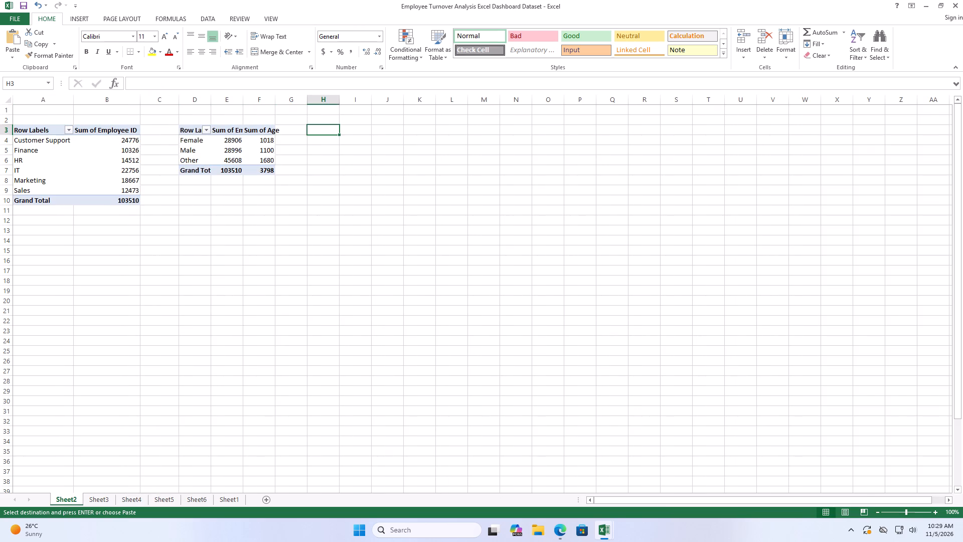
# Move the Join Date, Exit Date and Exit Reason PivotTable from Sheet5 to Sheet2, starting at cell L3.
pyautogui.click(137, 499)
pyautogui.click(160, 497)
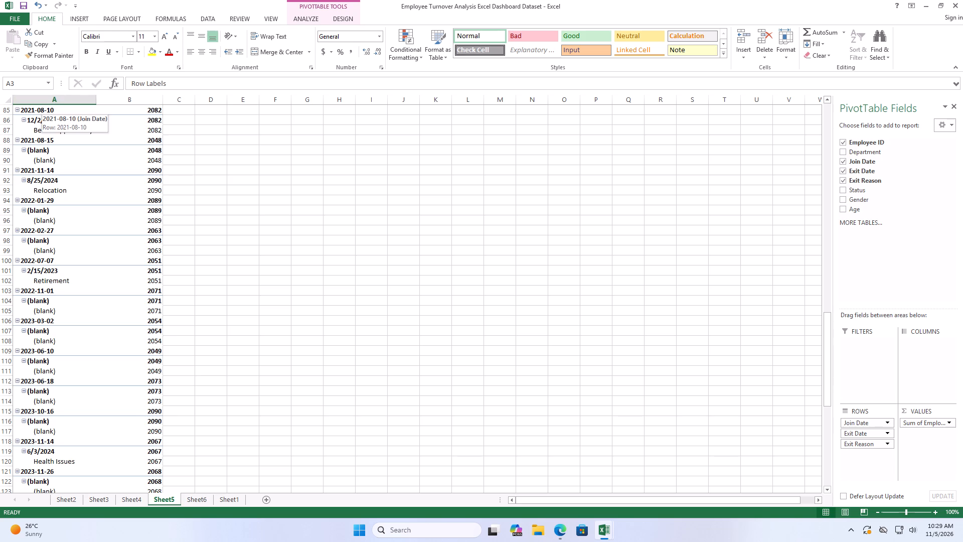
pyautogui.hotkey('ctrl', 'a')
pyautogui.hotkey('ctrl', 'x')
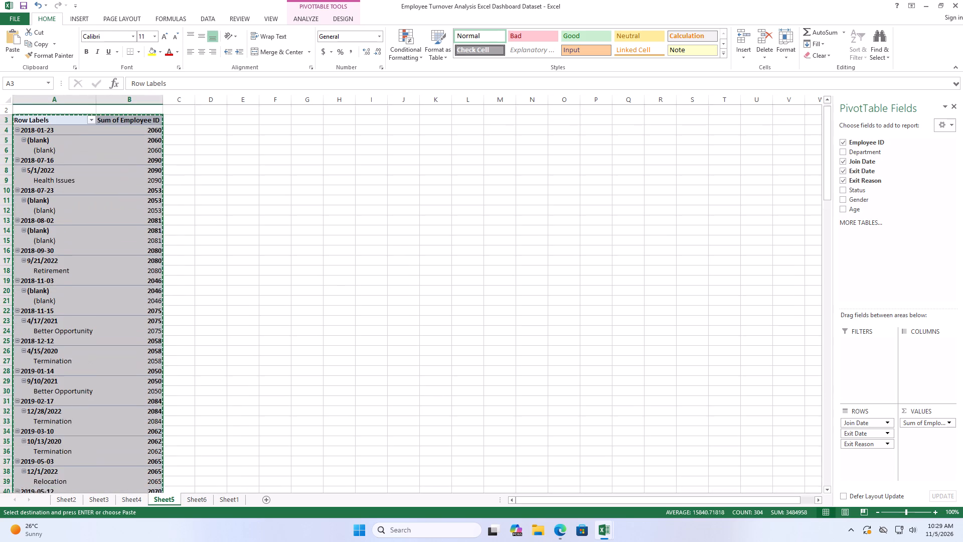
pyautogui.hotkey('alt', 'Tab')
pyautogui.hotkey('alt', 'Tab')
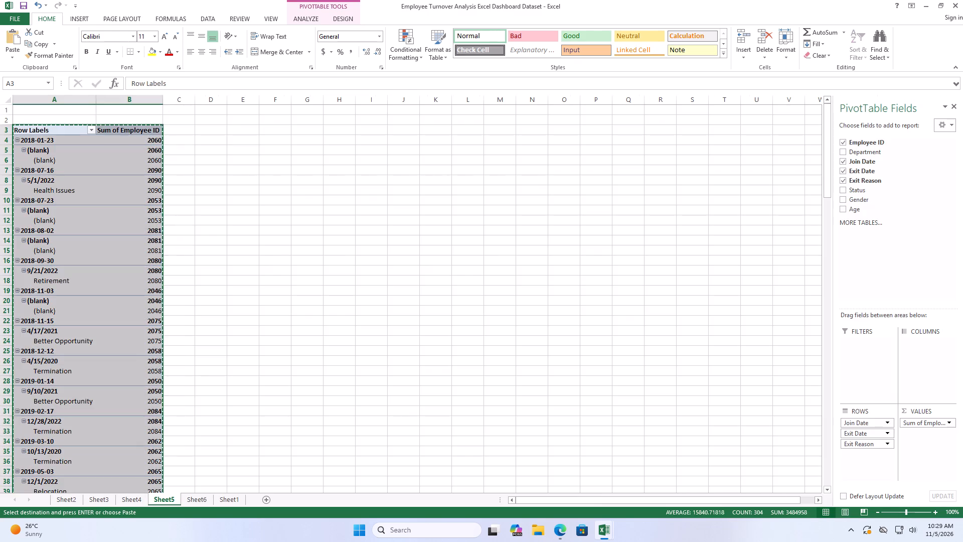
pyautogui.click(72, 498)
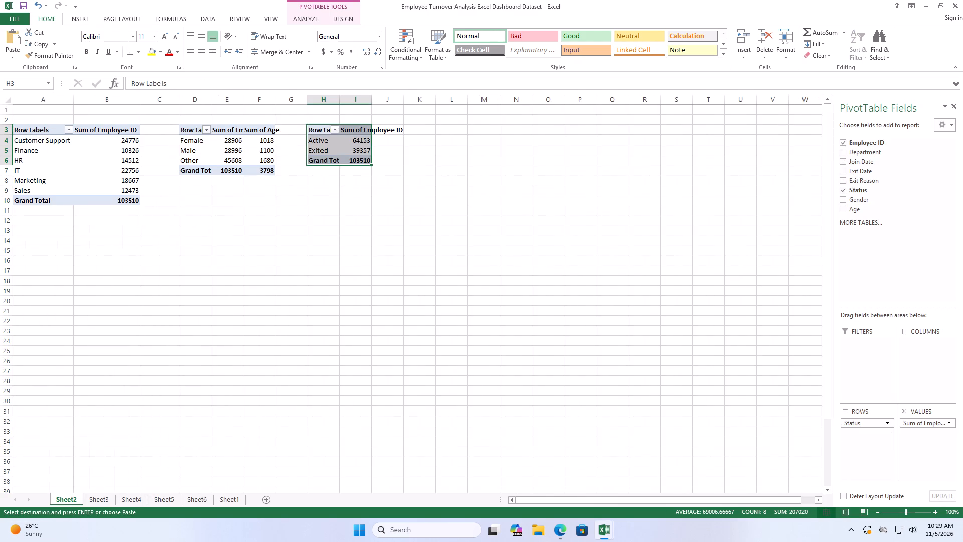
pyautogui.click(442, 127)
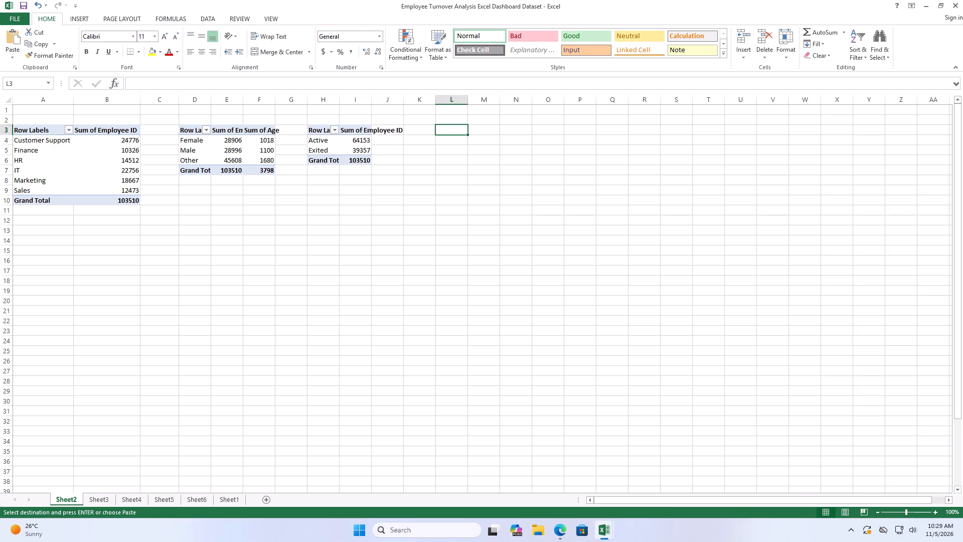
pyautogui.hotkey('ctrl', 'v')
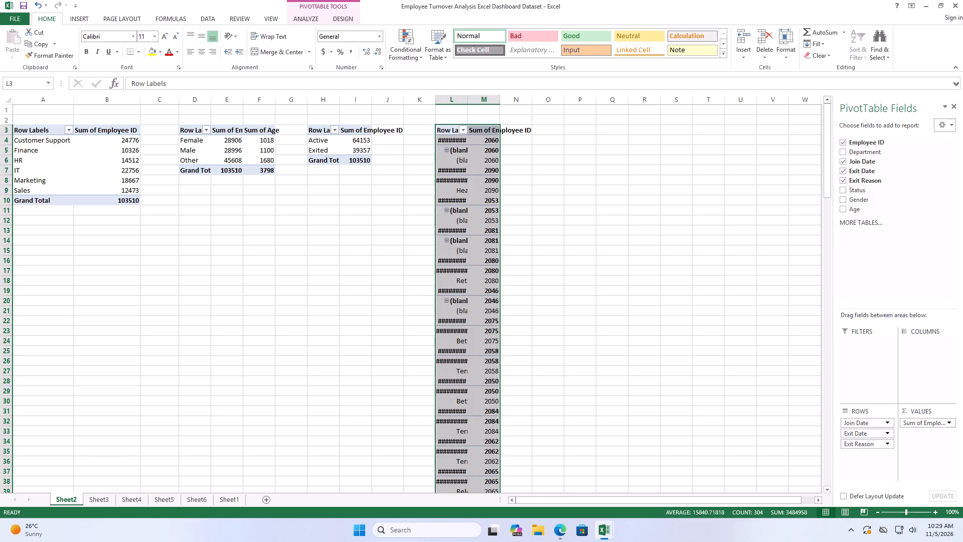
# Glance at the wine dashboard reference, and check Sheet6, Sheet5 and Sheet4 for PivotTables still to move.
pyautogui.hotkey('alt', 'Tab')
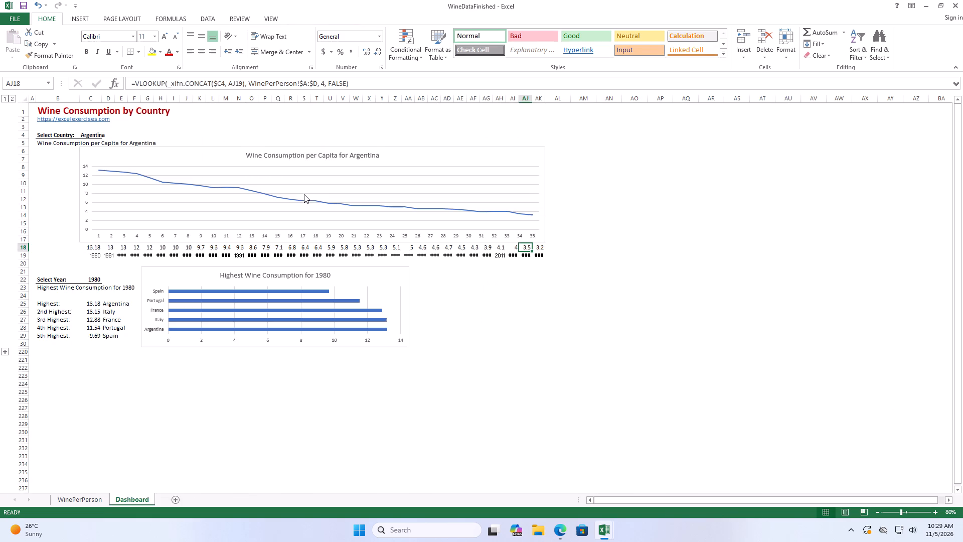
pyautogui.hotkey('alt', 'Tab')
pyautogui.click(201, 498)
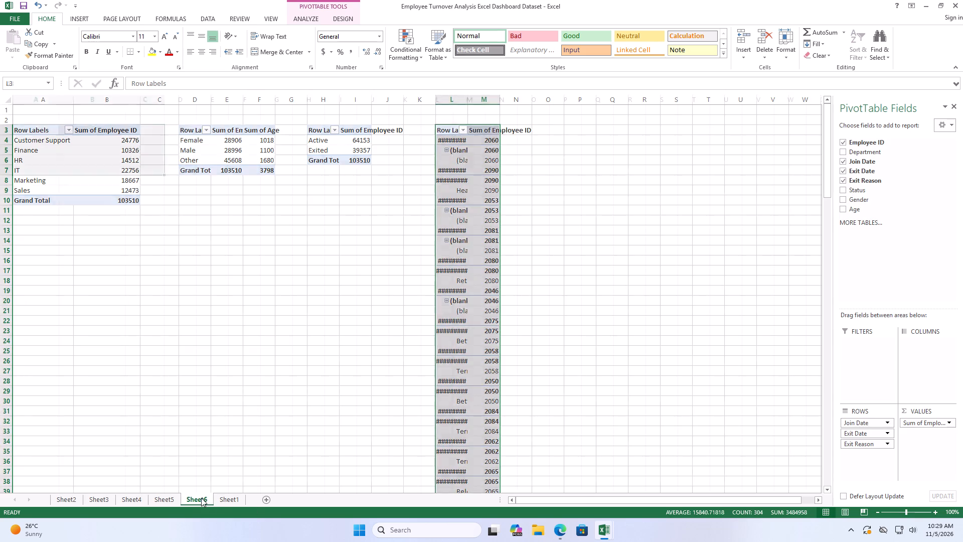
pyautogui.click(169, 495)
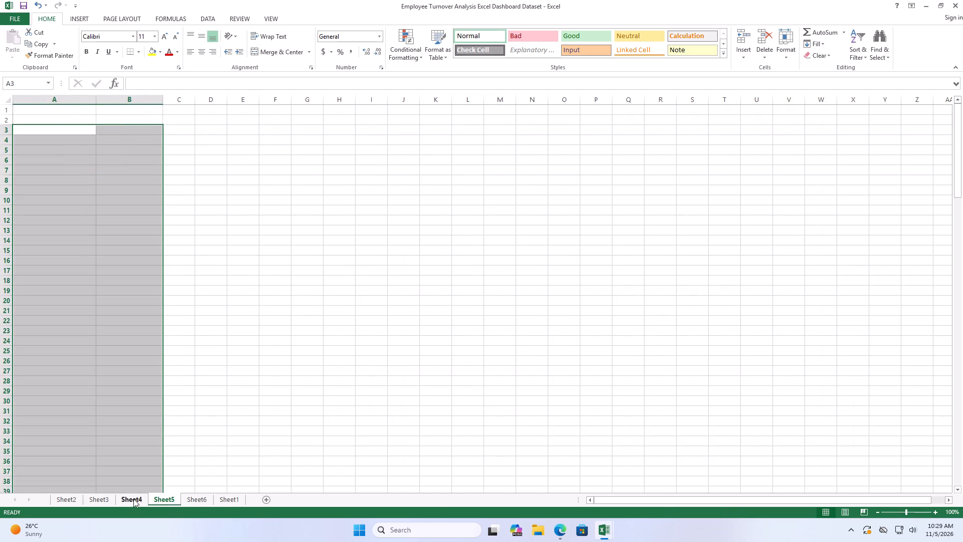
pyautogui.click(133, 499)
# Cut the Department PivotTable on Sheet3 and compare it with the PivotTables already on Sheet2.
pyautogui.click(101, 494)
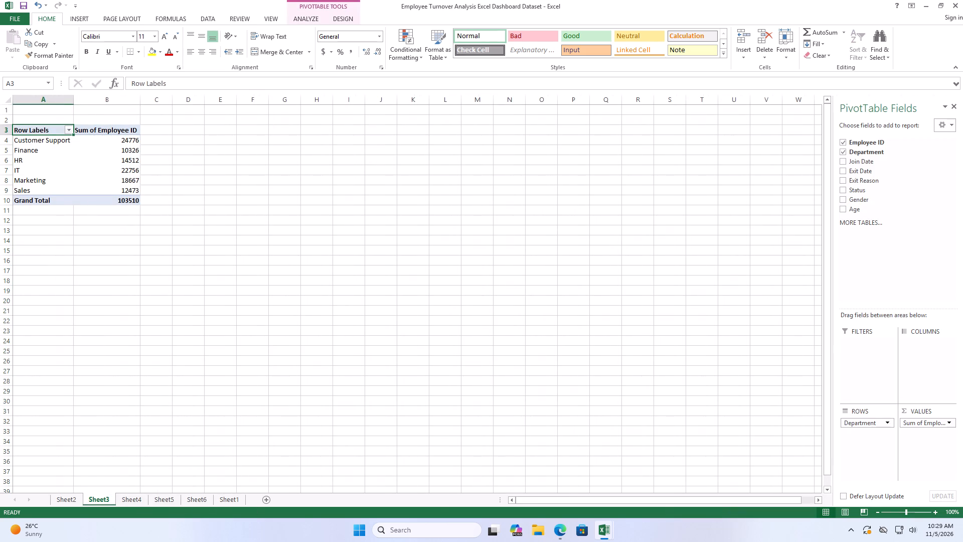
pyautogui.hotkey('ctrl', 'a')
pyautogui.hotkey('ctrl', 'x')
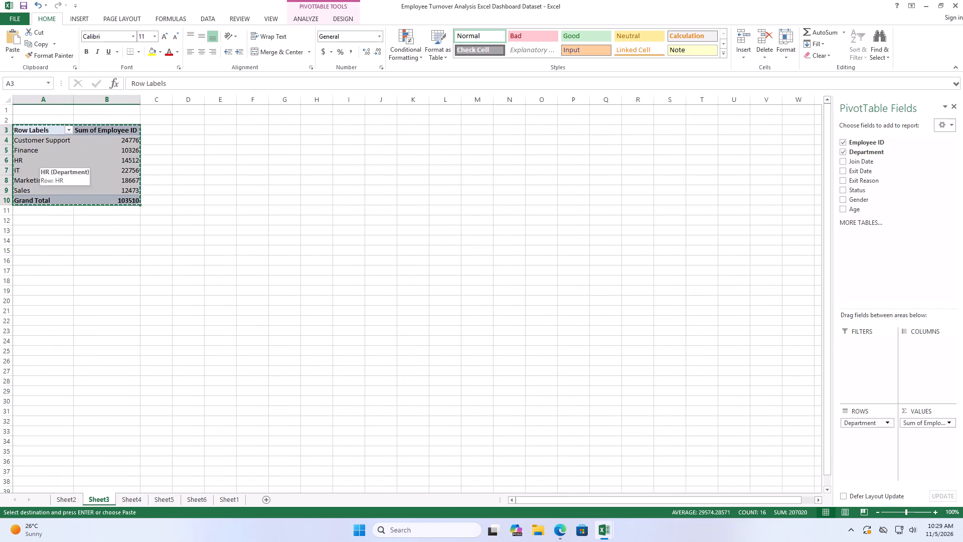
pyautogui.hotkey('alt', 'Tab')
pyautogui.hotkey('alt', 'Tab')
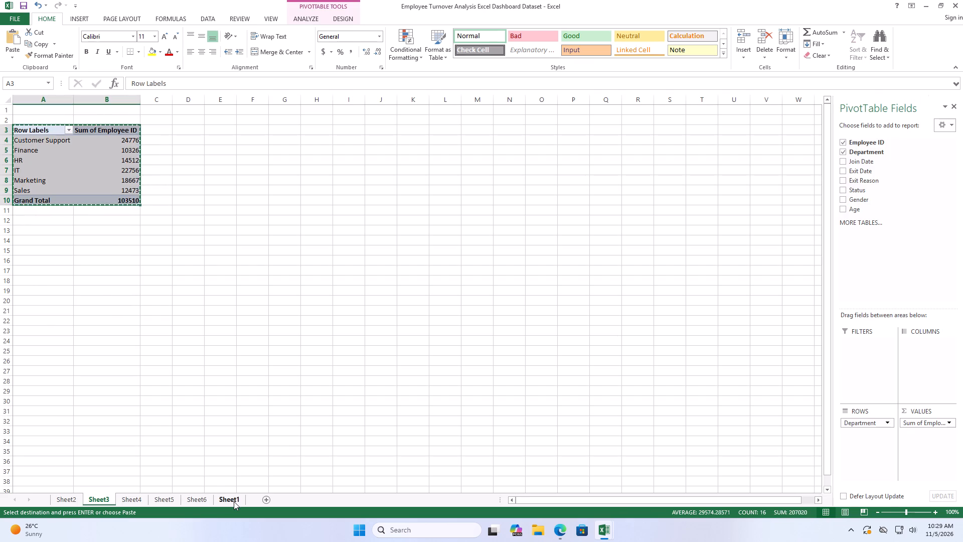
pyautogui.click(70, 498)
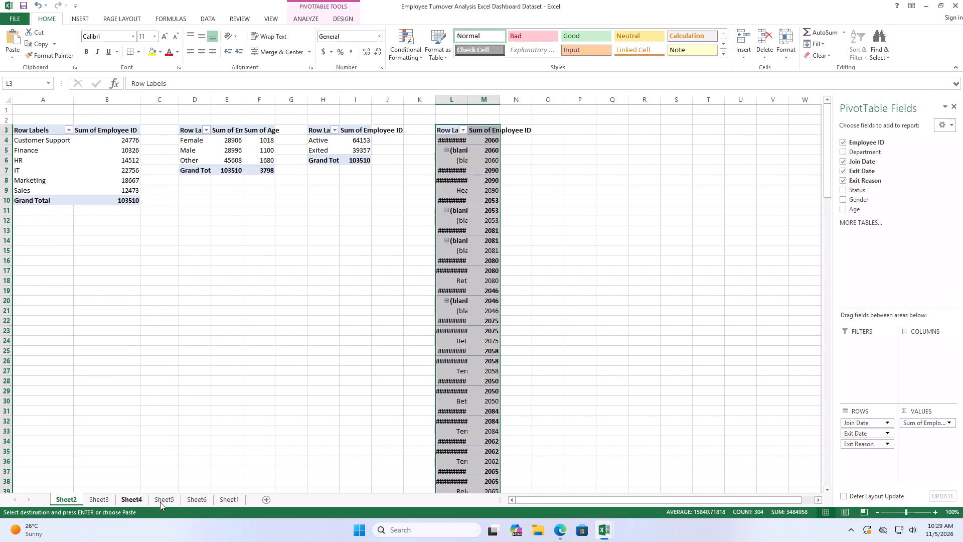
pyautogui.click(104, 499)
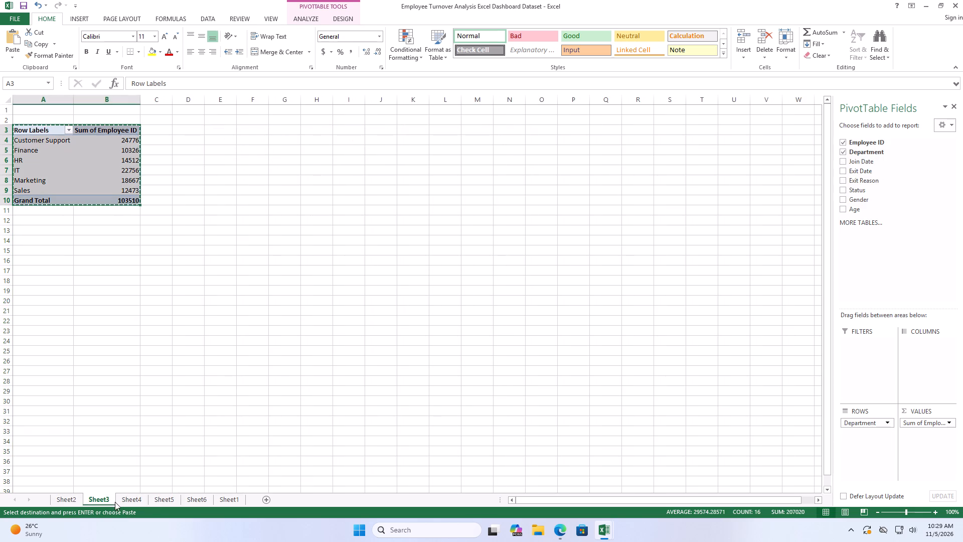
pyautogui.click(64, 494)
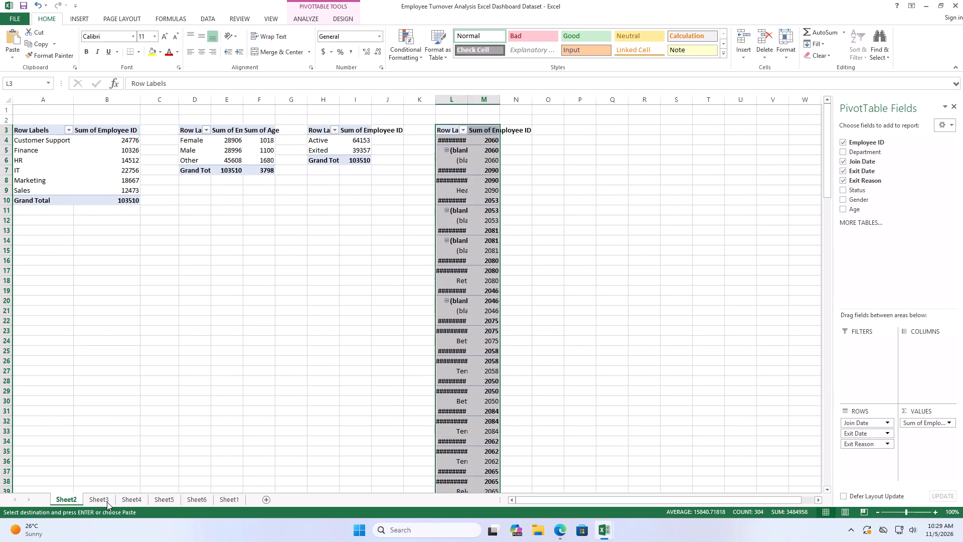
# Check Sheet3 through Sheet6 for leftover content and delete the emptied Sheet6.
pyautogui.click(107, 502)
pyautogui.click(127, 500)
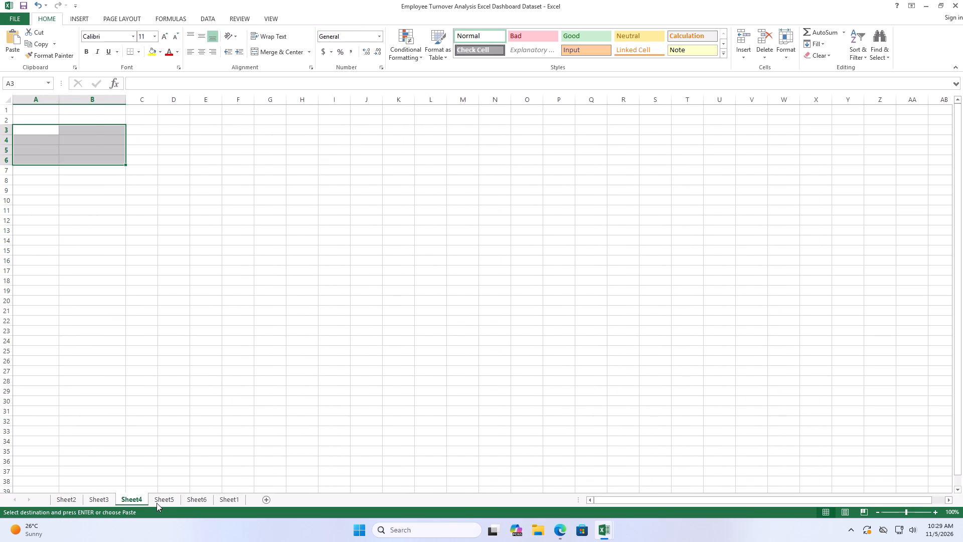
pyautogui.click(160, 499)
pyautogui.click(188, 499)
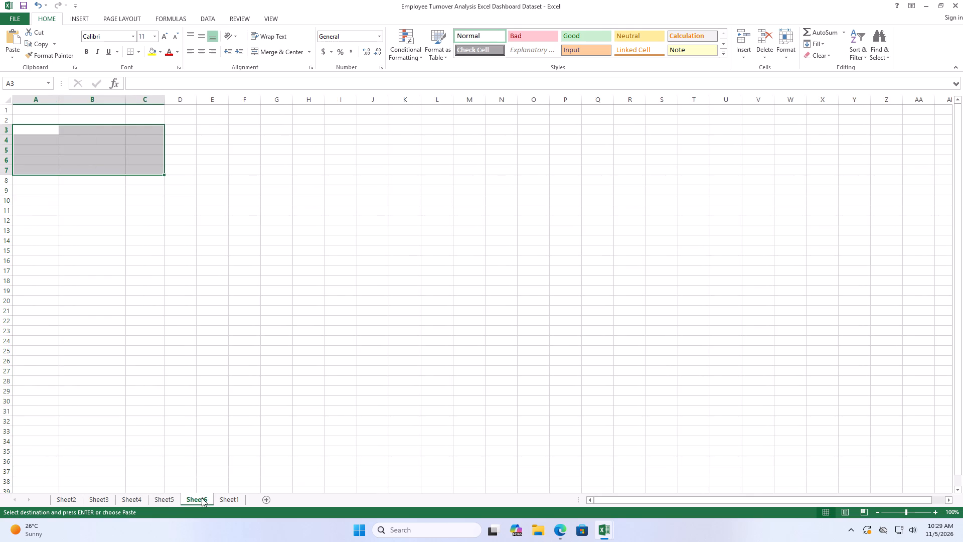
pyautogui.doubleClick(201, 498)
pyautogui.rightClick(201, 498)
pyautogui.doubleClick(210, 501)
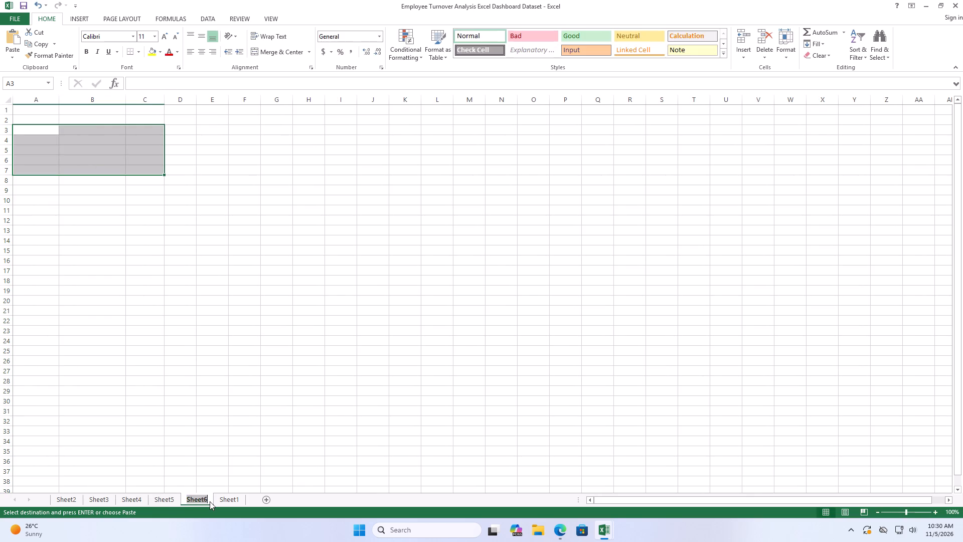
pyautogui.click(210, 501)
pyautogui.rightClick(210, 501)
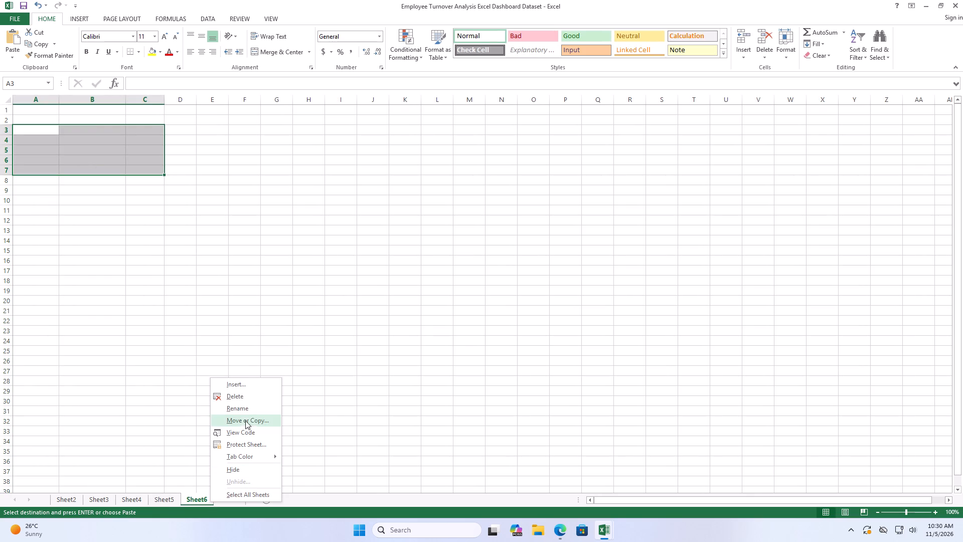
pyautogui.click(243, 399)
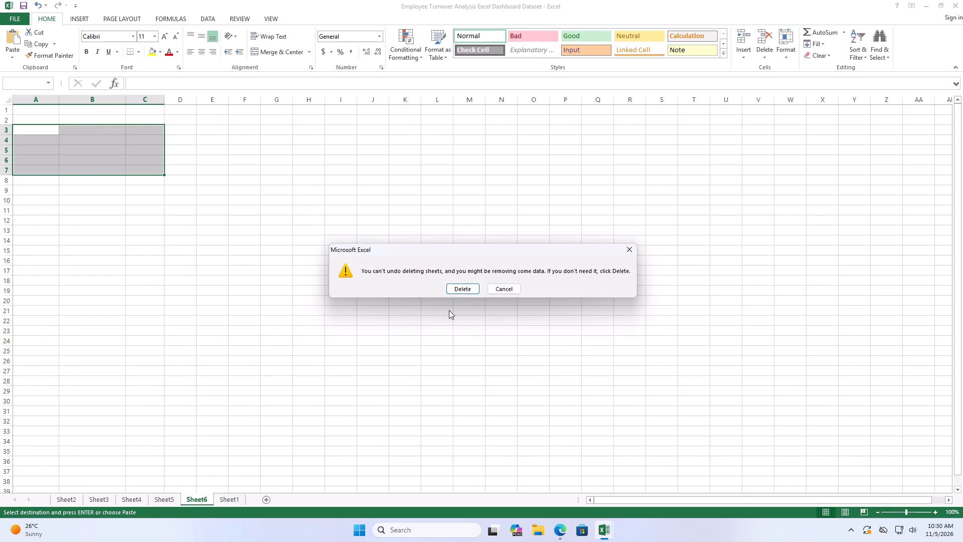
pyautogui.click(466, 291)
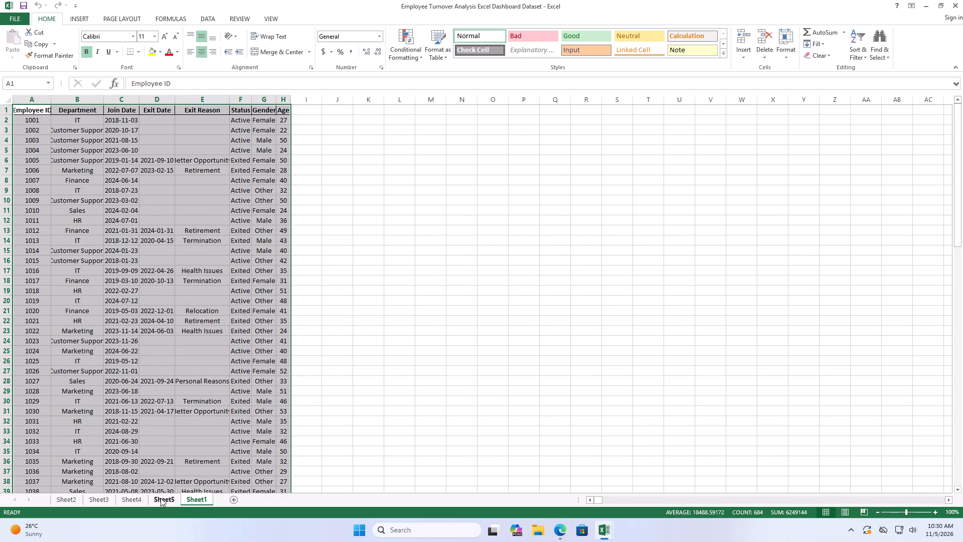
# Delete the emptied Sheet5 and Sheet4 from the workbook.
pyautogui.click(166, 496)
pyautogui.rightClick(166, 496)
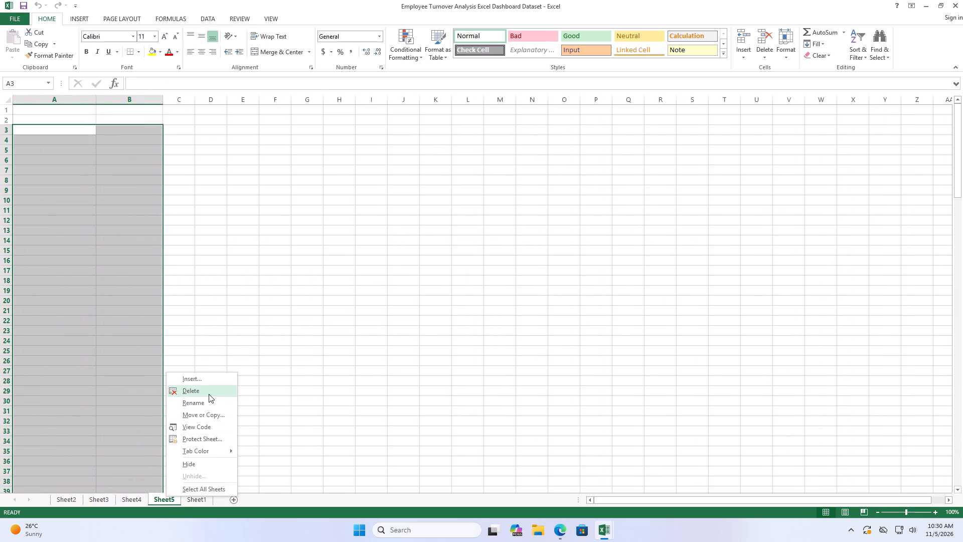
pyautogui.click(209, 394)
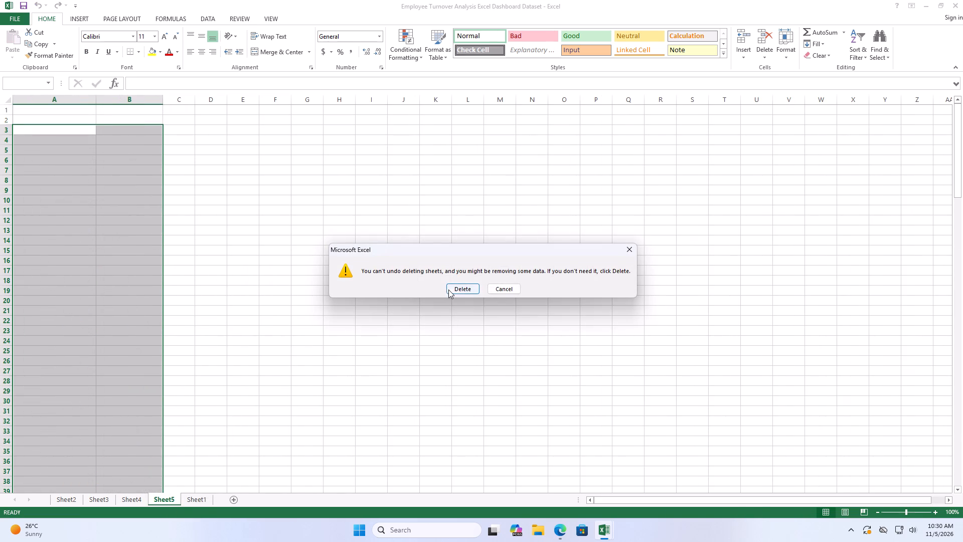
pyautogui.click(459, 290)
pyautogui.rightClick(123, 500)
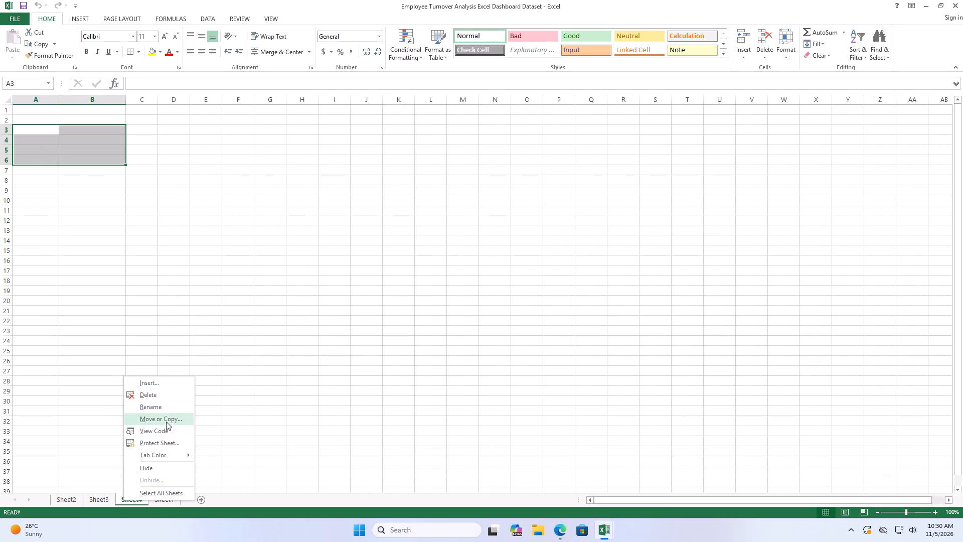
pyautogui.click(168, 396)
pyautogui.click(472, 287)
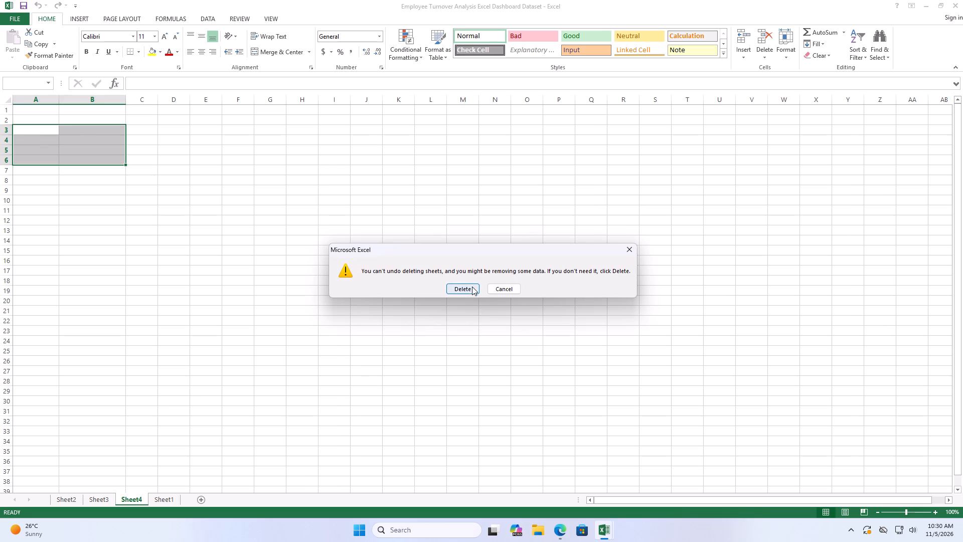
# Delete Sheet3 with its duplicate Department PivotTable.
pyautogui.rightClick(94, 496)
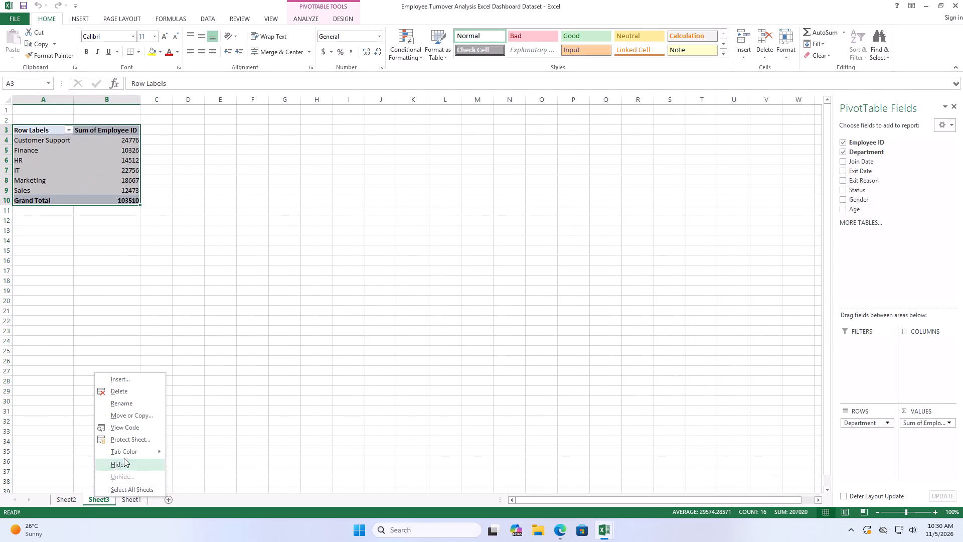
pyautogui.click(147, 390)
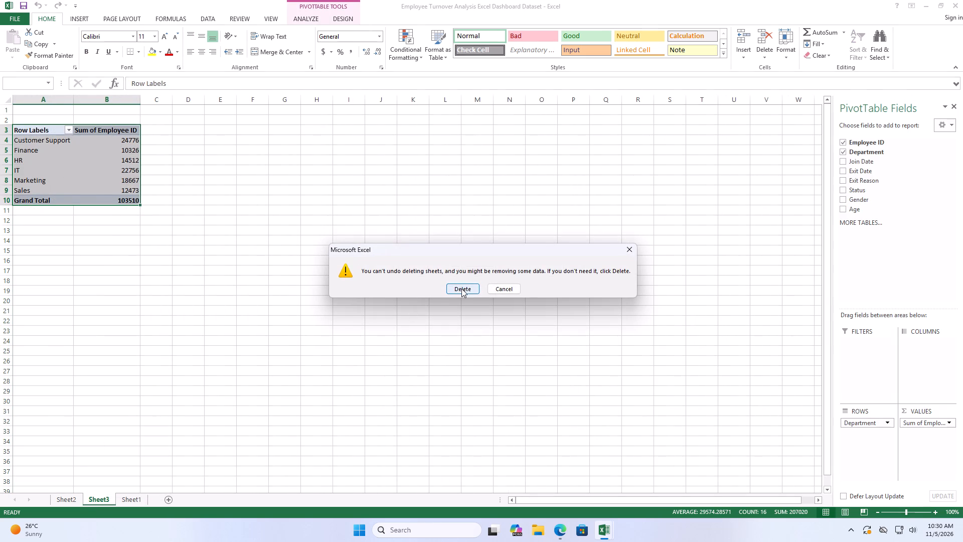
pyautogui.click(461, 289)
pyautogui.scroll(3, 150, 248)
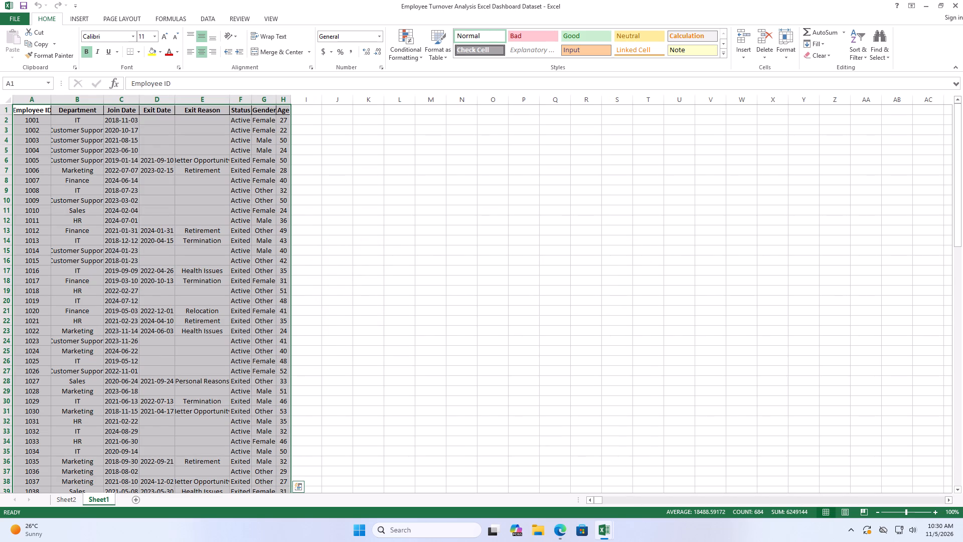
# AutoFit the PivotTable columns on Sheet2 (A, B, D to F, H, I, L and M) so headers and dates fit.
pyautogui.click(74, 499)
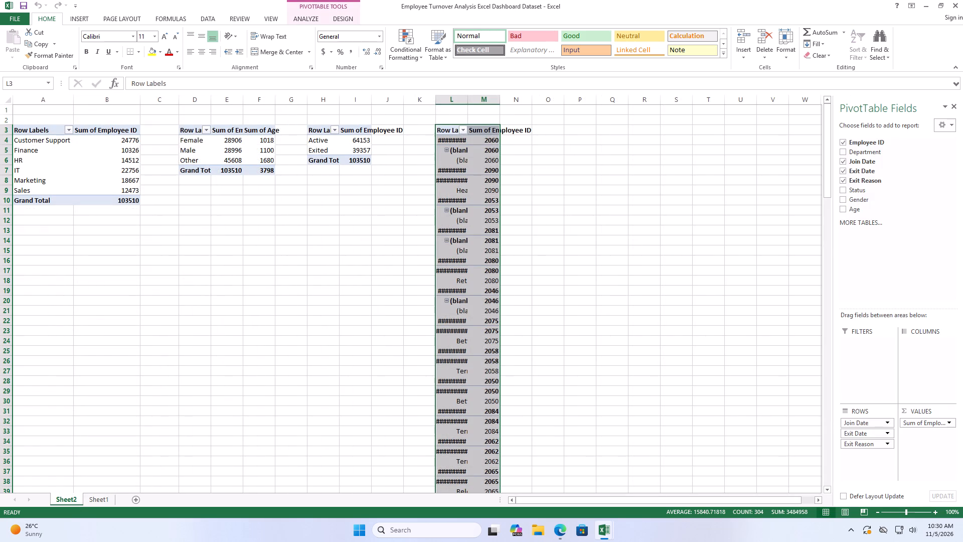
pyautogui.doubleClick(74, 103)
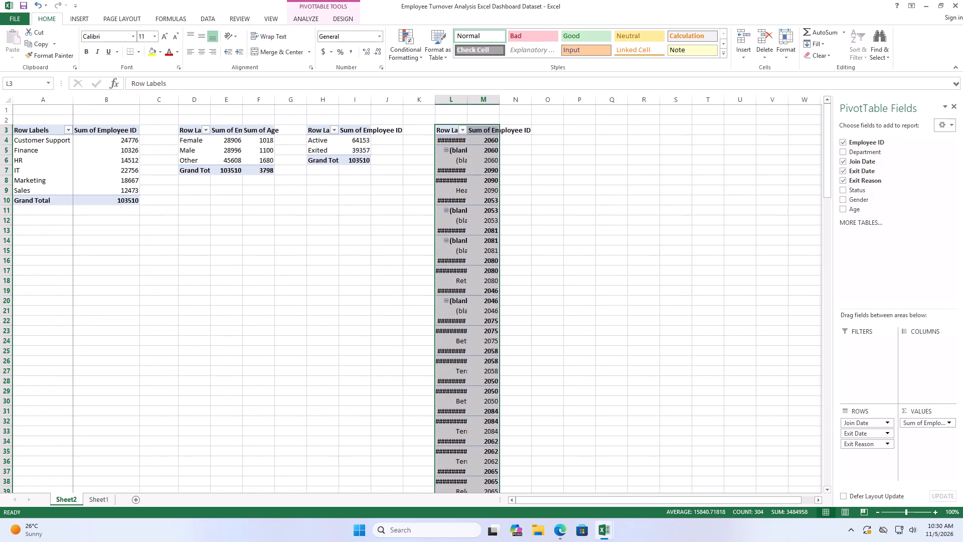
pyautogui.click(74, 103)
pyautogui.doubleClick(74, 103)
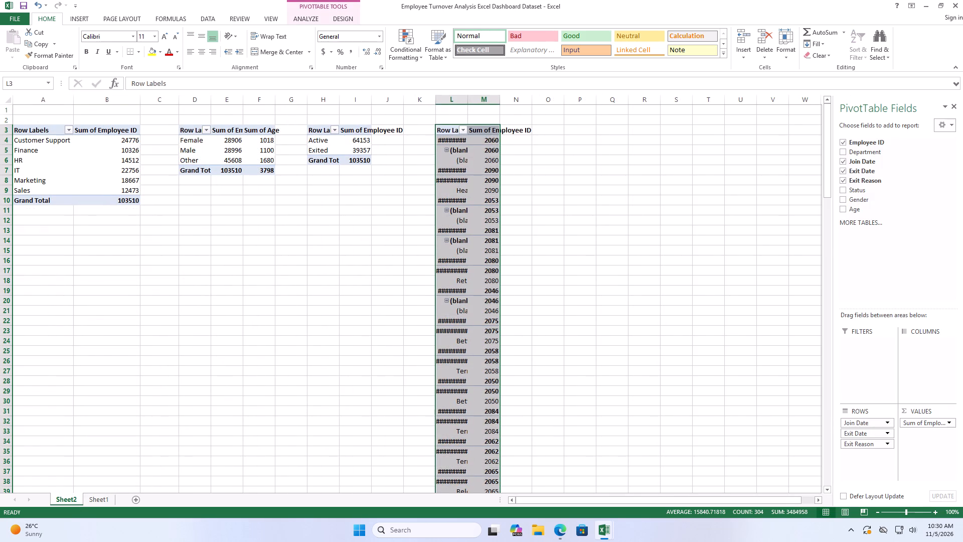
pyautogui.doubleClick(141, 100)
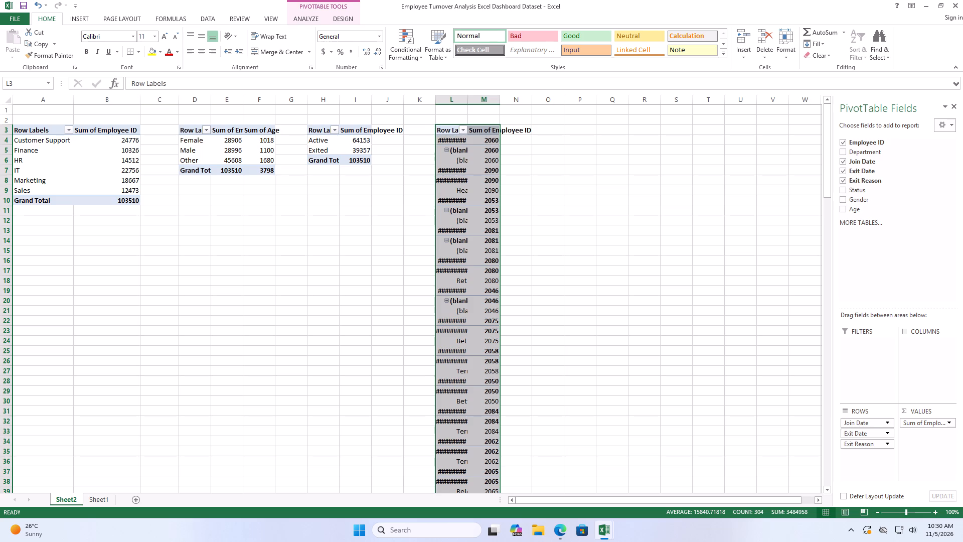
pyautogui.doubleClick(275, 102)
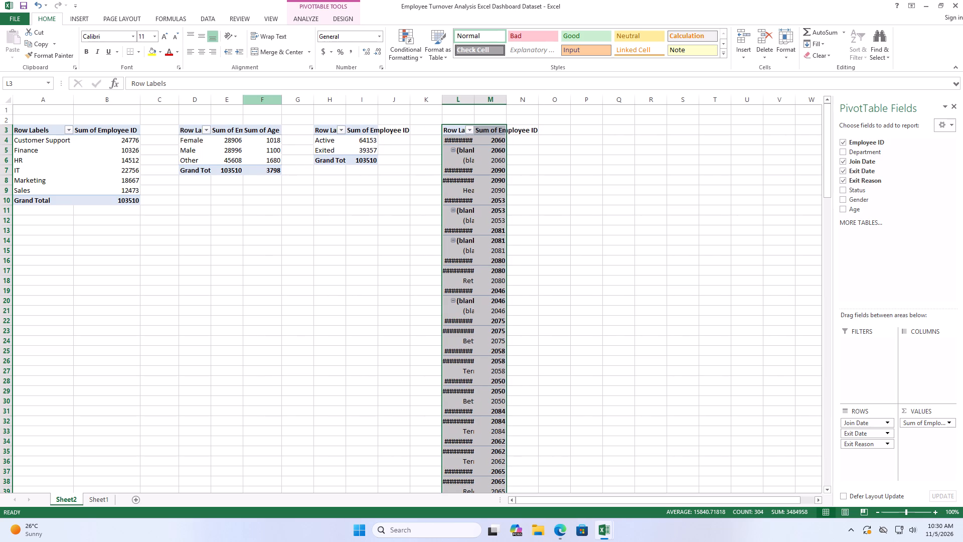
pyautogui.doubleClick(243, 103)
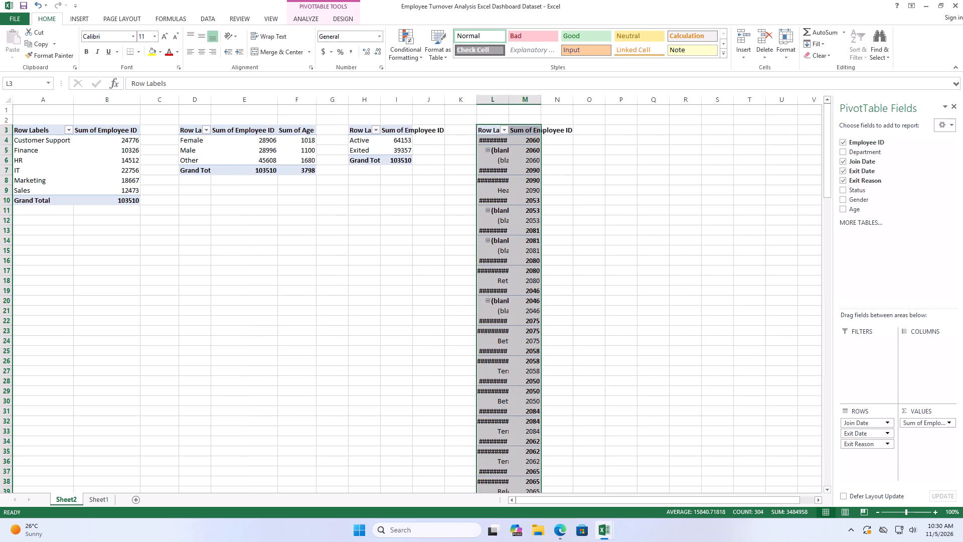
pyautogui.doubleClick(210, 102)
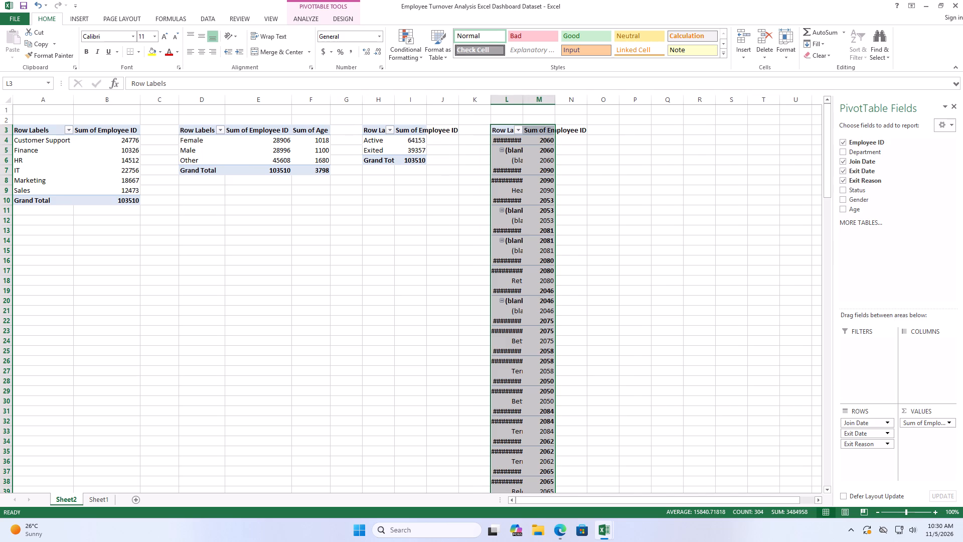
pyautogui.doubleClick(395, 99)
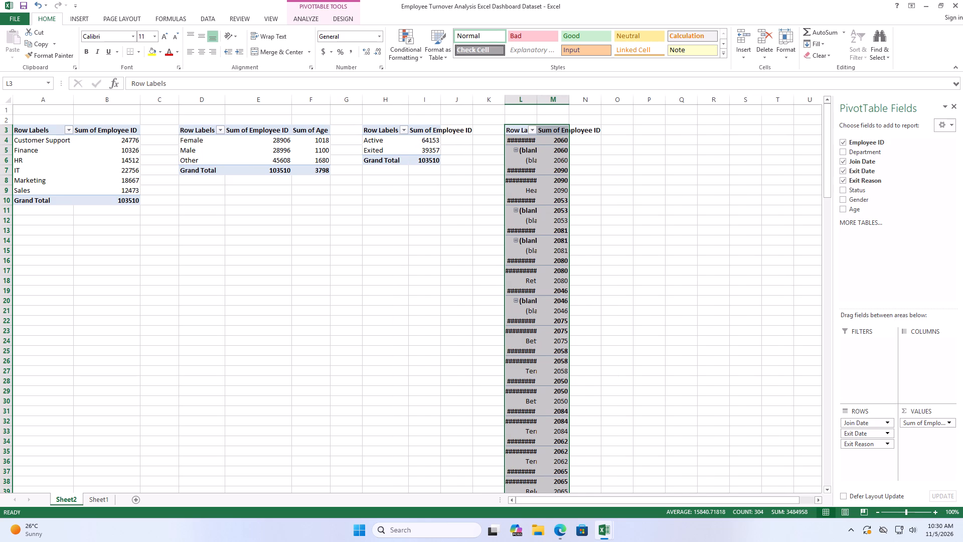
pyautogui.doubleClick(440, 101)
pyautogui.doubleClick(571, 101)
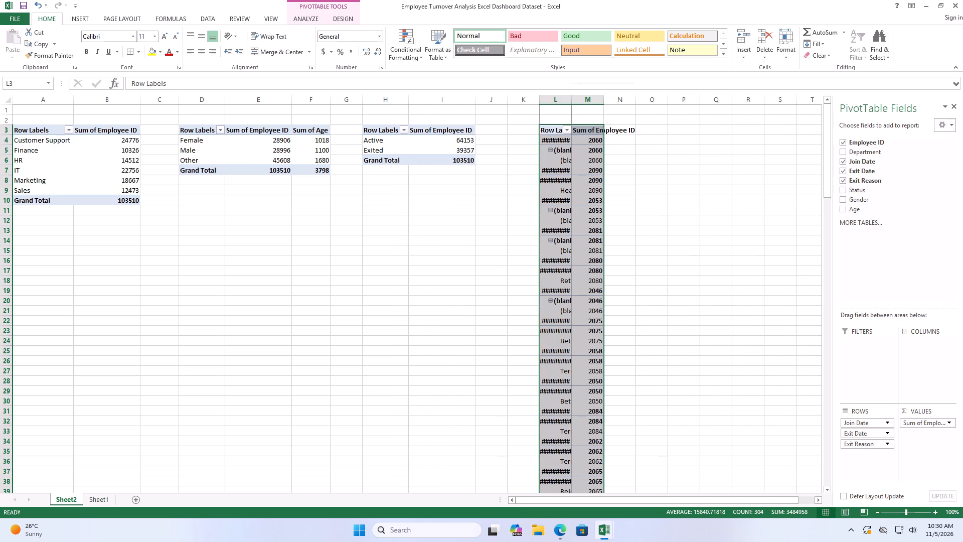
pyautogui.doubleClick(656, 101)
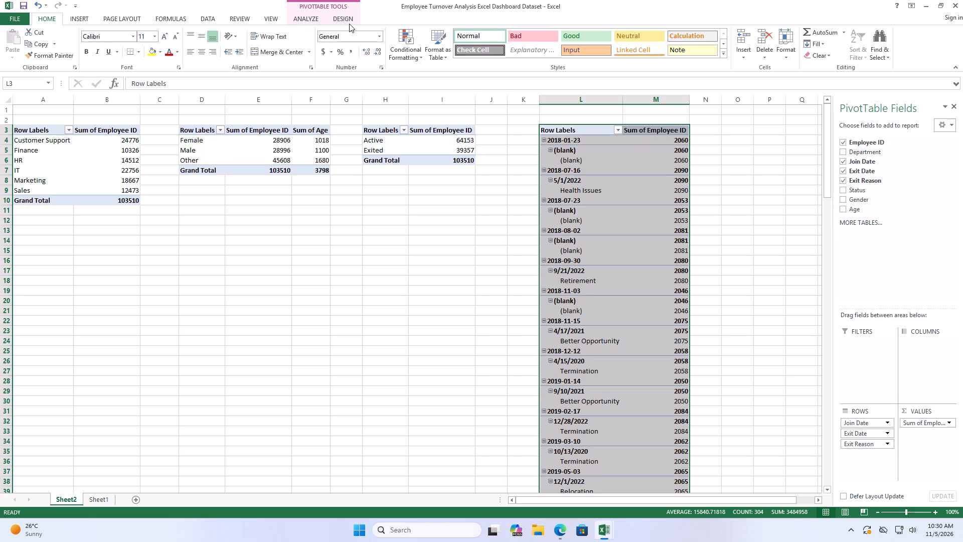
# Insert a column PivotChart from the Join Date, Exit Date and Exit Reason PivotTable and place it below the Gender and Status PivotTables.
pyautogui.click(201, 20)
pyautogui.click(183, 16)
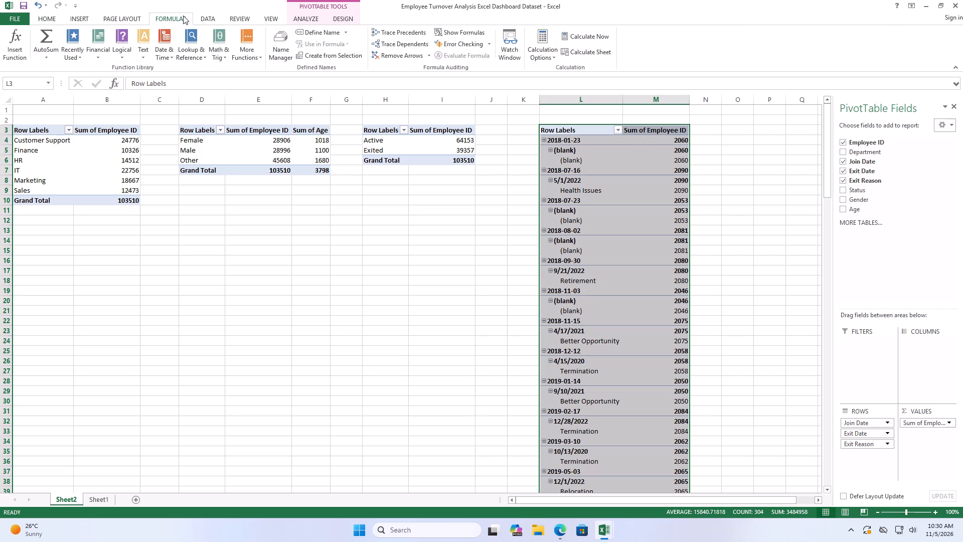
pyautogui.click(125, 14)
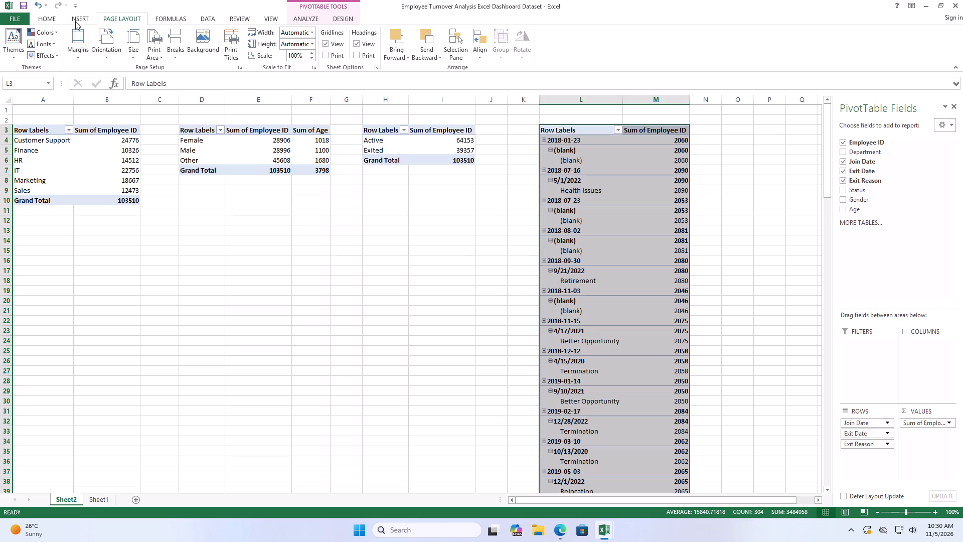
pyautogui.click(75, 17)
pyautogui.click(352, 45)
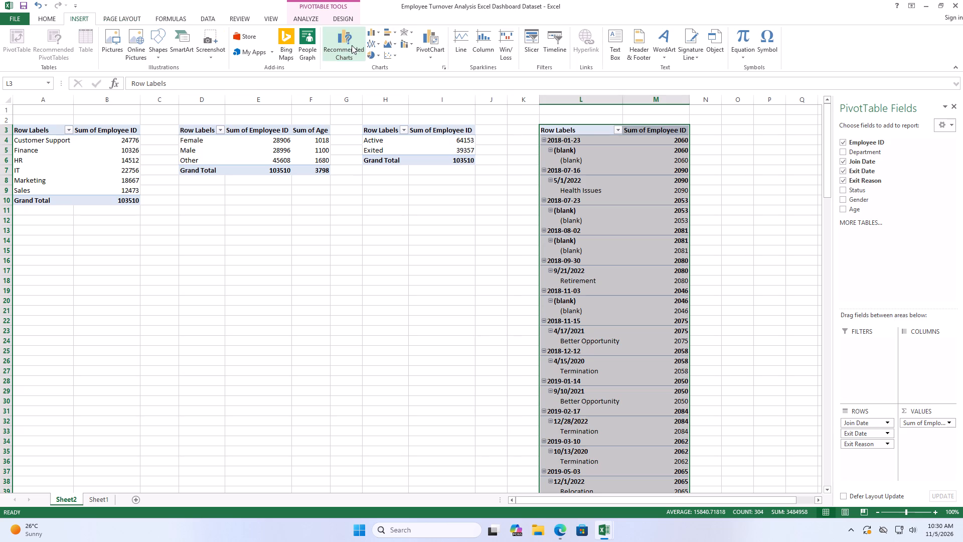
pyautogui.click(459, 235)
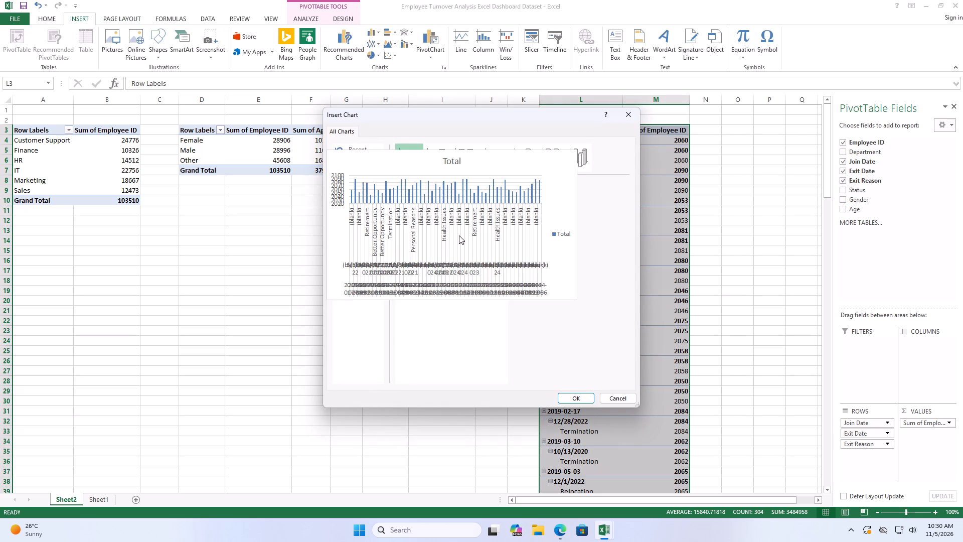
pyautogui.click(574, 394)
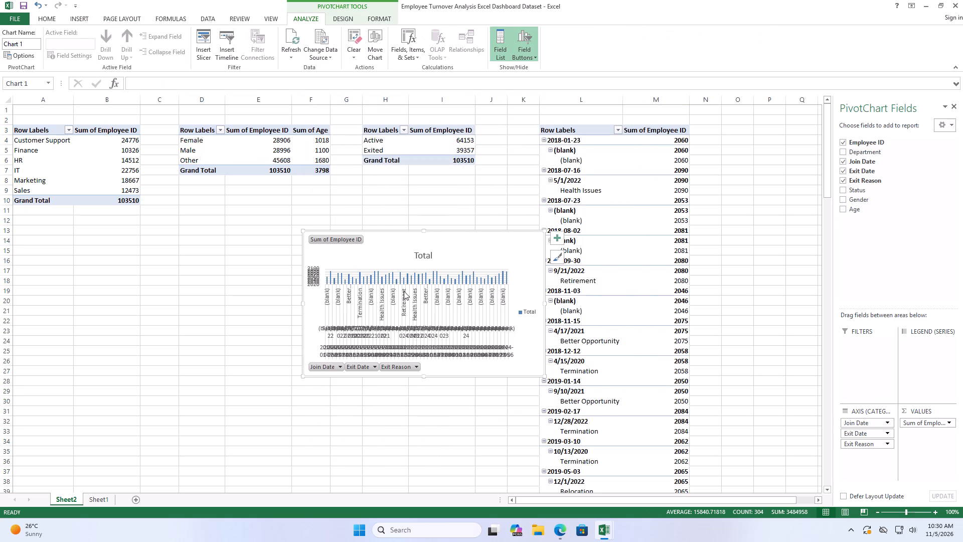
pyautogui.moveTo(454, 254); pyautogui.dragTo(322, 277)
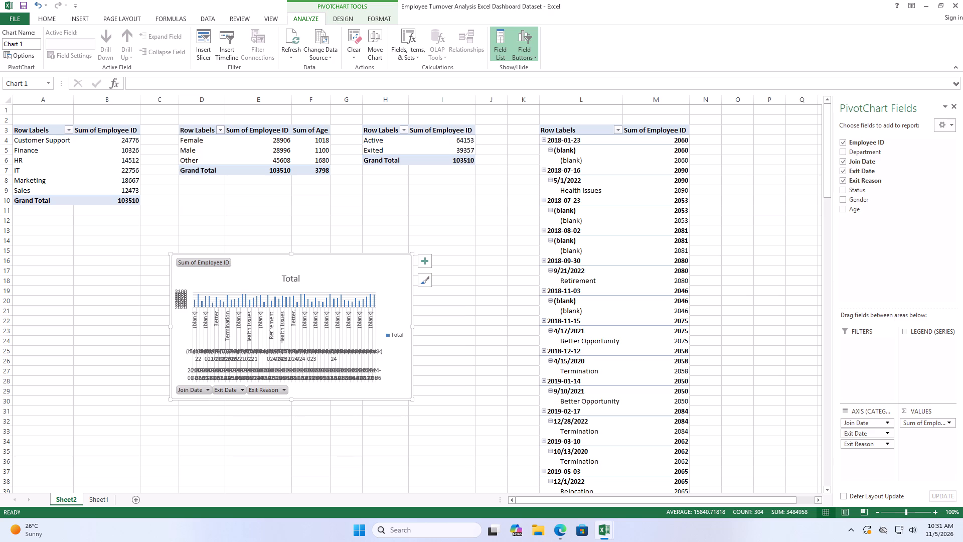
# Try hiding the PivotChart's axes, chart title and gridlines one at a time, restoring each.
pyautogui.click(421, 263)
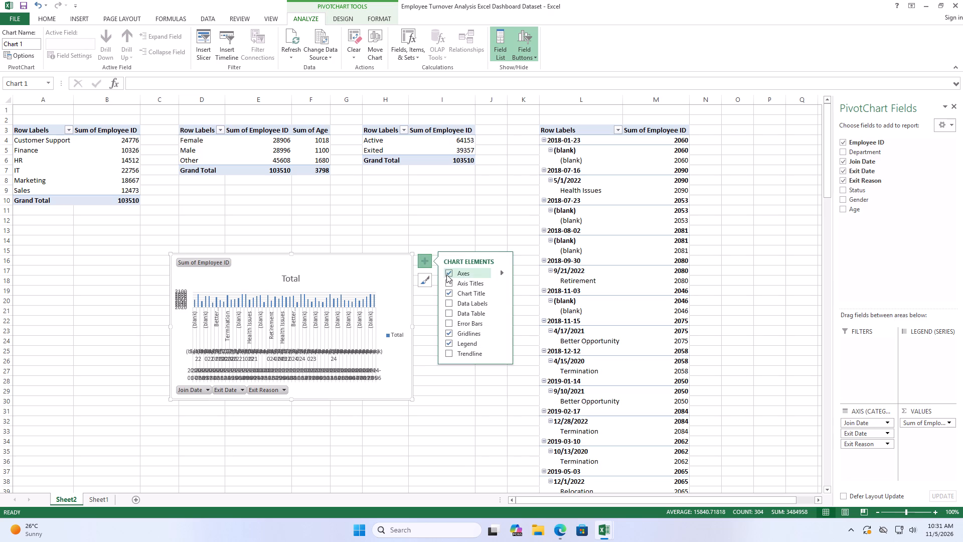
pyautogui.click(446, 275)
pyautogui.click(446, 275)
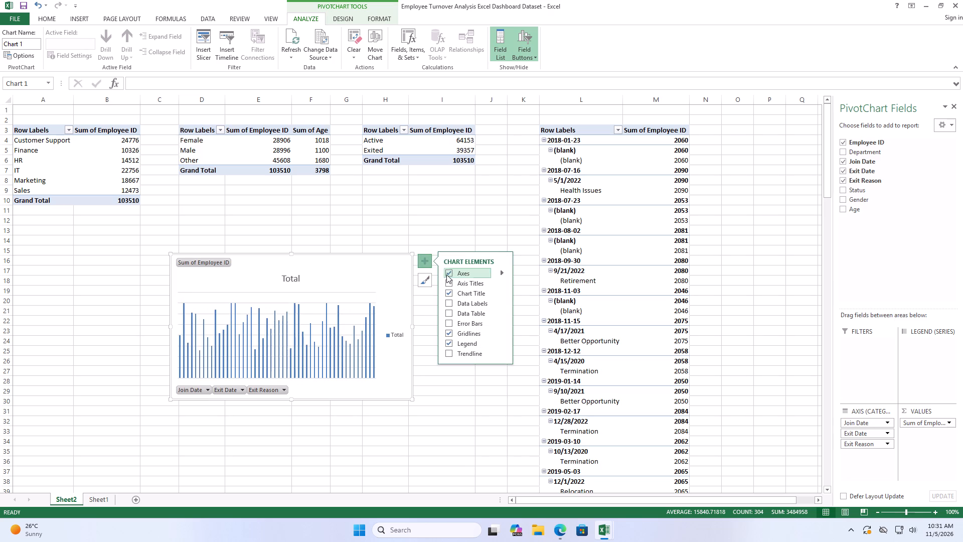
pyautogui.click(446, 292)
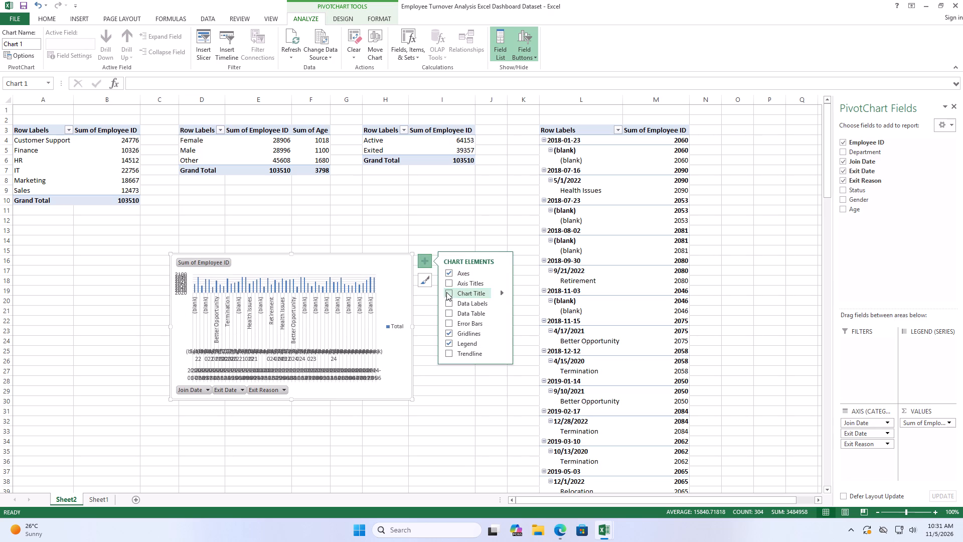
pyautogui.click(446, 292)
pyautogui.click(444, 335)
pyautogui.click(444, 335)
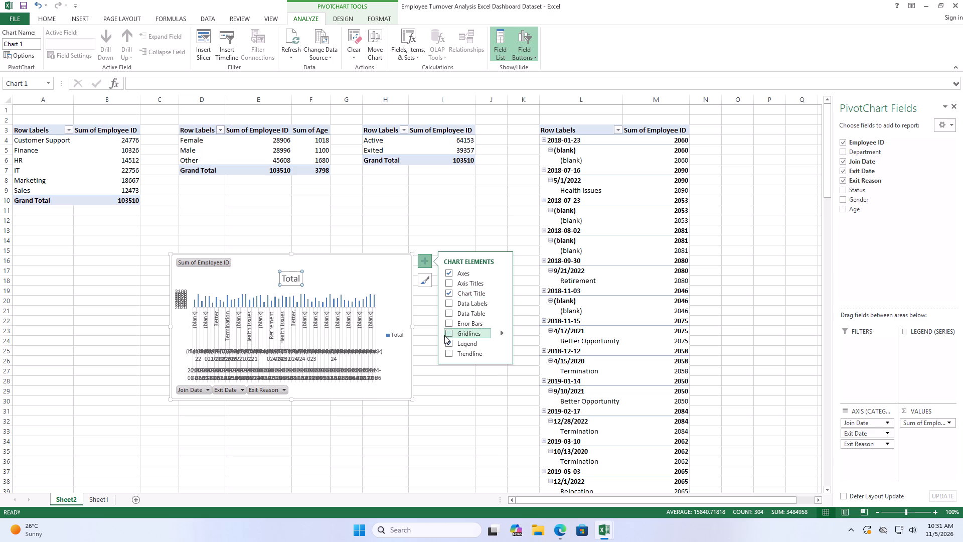
# Hide the PivotChart's legend.
pyautogui.click(446, 345)
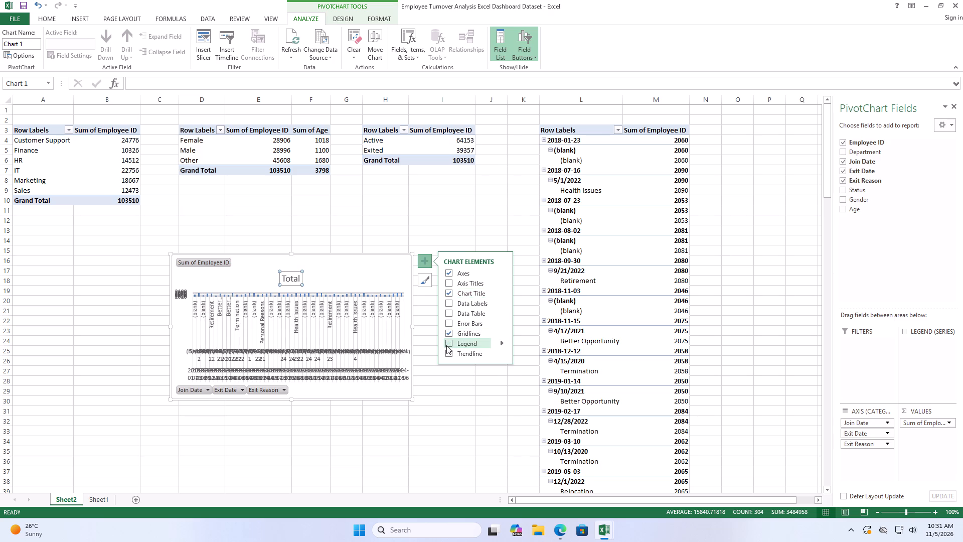
pyautogui.click(447, 345)
pyautogui.click(447, 345)
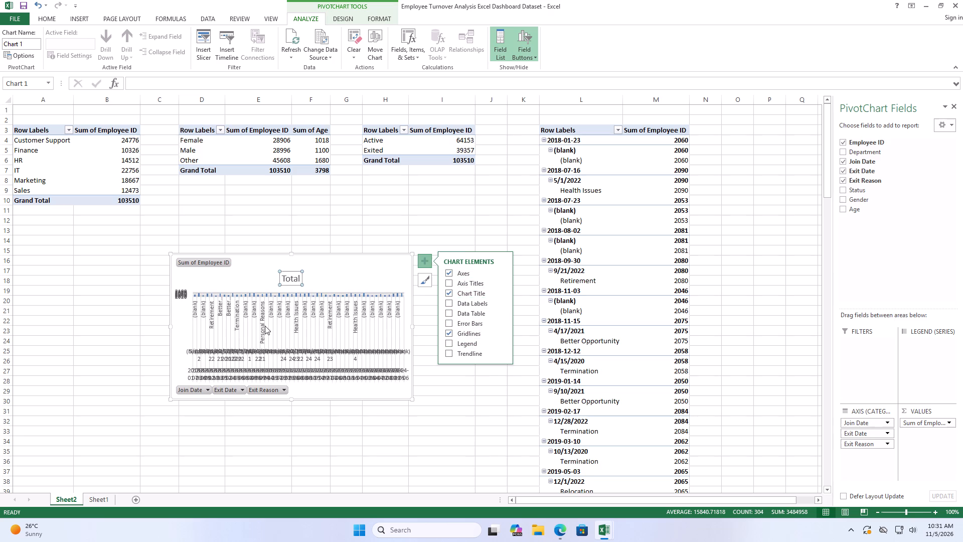
# Enlarge the exit-data PivotChart below the smaller PivotTables so it spans about columns A to J and rows 14 to 38.
pyautogui.moveTo(170, 326); pyautogui.dragTo(51, 329)
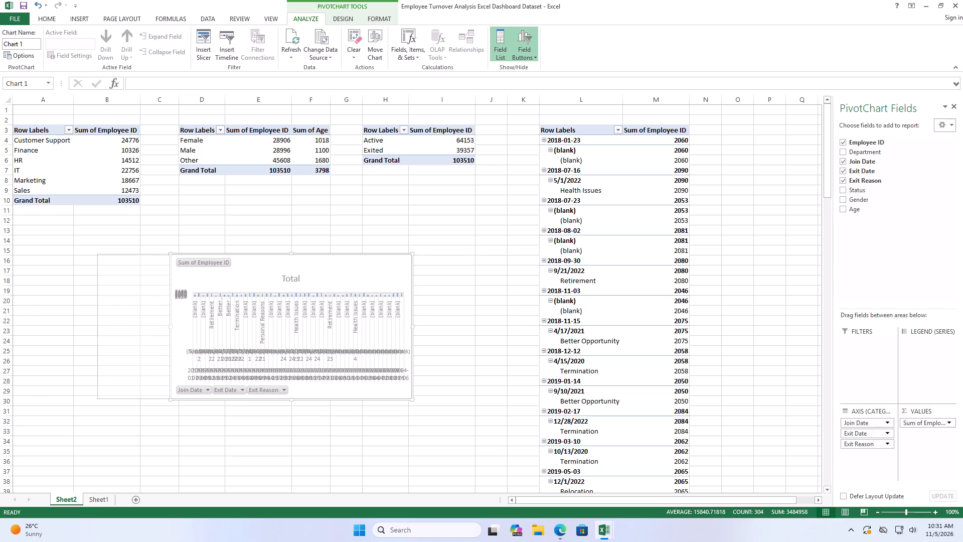
pyautogui.moveTo(51, 329); pyautogui.dragTo(27, 331)
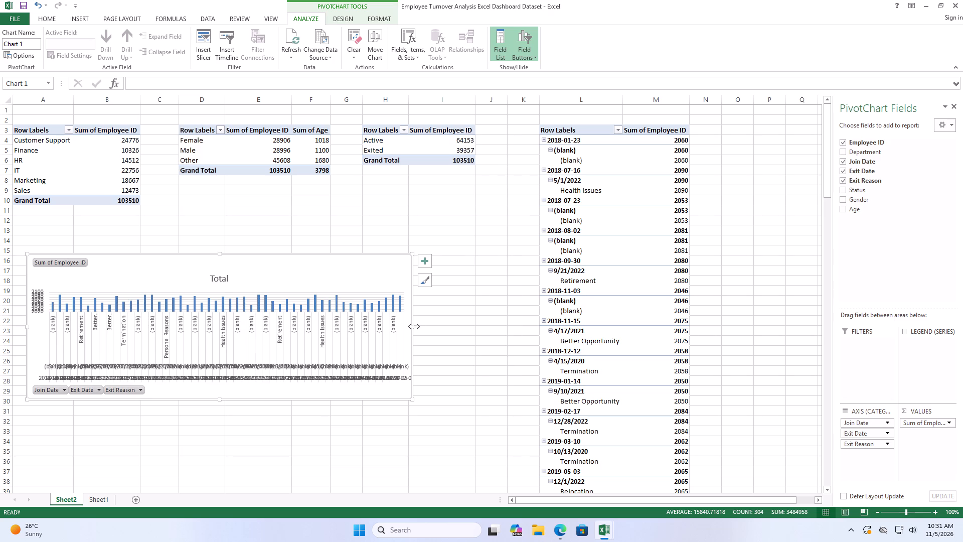
pyautogui.click(415, 329)
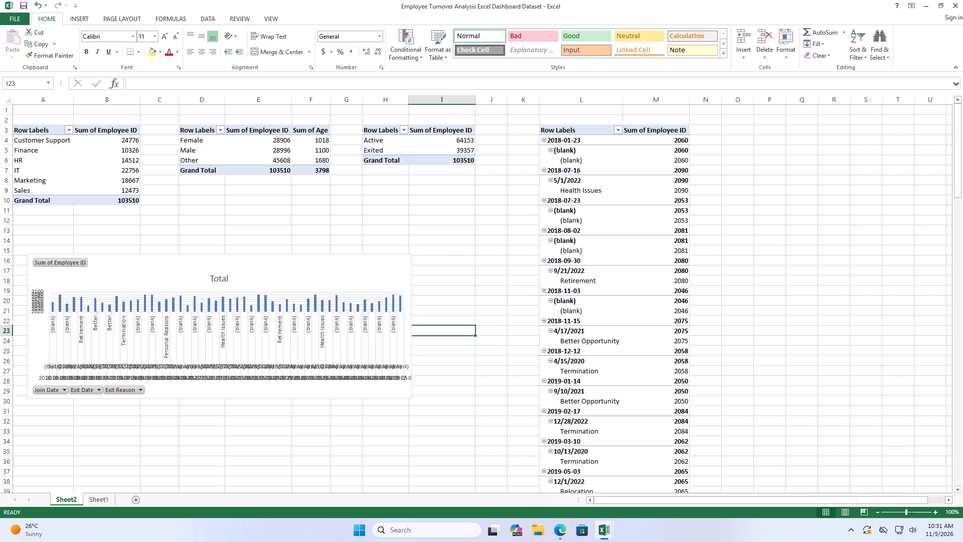
pyautogui.click(393, 280)
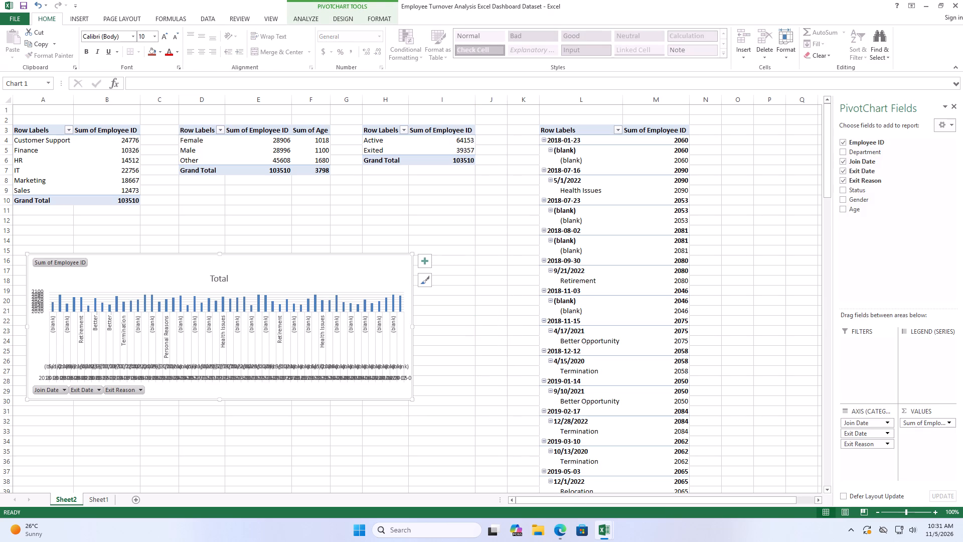
pyautogui.moveTo(410, 328); pyautogui.dragTo(500, 339)
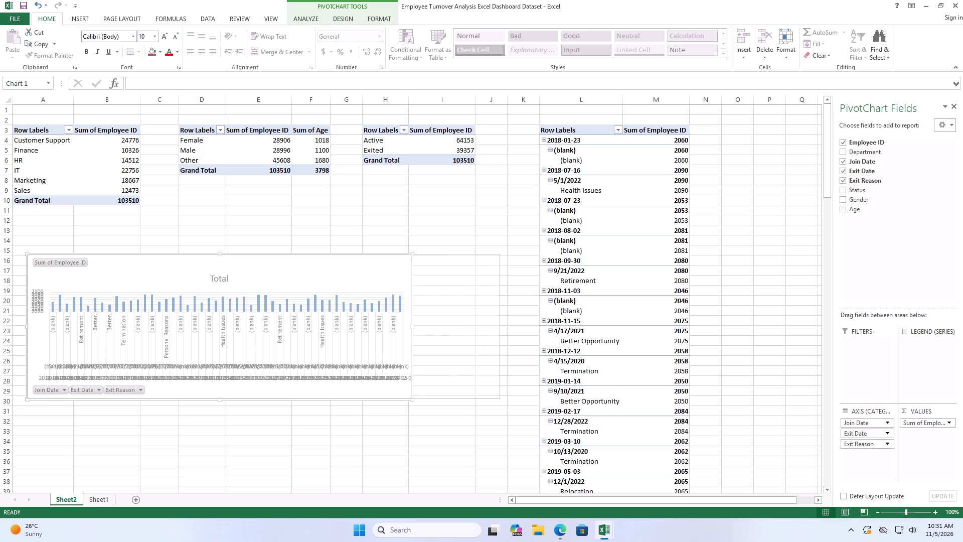
pyautogui.moveTo(500, 339); pyautogui.dragTo(506, 340)
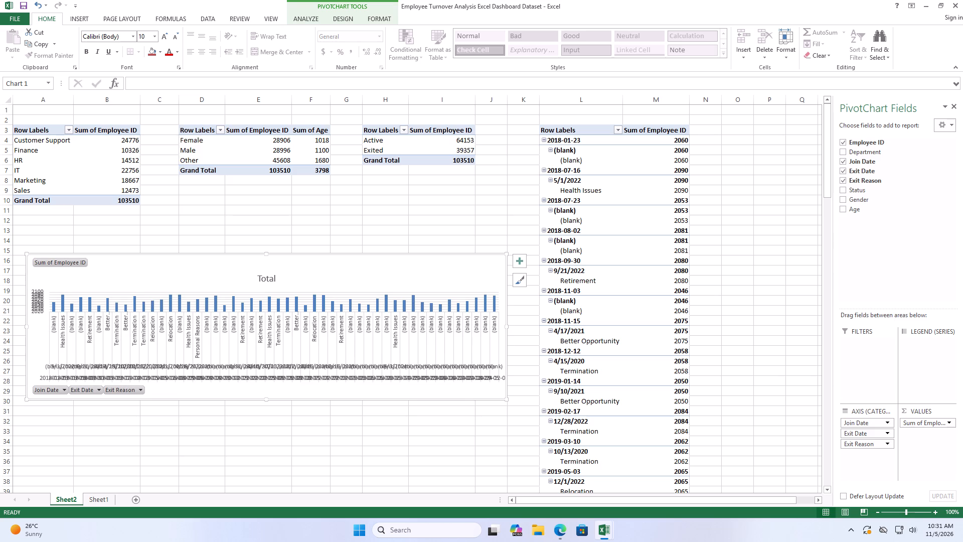
pyautogui.moveTo(266, 399); pyautogui.dragTo(274, 481)
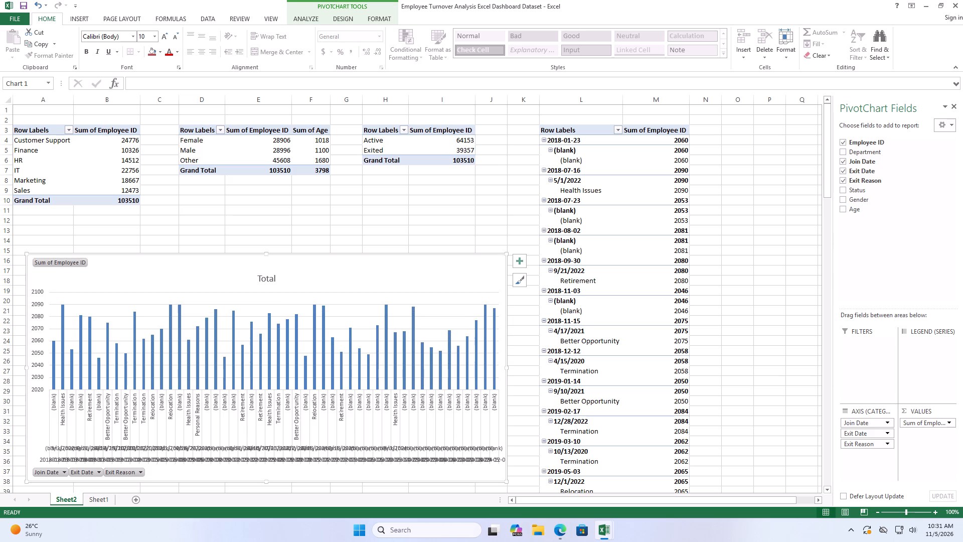
pyautogui.moveTo(265, 252); pyautogui.dragTo(267, 238)
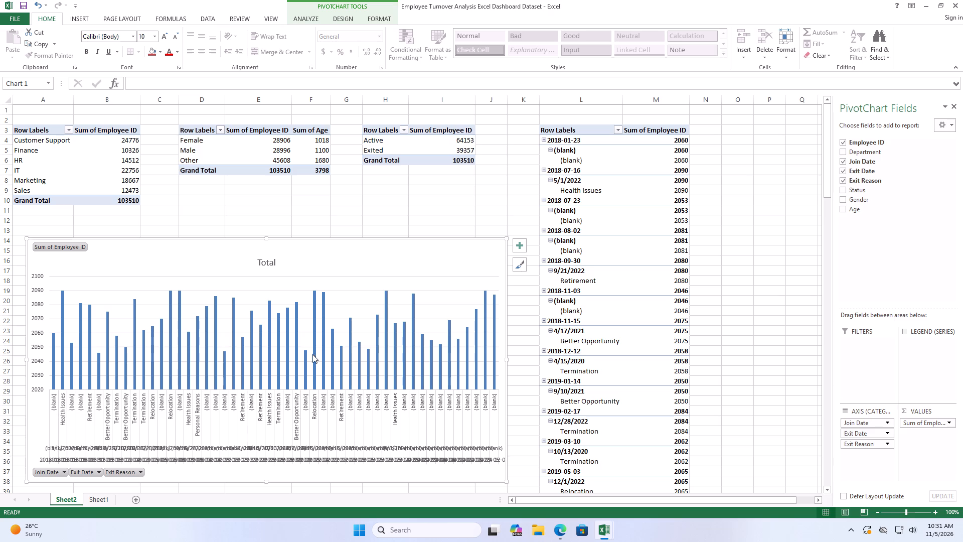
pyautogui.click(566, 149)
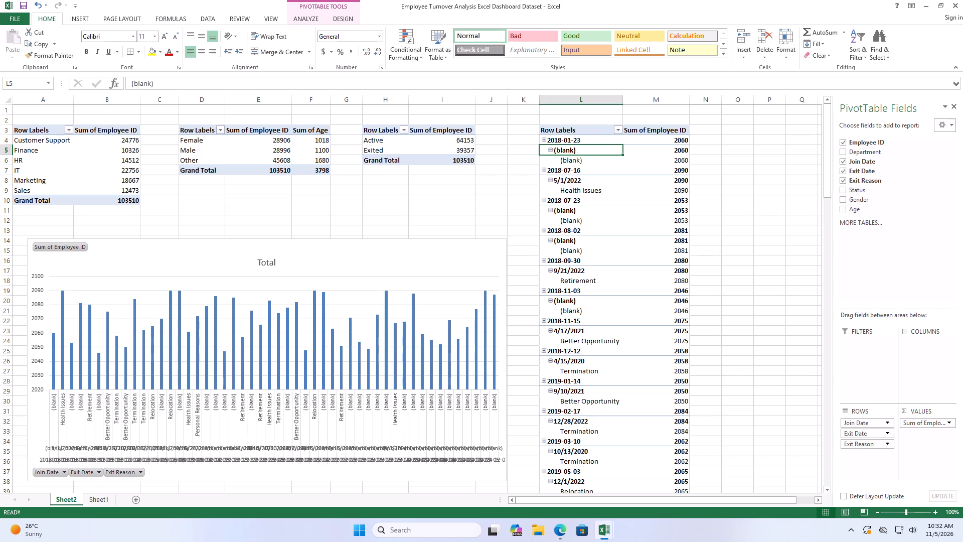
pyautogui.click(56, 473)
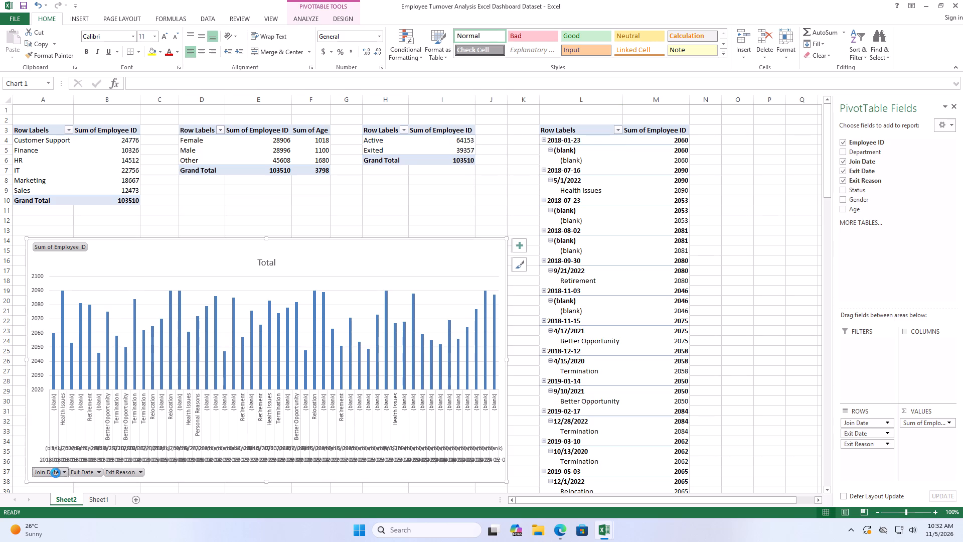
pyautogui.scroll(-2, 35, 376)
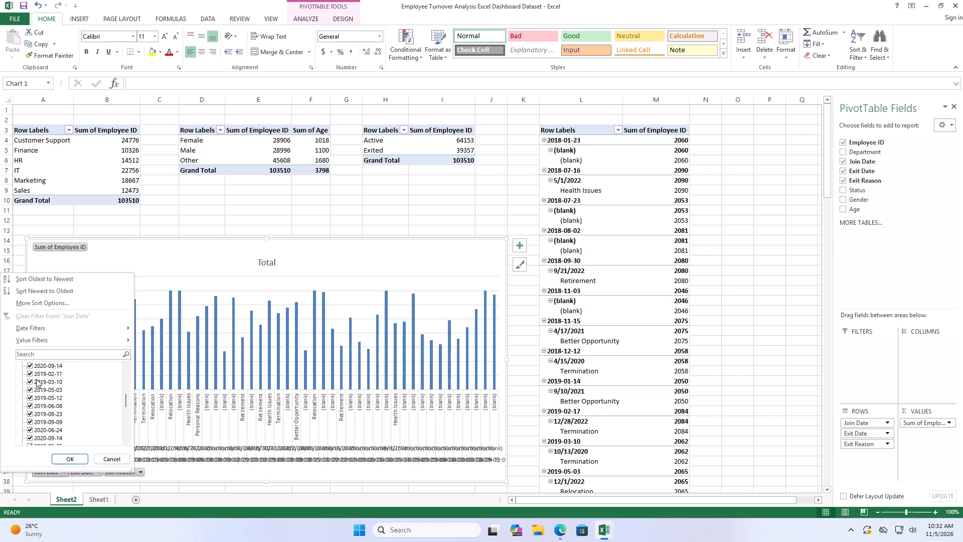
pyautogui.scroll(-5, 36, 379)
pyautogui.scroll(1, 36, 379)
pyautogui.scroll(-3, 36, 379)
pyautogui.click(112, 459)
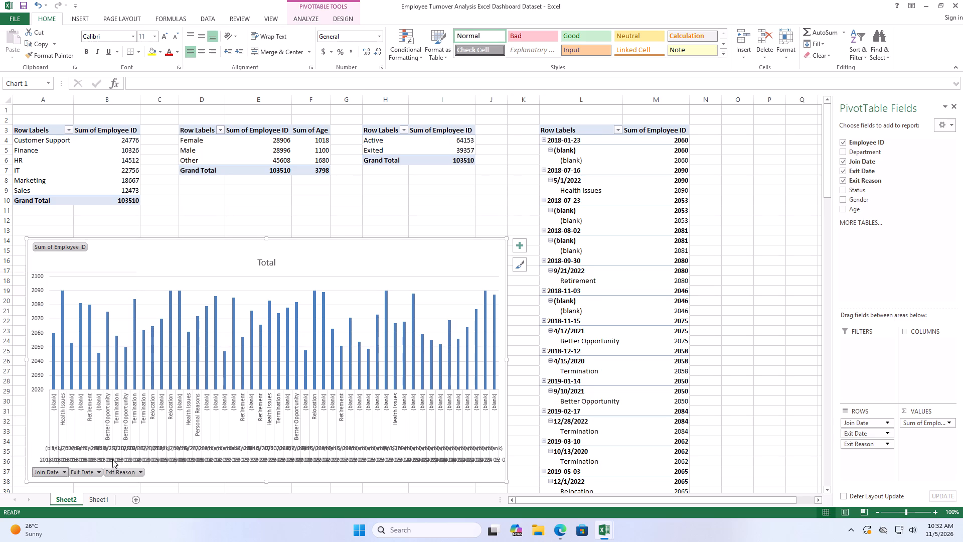
# Filter the PivotChart's Exit Reason field to exclude the (blank) entries.
pyautogui.click(115, 474)
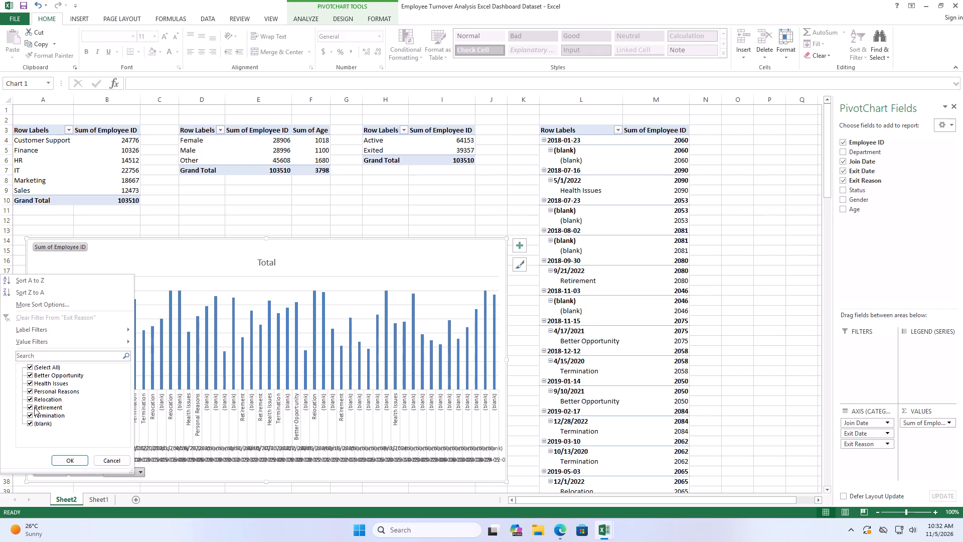
pyautogui.click(30, 421)
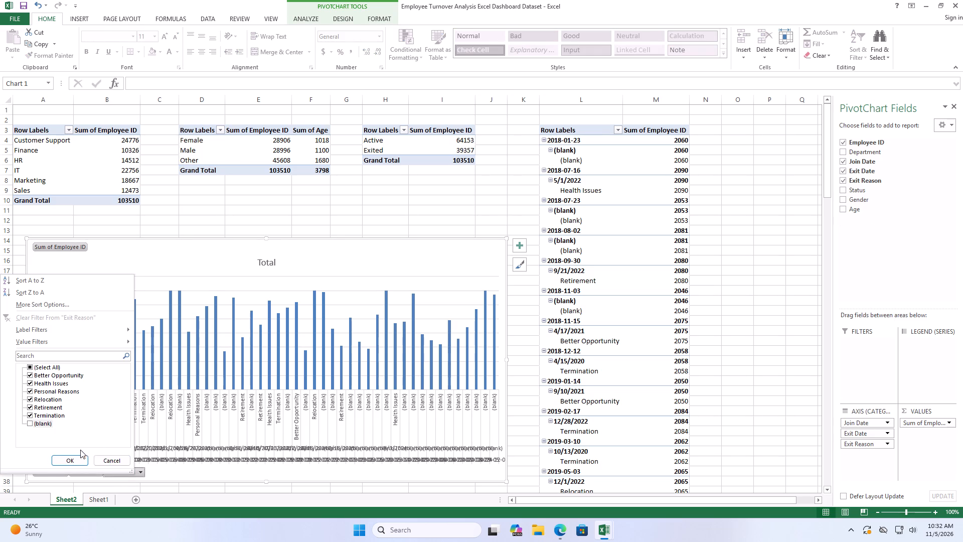
pyautogui.click(80, 457)
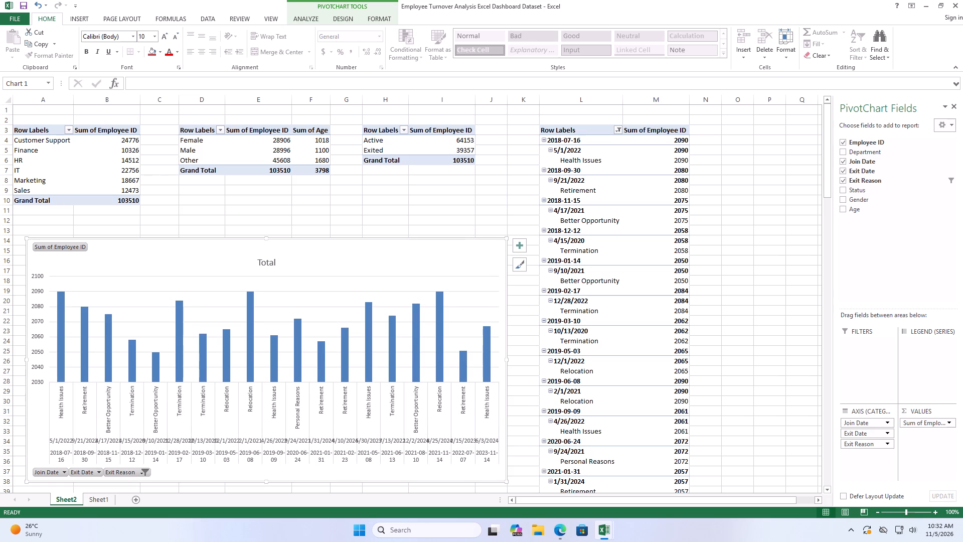
# Widen the exit-data PivotChart so it extends into column K, just short of the Join Date PivotTable.
pyautogui.moveTo(507, 360); pyautogui.dragTo(534, 361)
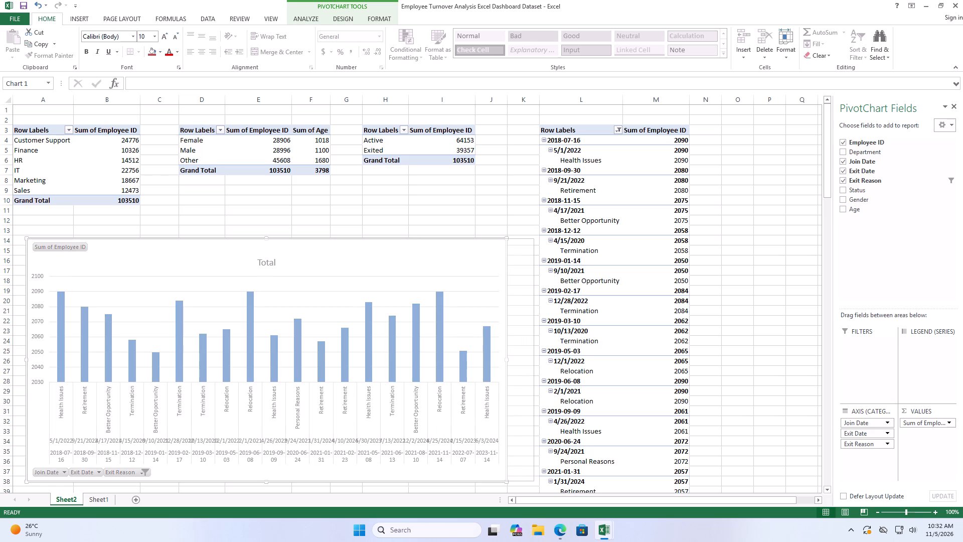
pyautogui.moveTo(534, 361); pyautogui.dragTo(531, 361)
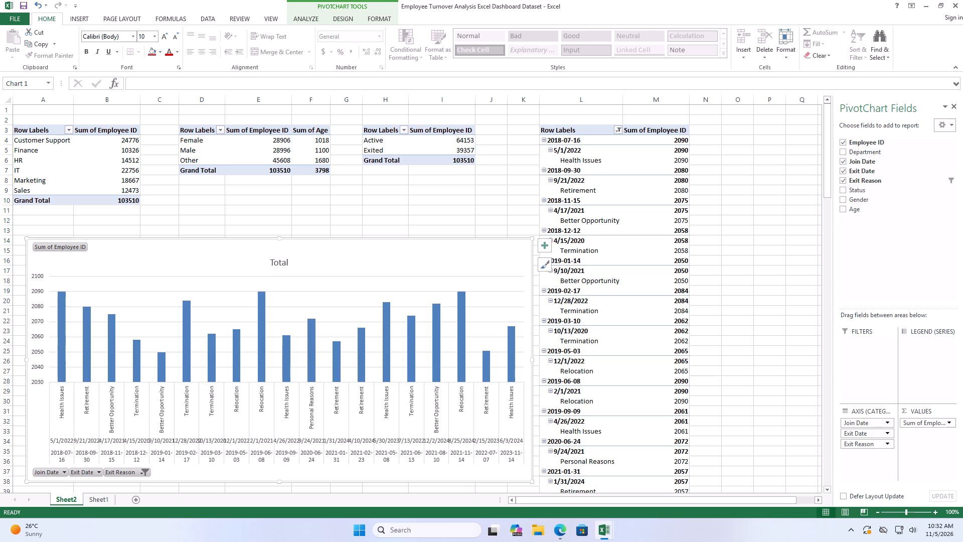
pyautogui.scroll(-3, 780, 224)
pyautogui.scroll(2, 781, 225)
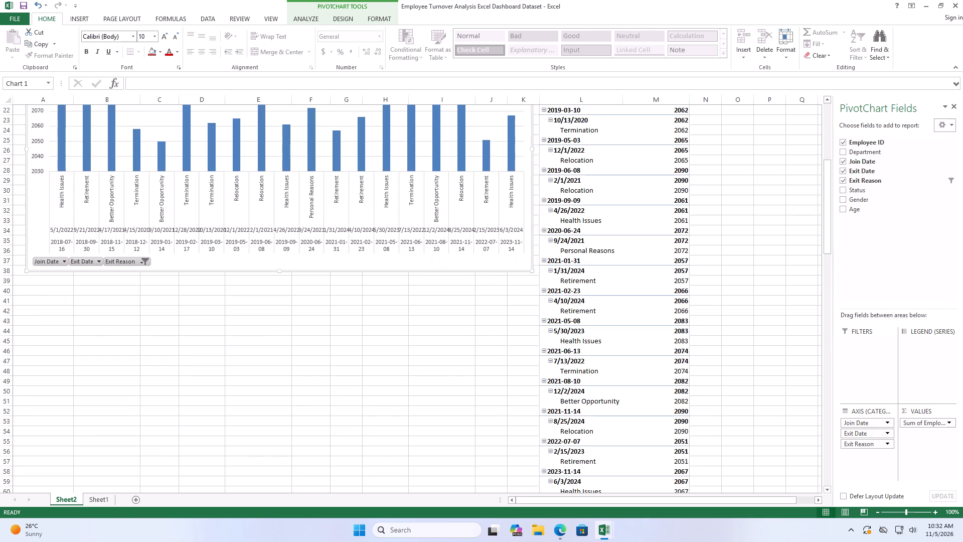
pyautogui.scroll(2, 784, 224)
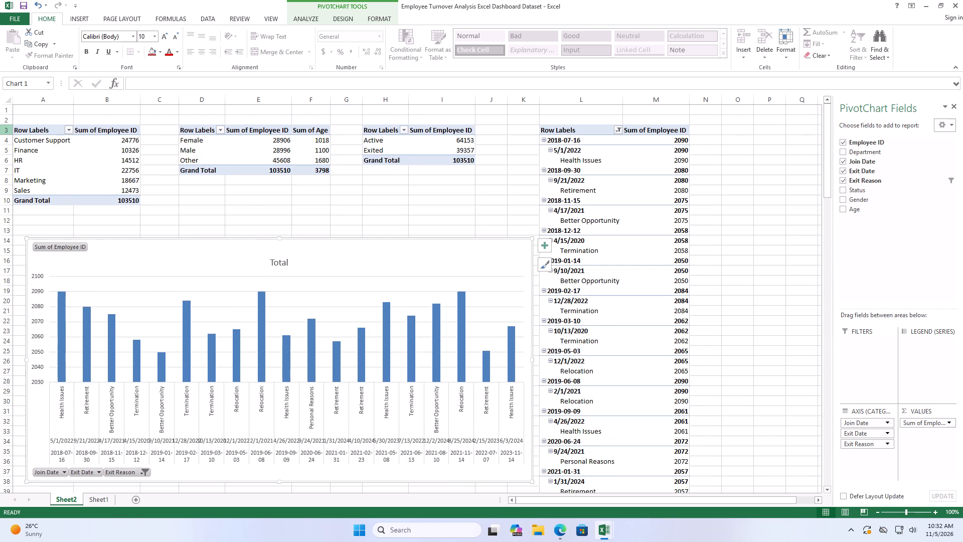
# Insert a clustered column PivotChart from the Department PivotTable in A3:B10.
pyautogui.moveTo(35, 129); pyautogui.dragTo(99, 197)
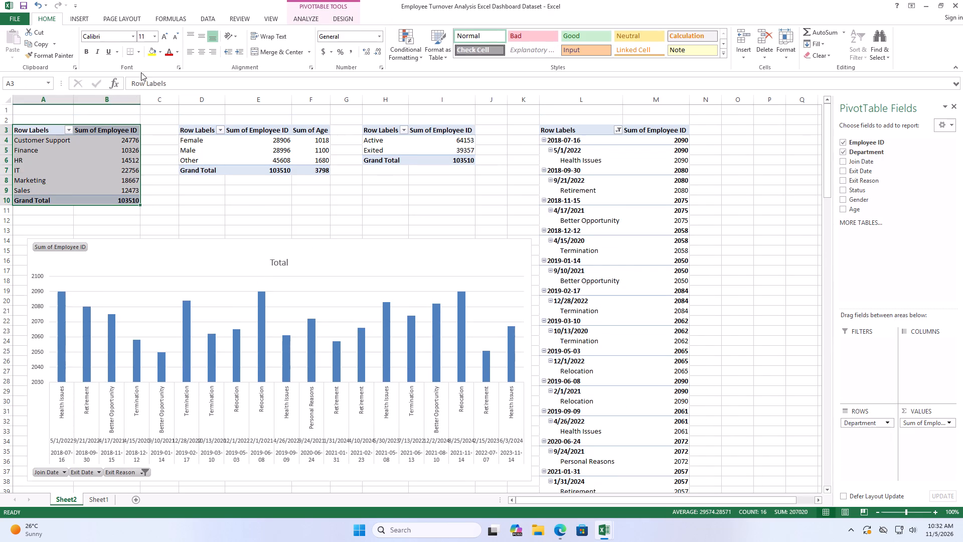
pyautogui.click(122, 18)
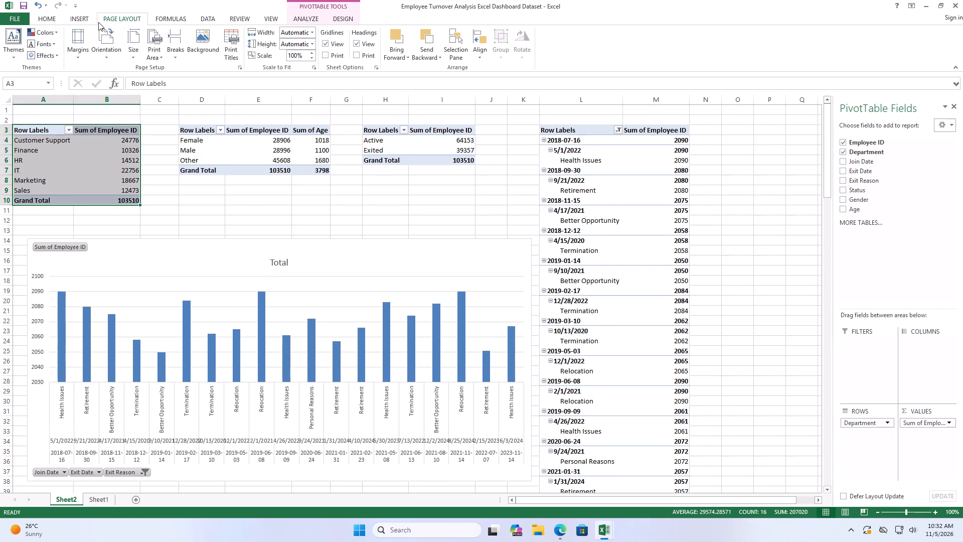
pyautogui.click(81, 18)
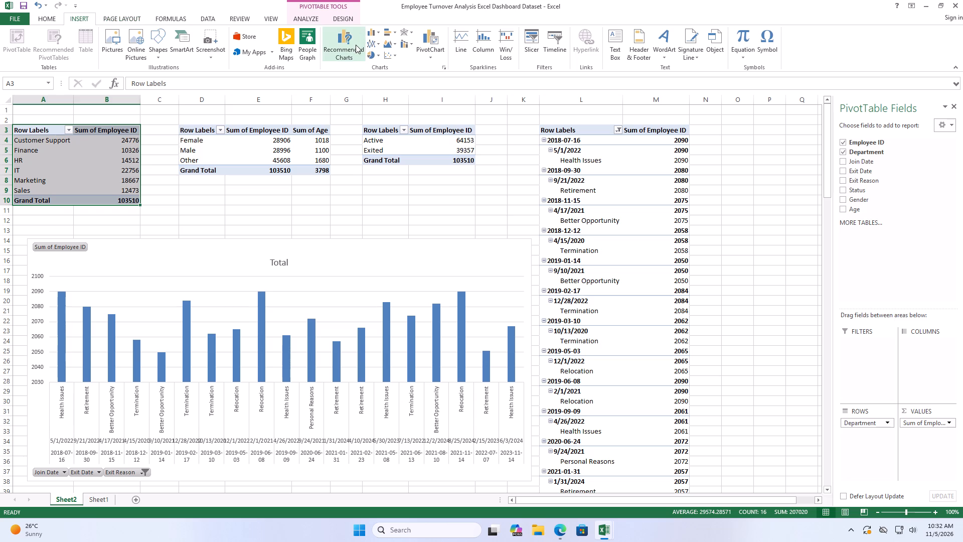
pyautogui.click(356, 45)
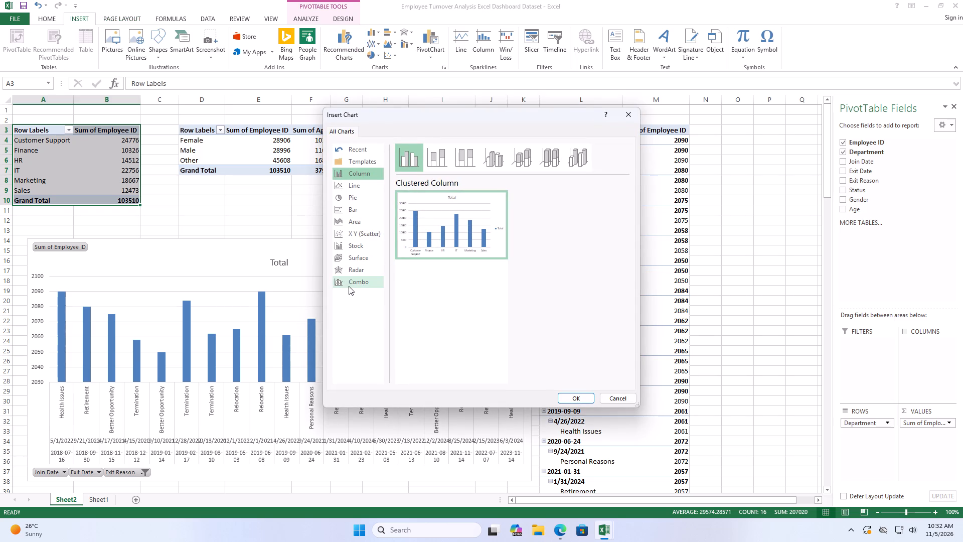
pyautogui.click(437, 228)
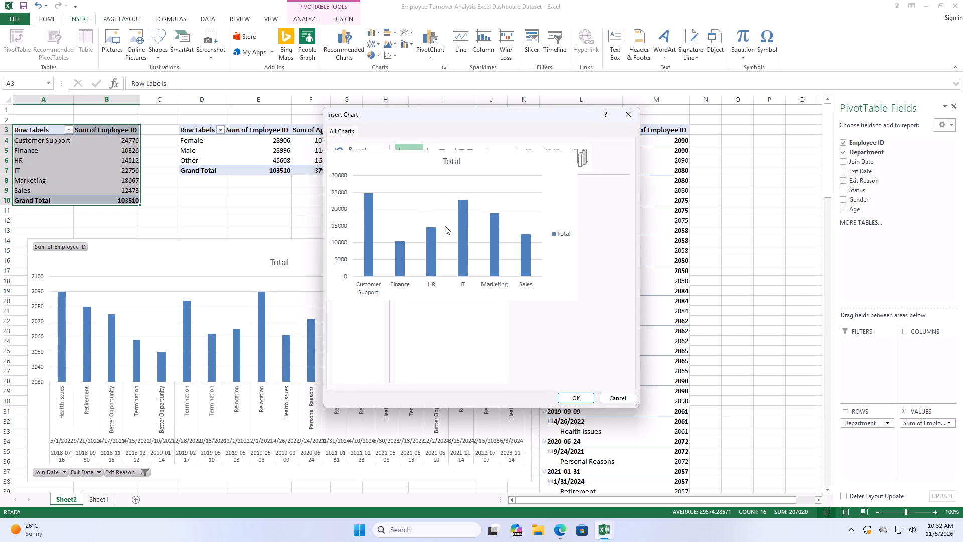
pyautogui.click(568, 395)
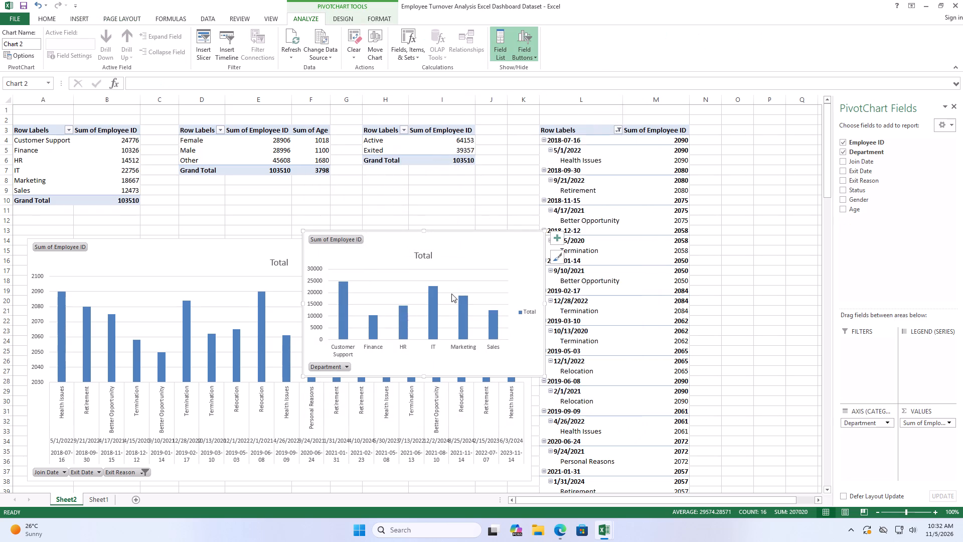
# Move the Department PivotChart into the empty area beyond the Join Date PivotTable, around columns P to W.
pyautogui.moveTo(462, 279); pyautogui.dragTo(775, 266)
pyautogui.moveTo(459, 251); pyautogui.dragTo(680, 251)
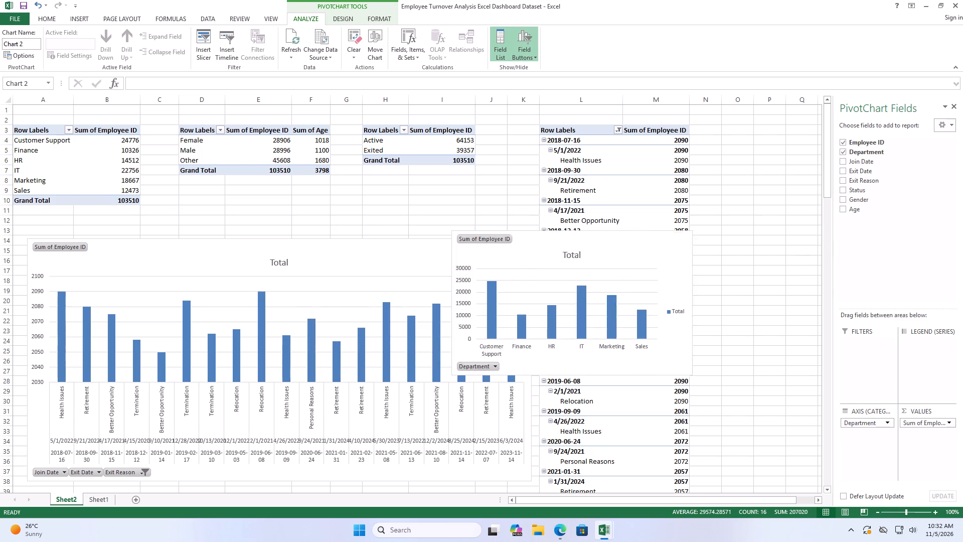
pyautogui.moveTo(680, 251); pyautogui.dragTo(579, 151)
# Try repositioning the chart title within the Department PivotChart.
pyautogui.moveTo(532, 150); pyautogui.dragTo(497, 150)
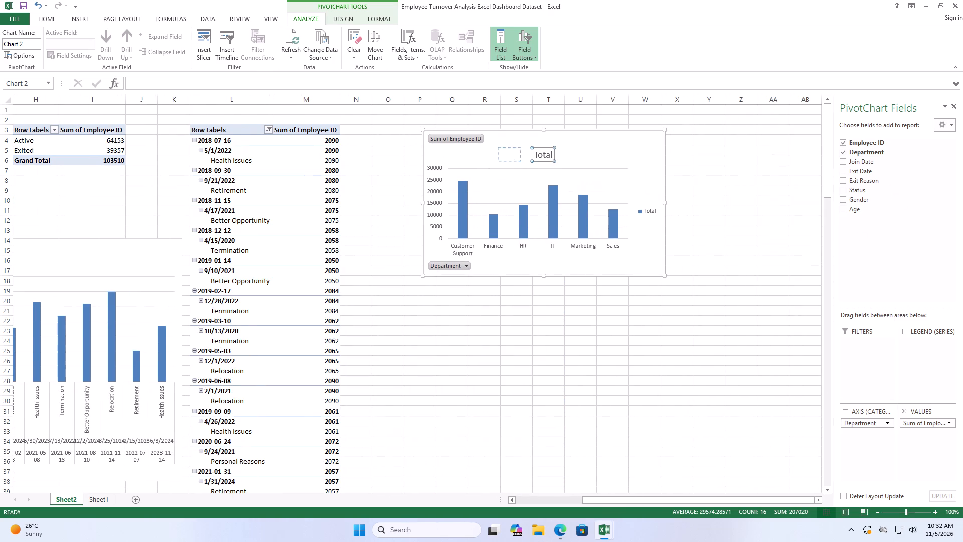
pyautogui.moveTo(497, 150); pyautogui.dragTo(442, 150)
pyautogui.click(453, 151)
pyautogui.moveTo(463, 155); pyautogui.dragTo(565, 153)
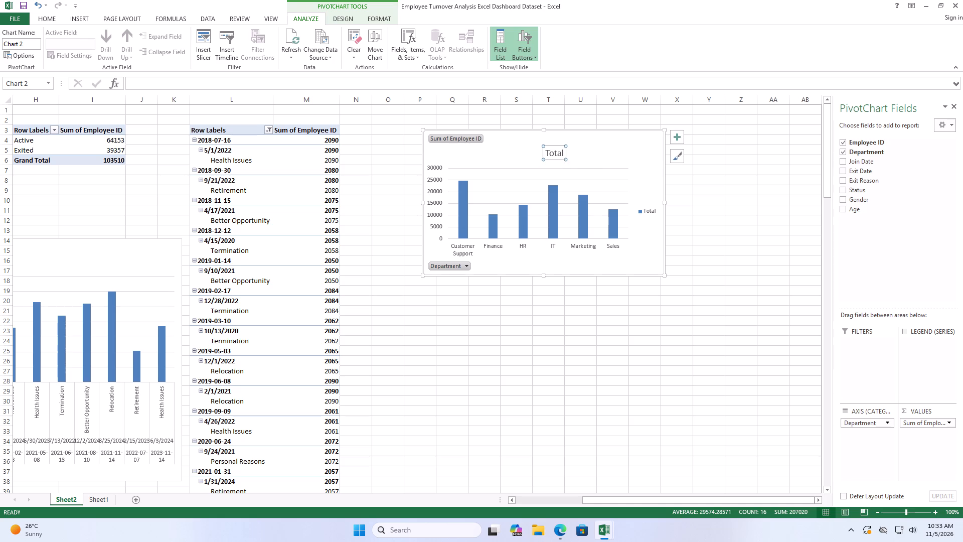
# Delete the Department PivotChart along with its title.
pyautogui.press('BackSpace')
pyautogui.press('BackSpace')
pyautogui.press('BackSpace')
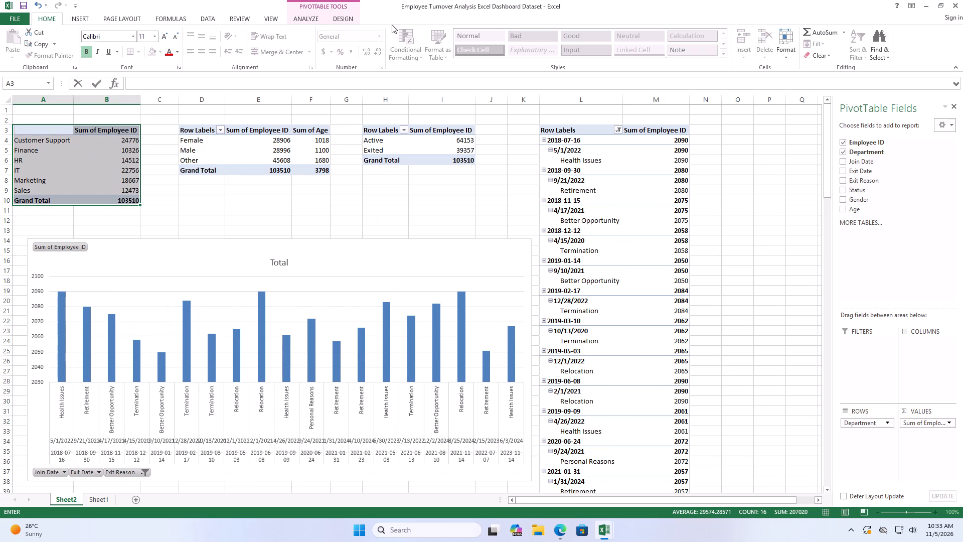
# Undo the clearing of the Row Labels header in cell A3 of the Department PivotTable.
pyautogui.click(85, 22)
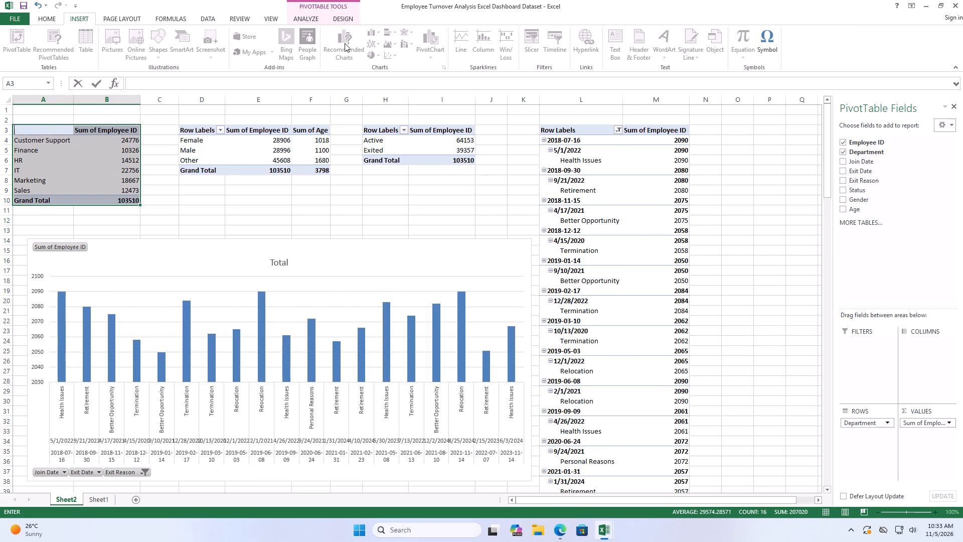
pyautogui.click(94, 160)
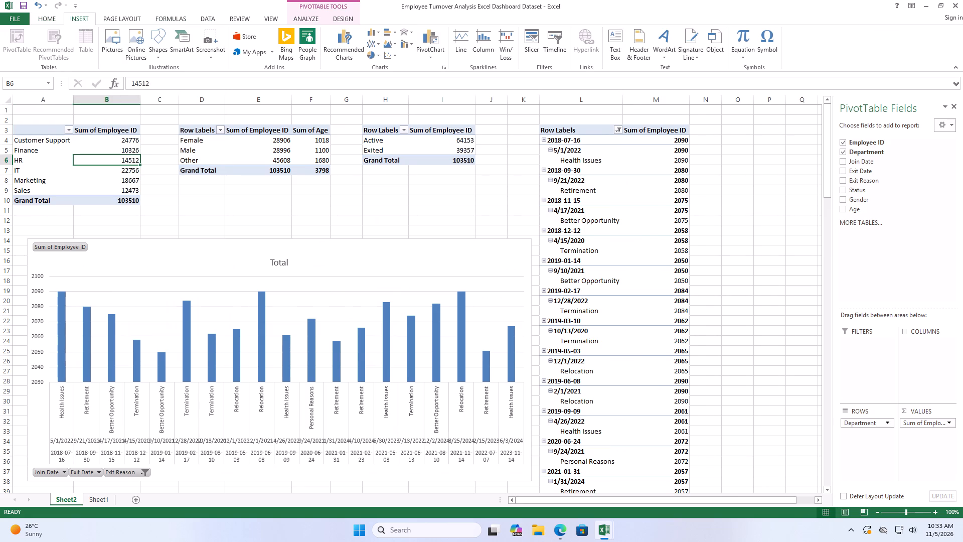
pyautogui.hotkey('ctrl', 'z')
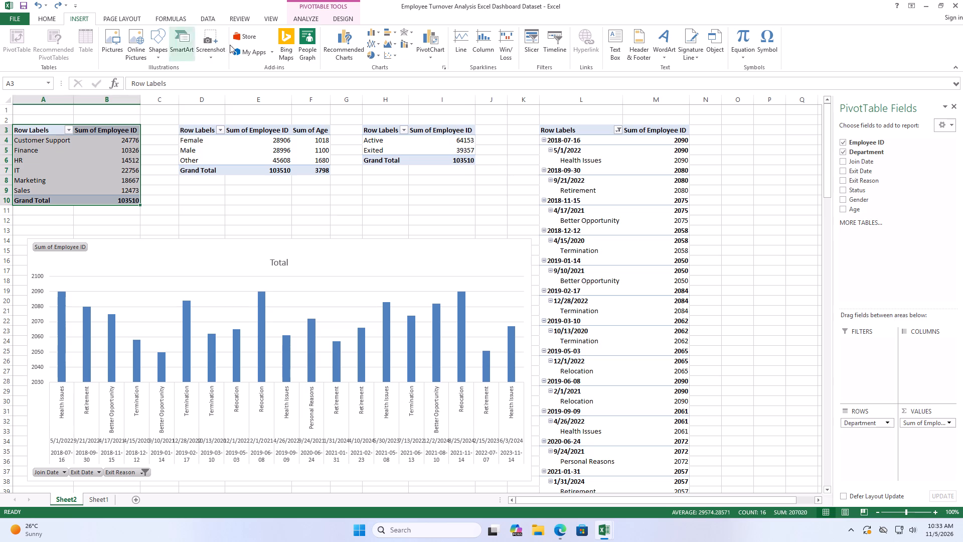
# Insert a clustered column PivotChart from the selected Department PivotTable.
pyautogui.click(349, 54)
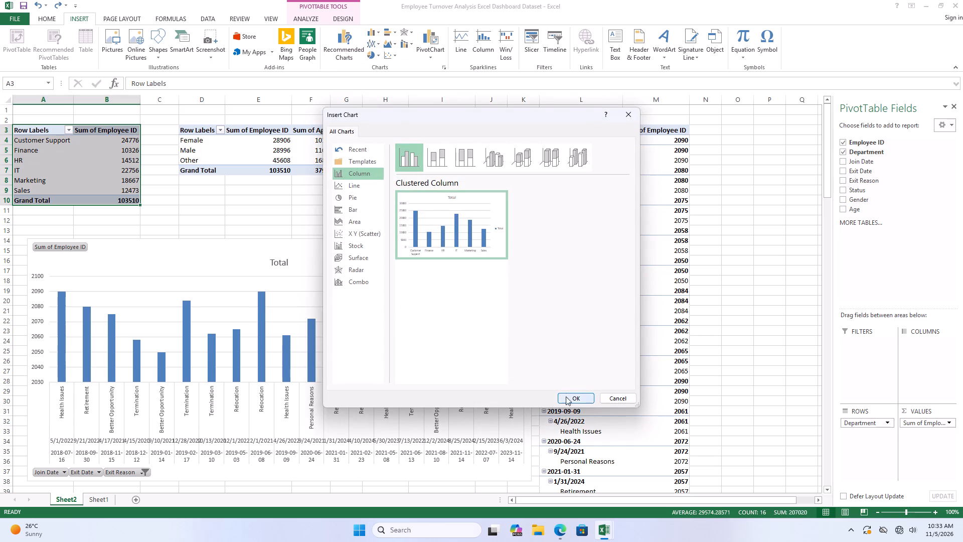
pyautogui.click(580, 397)
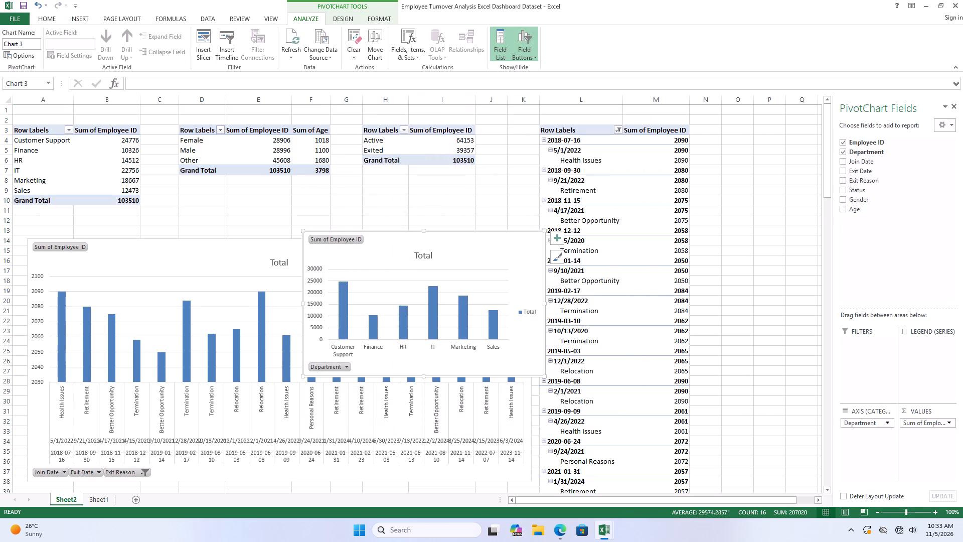
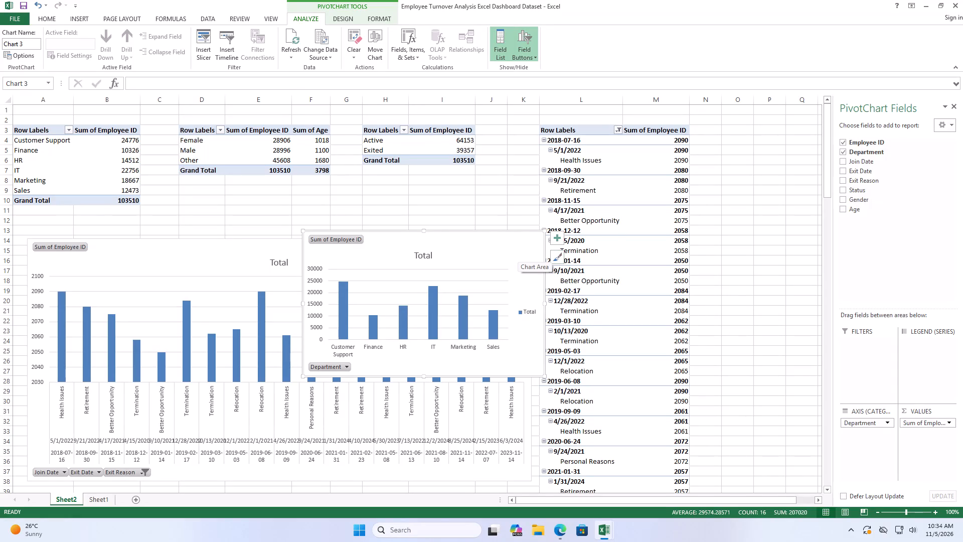
# Move the Department PivotChart into the empty cells beside the Join Date PivotTable, starting around cell N3.
pyautogui.moveTo(500, 255); pyautogui.dragTo(635, 236)
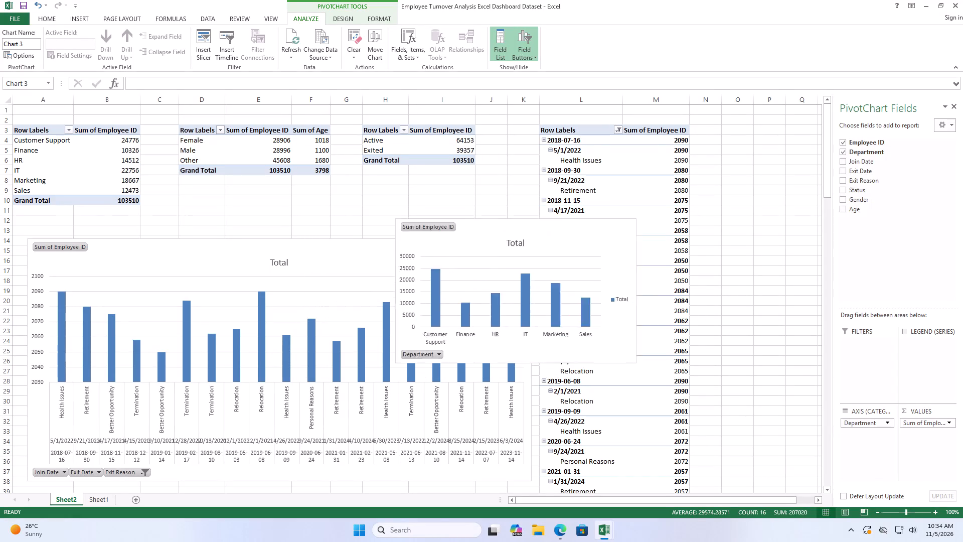
pyautogui.moveTo(635, 236); pyautogui.dragTo(828, 169)
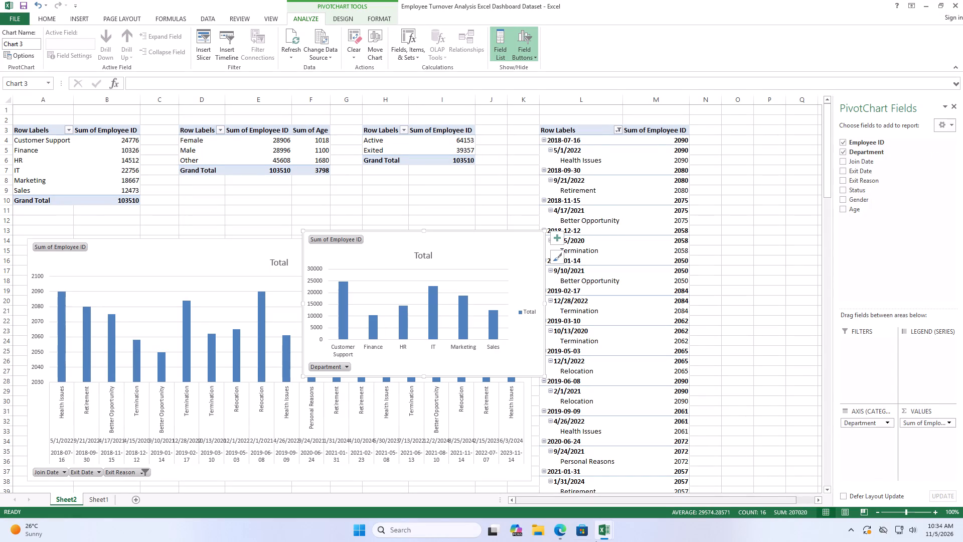
pyautogui.moveTo(677, 502); pyautogui.dragTo(774, 501)
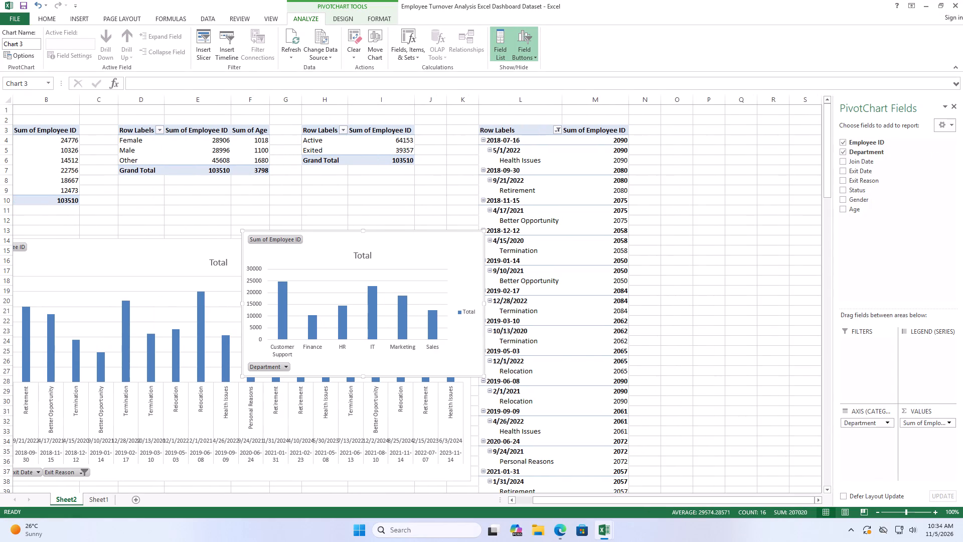
pyautogui.moveTo(375, 250); pyautogui.dragTo(775, 146)
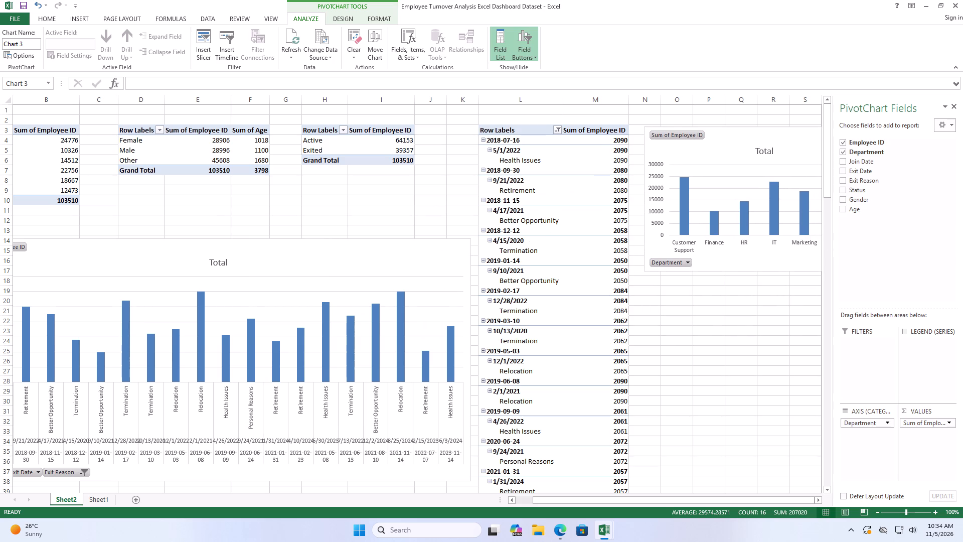
pyautogui.moveTo(775, 146); pyautogui.dragTo(782, 147)
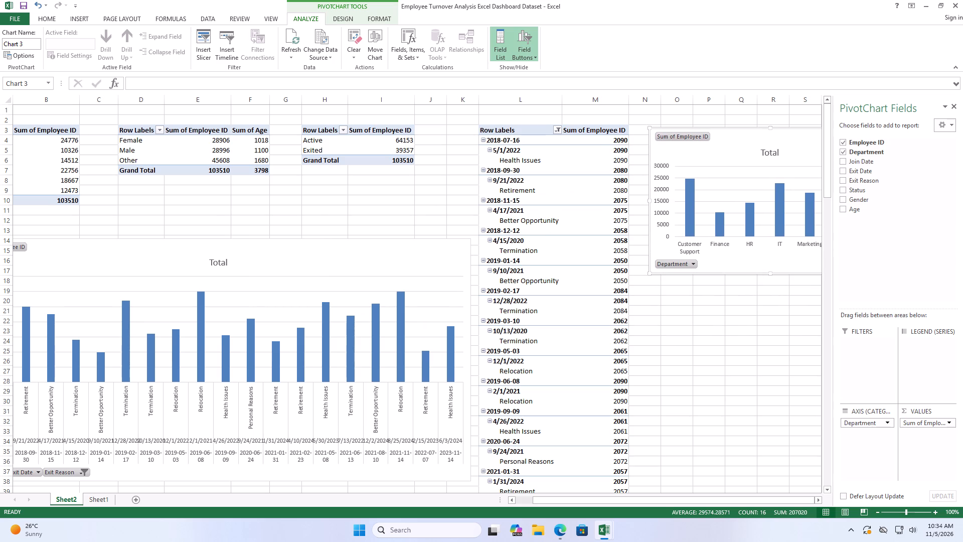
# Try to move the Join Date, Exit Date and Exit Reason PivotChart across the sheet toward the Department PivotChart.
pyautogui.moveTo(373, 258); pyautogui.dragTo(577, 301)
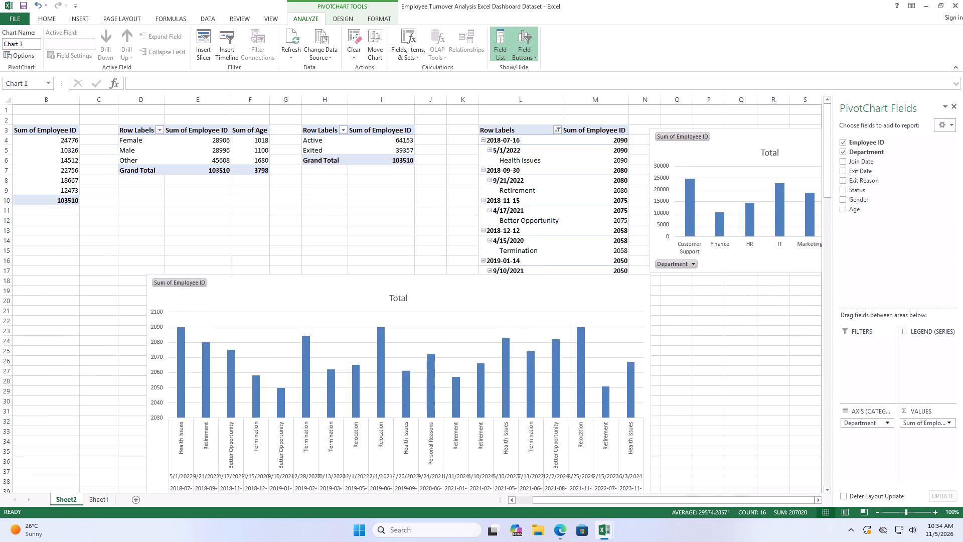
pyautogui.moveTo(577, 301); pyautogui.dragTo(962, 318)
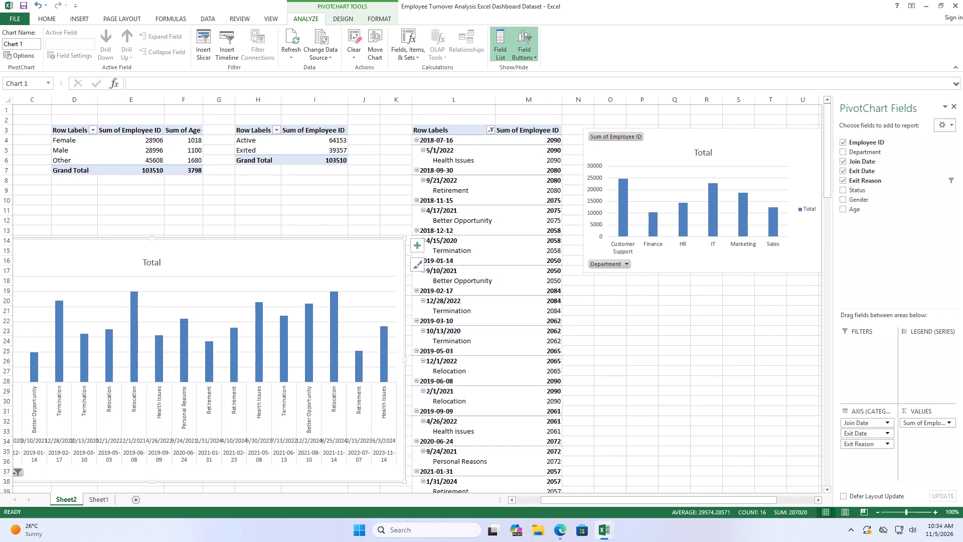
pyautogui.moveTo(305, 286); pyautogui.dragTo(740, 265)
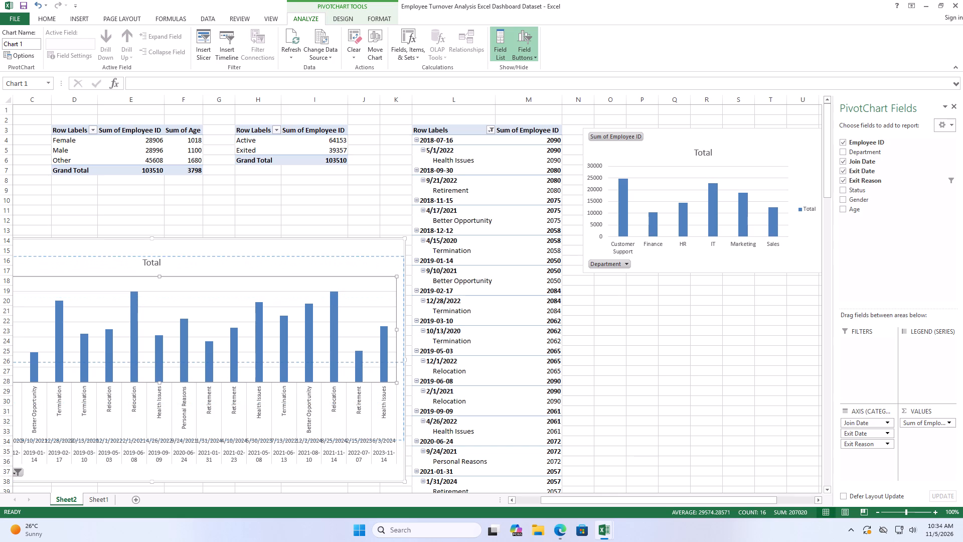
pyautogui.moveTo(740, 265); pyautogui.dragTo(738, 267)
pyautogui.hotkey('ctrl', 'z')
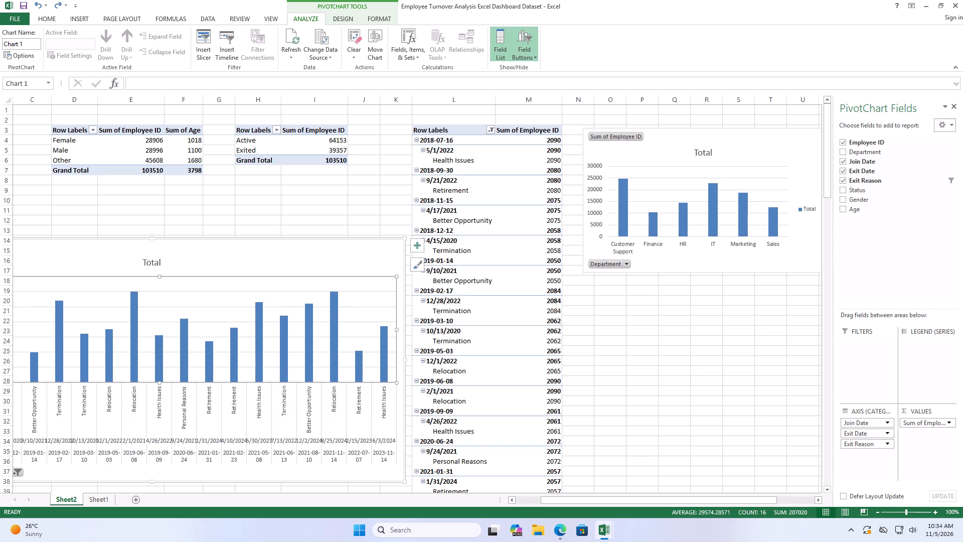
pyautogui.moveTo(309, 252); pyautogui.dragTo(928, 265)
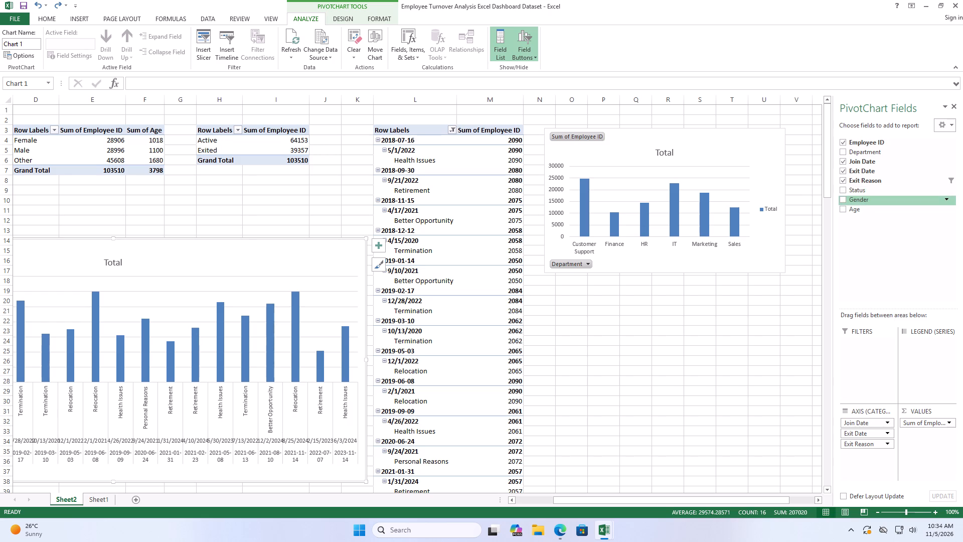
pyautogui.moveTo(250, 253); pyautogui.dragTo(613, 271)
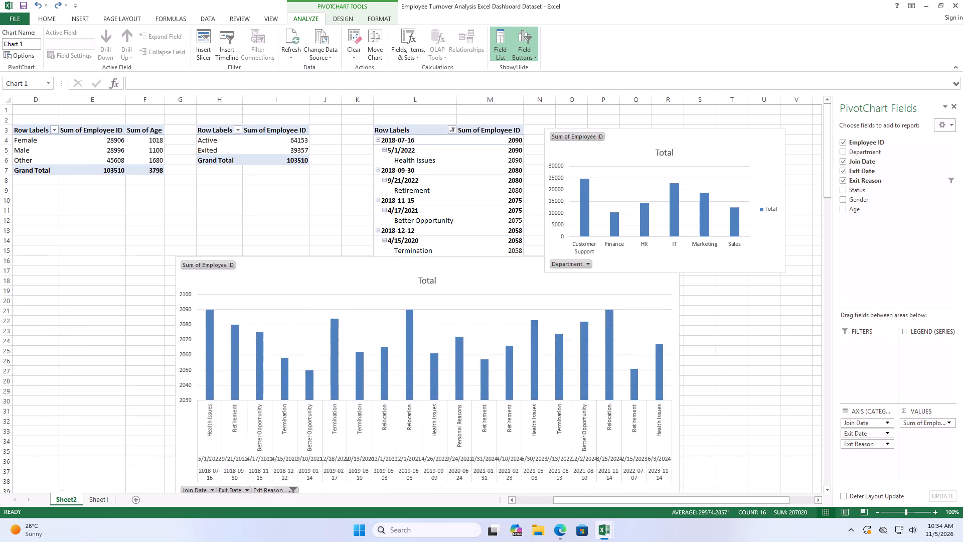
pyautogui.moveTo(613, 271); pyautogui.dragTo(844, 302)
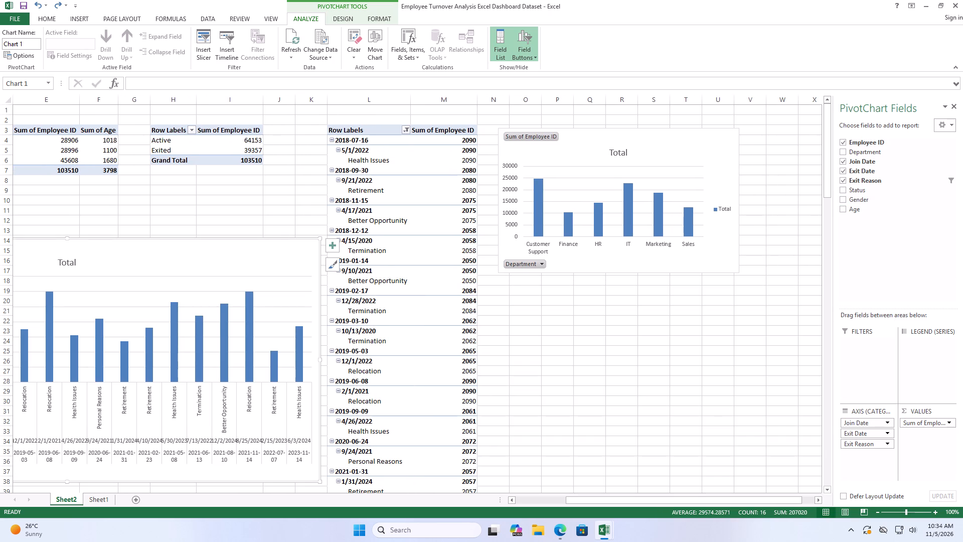
# Place the Join Date, Exit Date and Exit Reason PivotChart directly beneath the Department PivotChart, starting around row 19.
pyautogui.moveTo(670, 498); pyautogui.dragTo(795, 496)
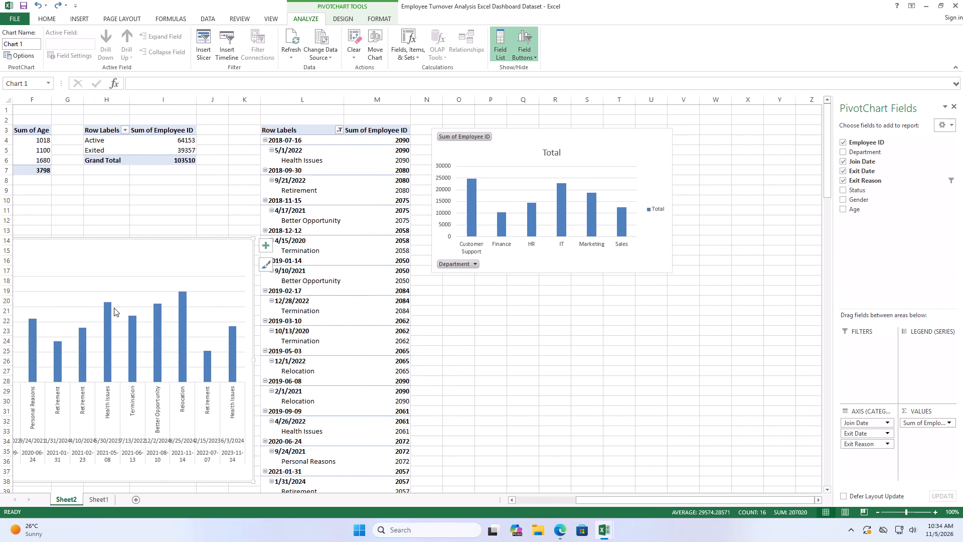
pyautogui.moveTo(97, 249); pyautogui.dragTo(701, 326)
pyautogui.click(702, 275)
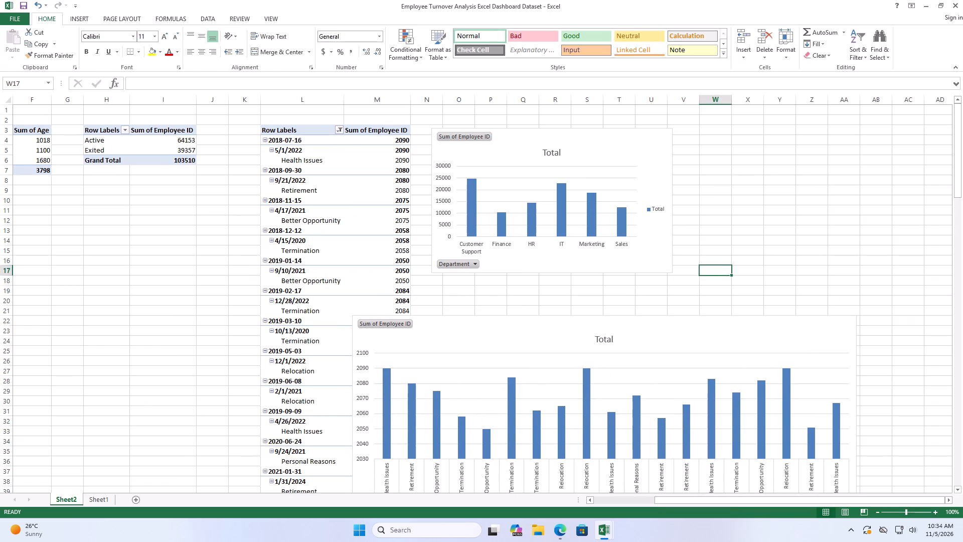
pyautogui.moveTo(575, 357); pyautogui.dragTo(652, 329)
pyautogui.hotkey('ctrl', 'z')
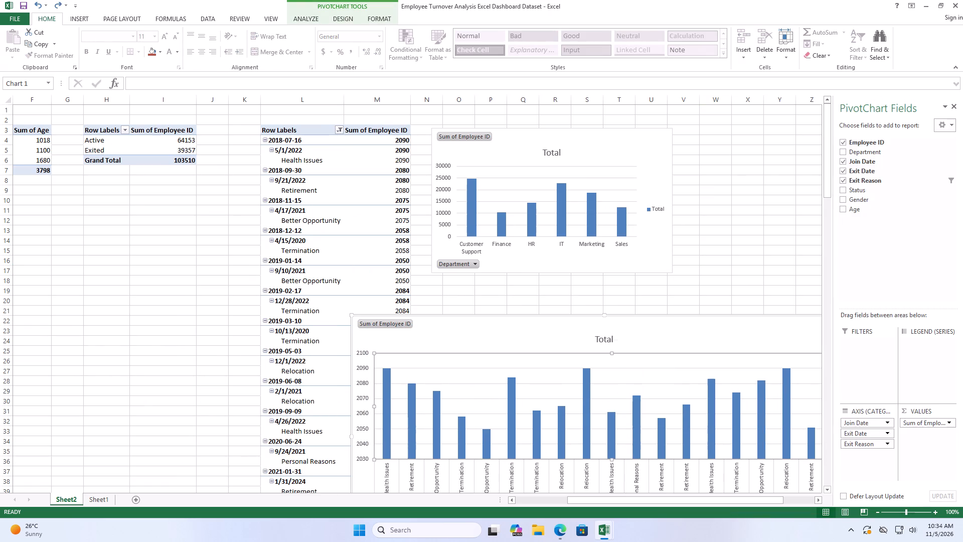
pyautogui.moveTo(538, 323); pyautogui.dragTo(631, 293)
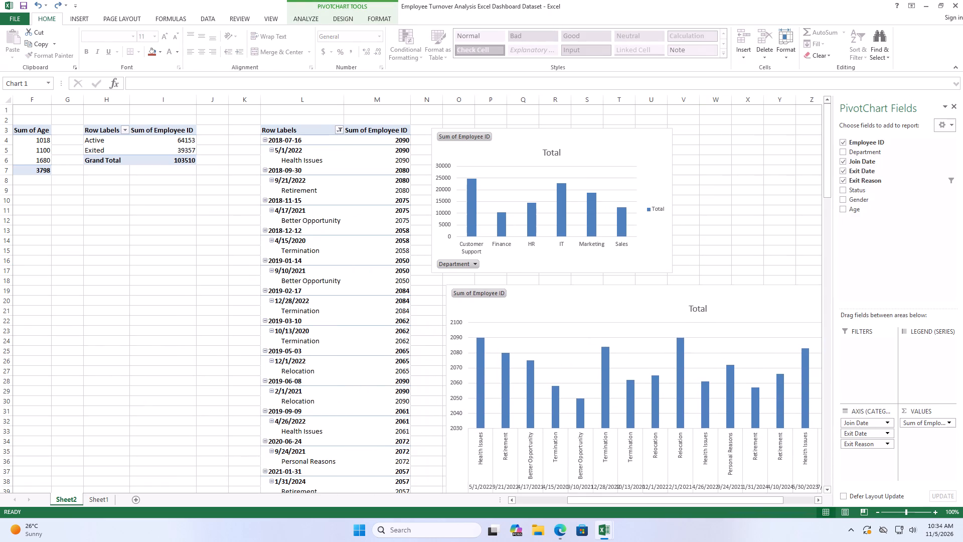
pyautogui.moveTo(631, 293); pyautogui.dragTo(622, 301)
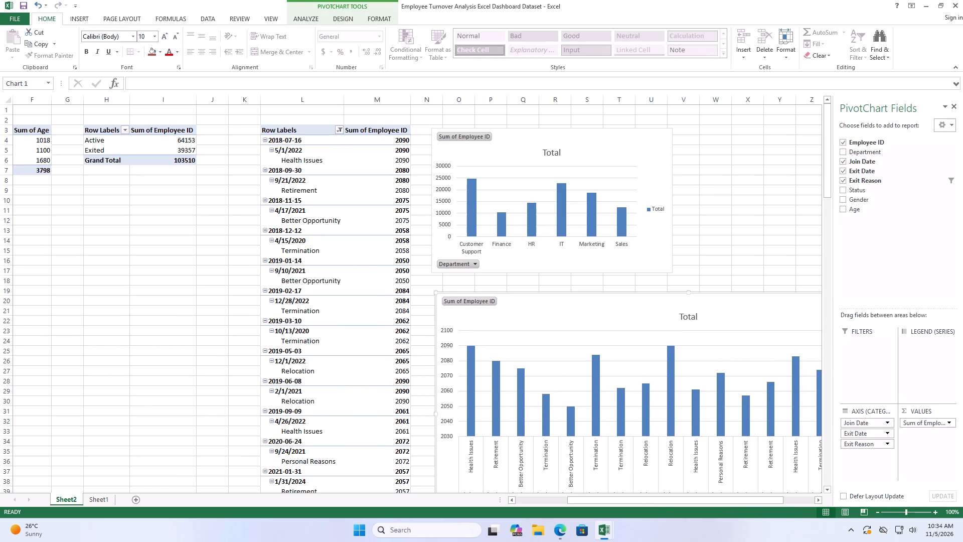
pyautogui.moveTo(672, 500); pyautogui.dragTo(809, 499)
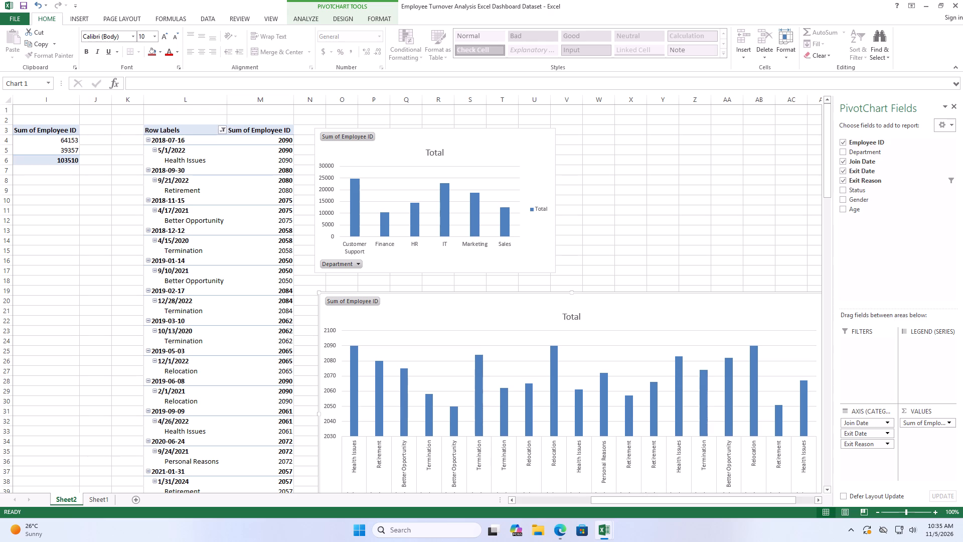
# Insert a clustered column PivotChart from the Gender PivotTable in D3:F7.
pyautogui.moveTo(698, 502); pyautogui.dragTo(604, 506)
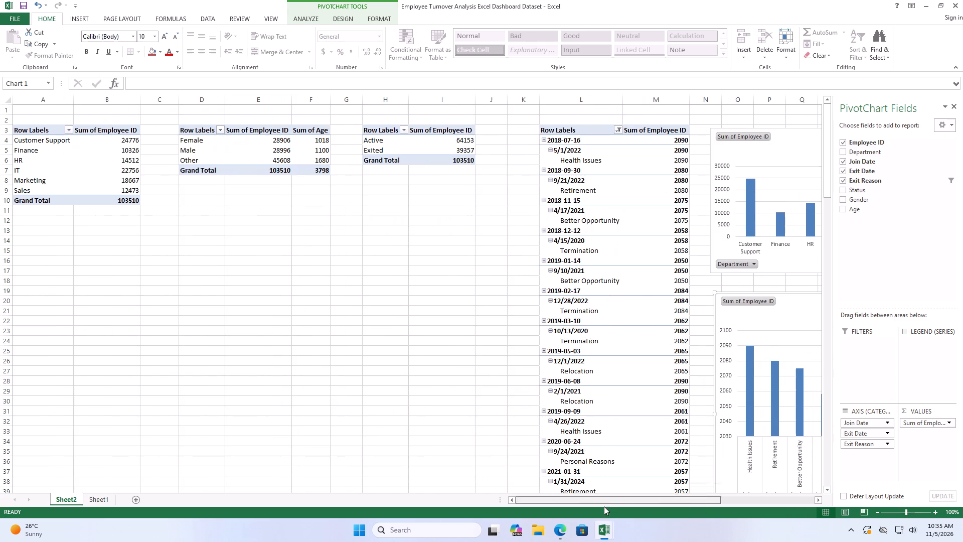
pyautogui.moveTo(604, 506); pyautogui.dragTo(608, 510)
pyautogui.moveTo(196, 127); pyautogui.dragTo(284, 153)
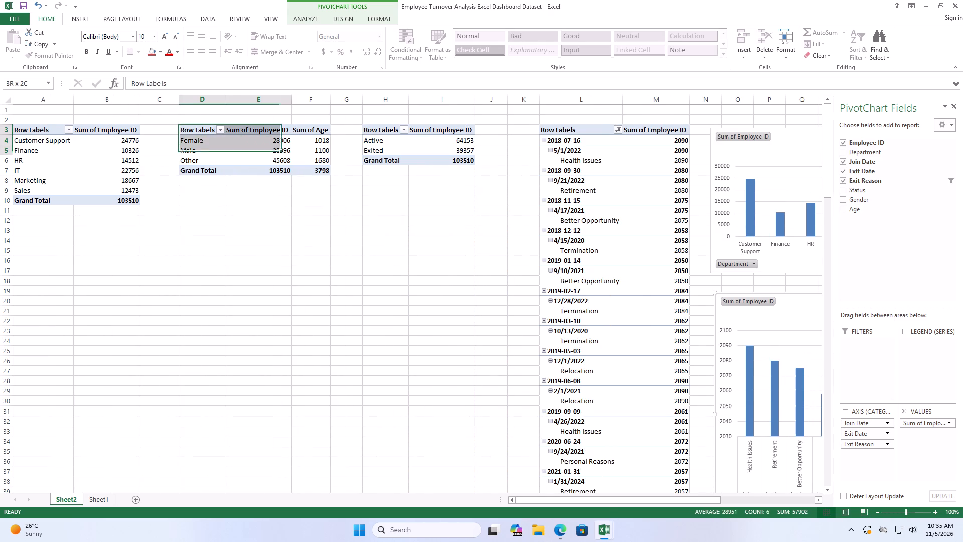
pyautogui.moveTo(284, 153); pyautogui.dragTo(324, 175)
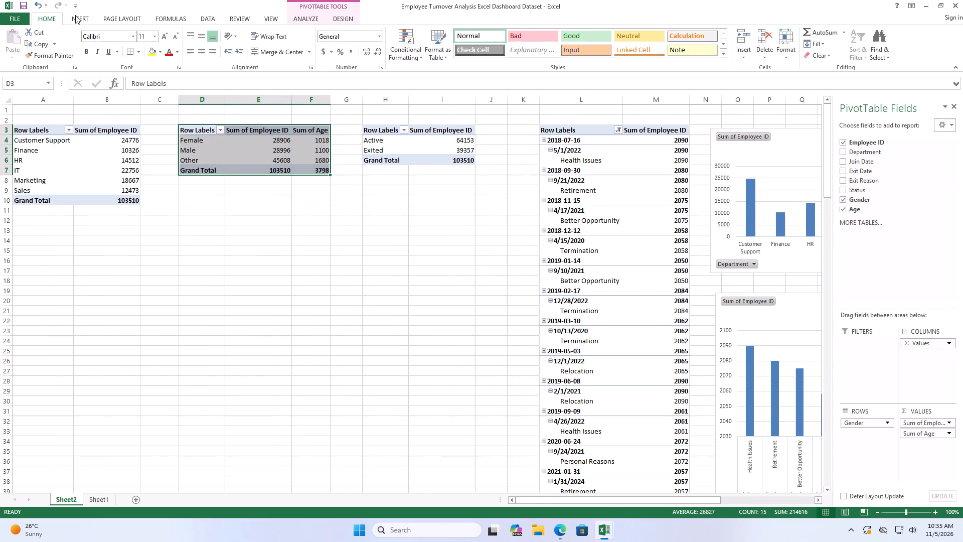
pyautogui.click(75, 15)
pyautogui.click(345, 44)
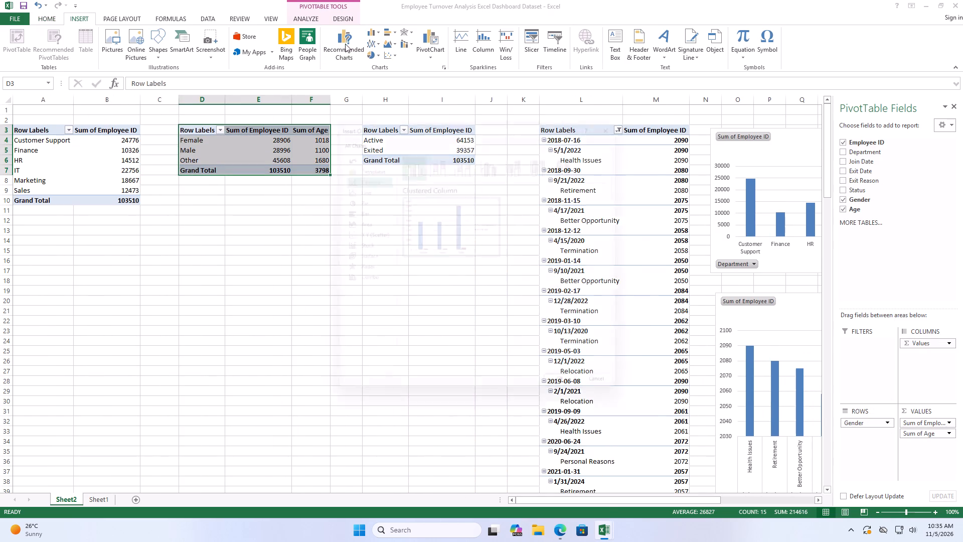
pyautogui.click(586, 401)
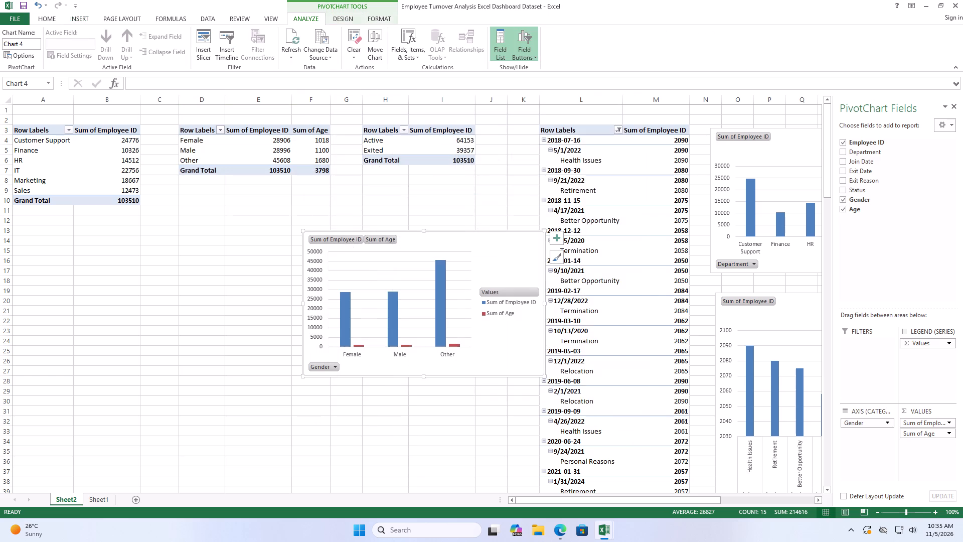
# Move the Gender PivotChart beside the Department PivotChart, above the Exit Reason PivotChart, starting around column W.
pyautogui.moveTo(477, 244); pyautogui.dragTo(962, 212)
pyautogui.moveTo(689, 498); pyautogui.dragTo(836, 496)
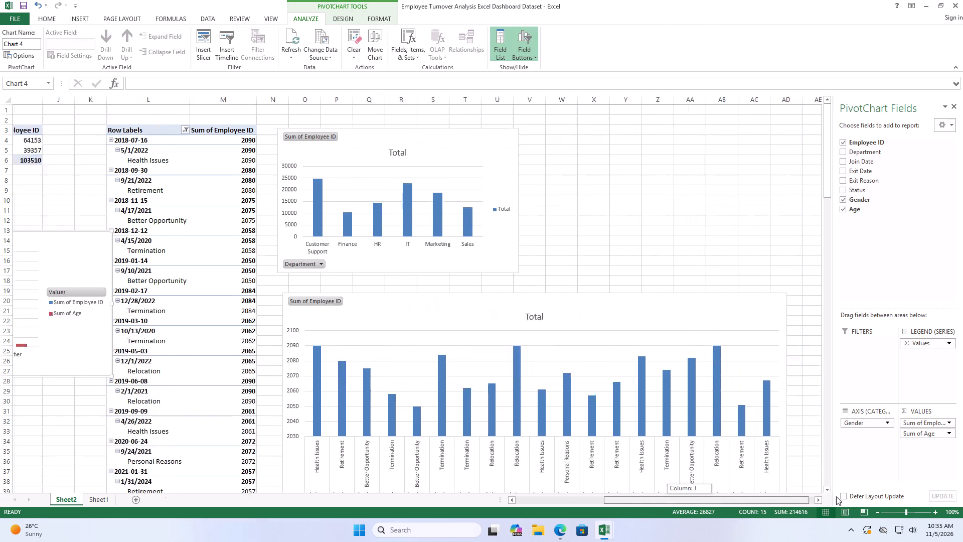
pyautogui.moveTo(836, 496); pyautogui.dragTo(884, 493)
pyautogui.moveTo(40, 250); pyautogui.dragTo(345, 243)
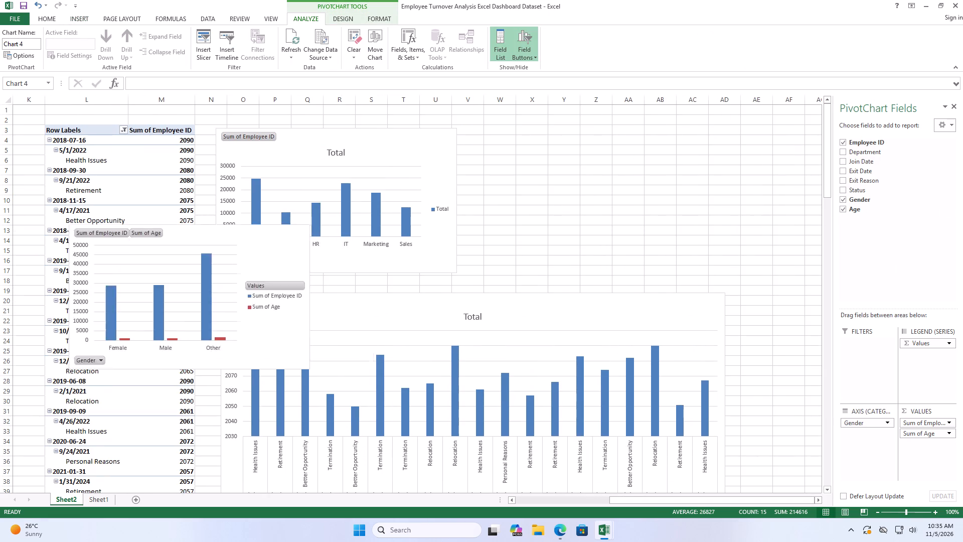
pyautogui.moveTo(345, 243); pyautogui.dragTo(733, 145)
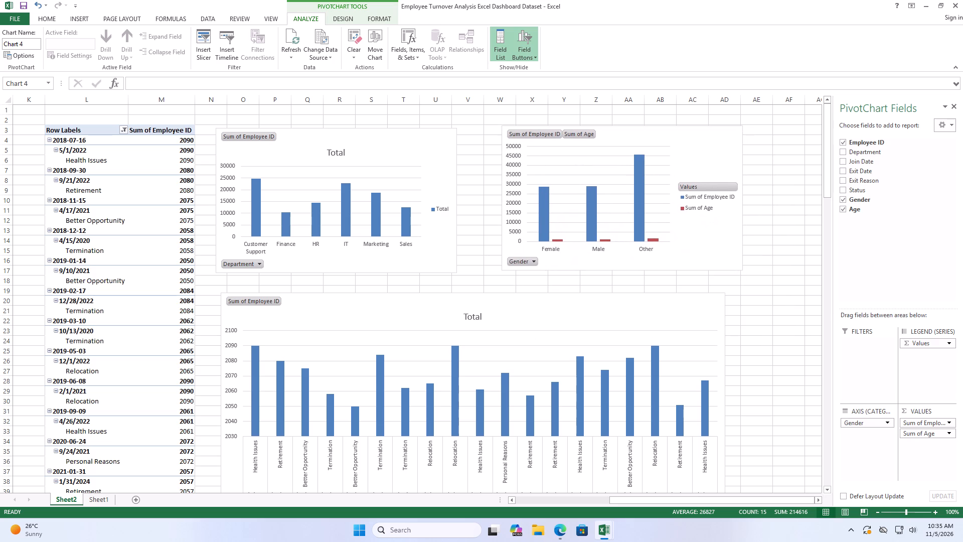
# Insert a clustered bar PivotChart from the Status PivotTable in H3:I6.
pyautogui.moveTo(692, 501); pyautogui.dragTo(557, 504)
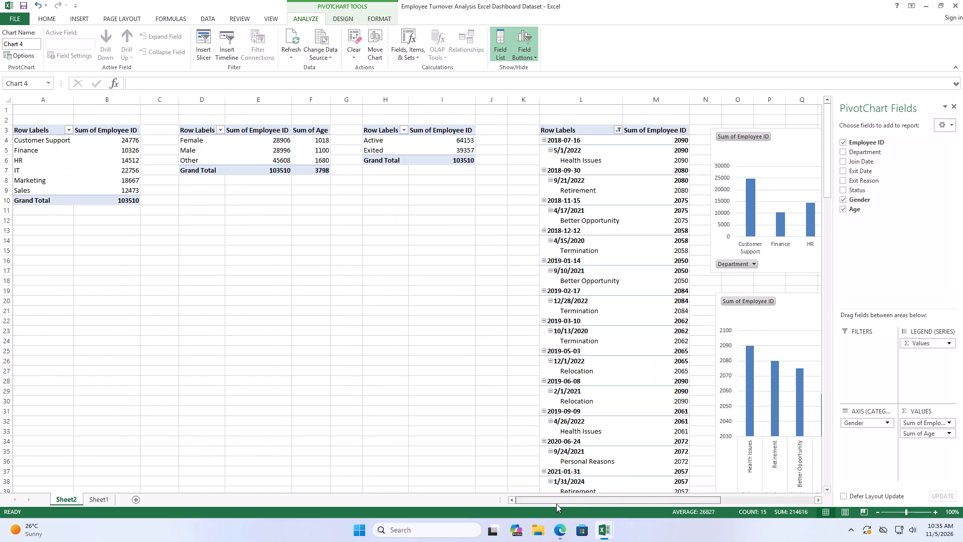
pyautogui.moveTo(379, 127); pyautogui.dragTo(445, 162)
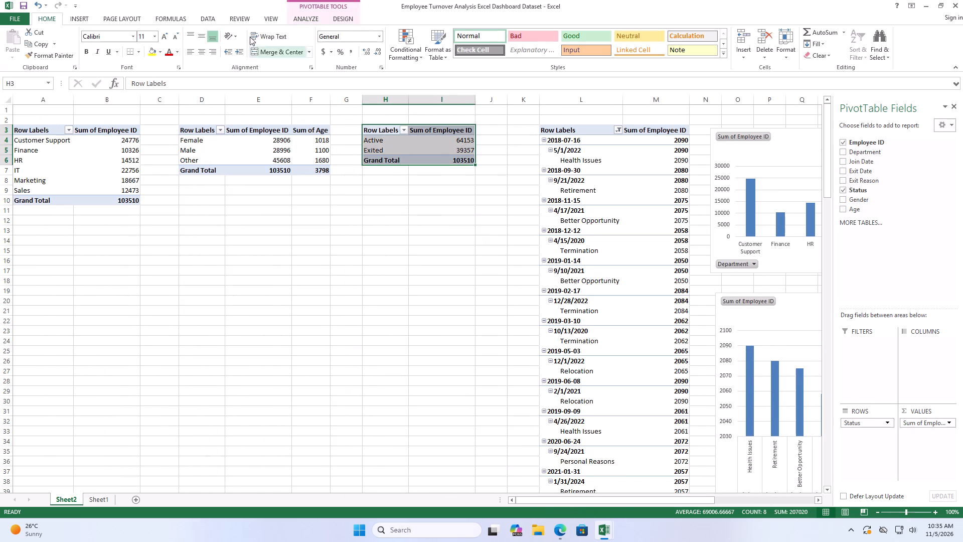
pyautogui.click(83, 16)
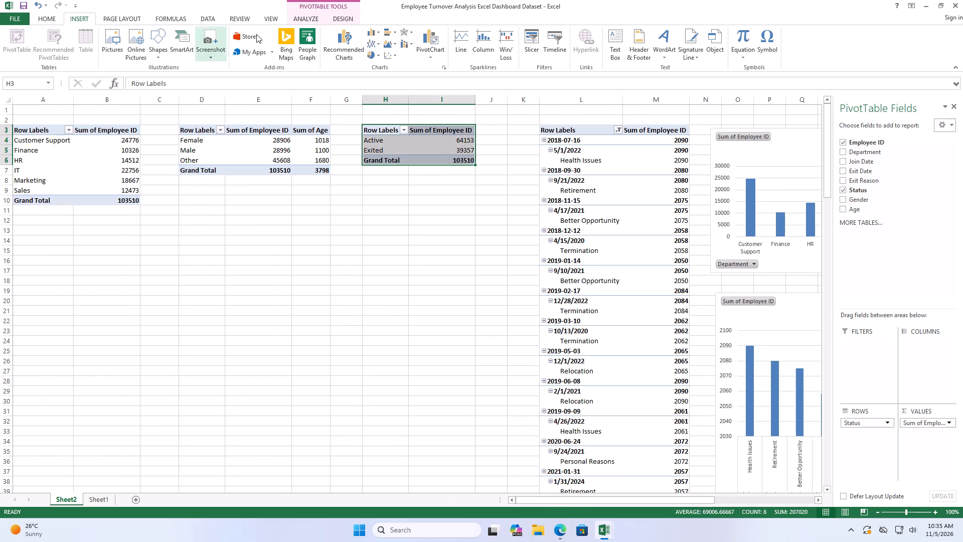
pyautogui.click(339, 45)
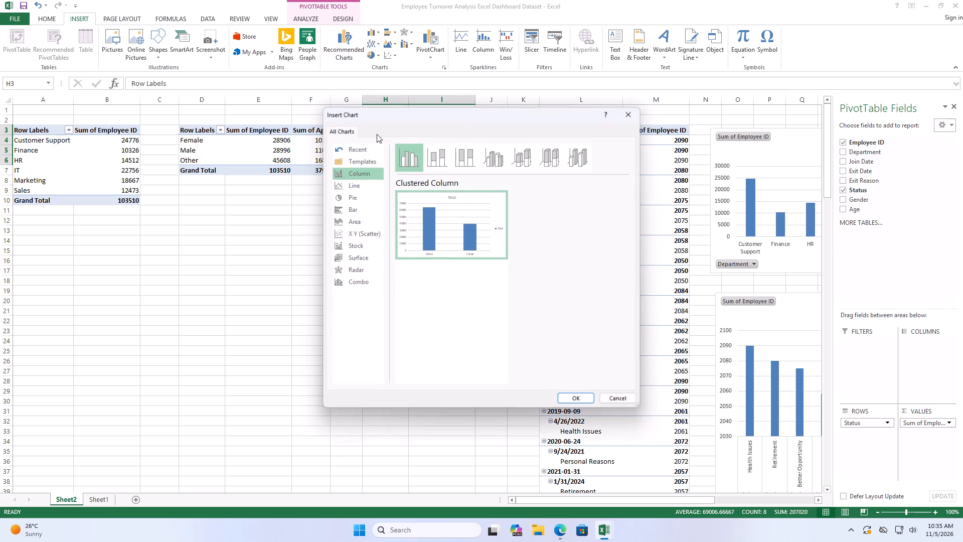
pyautogui.click(353, 194)
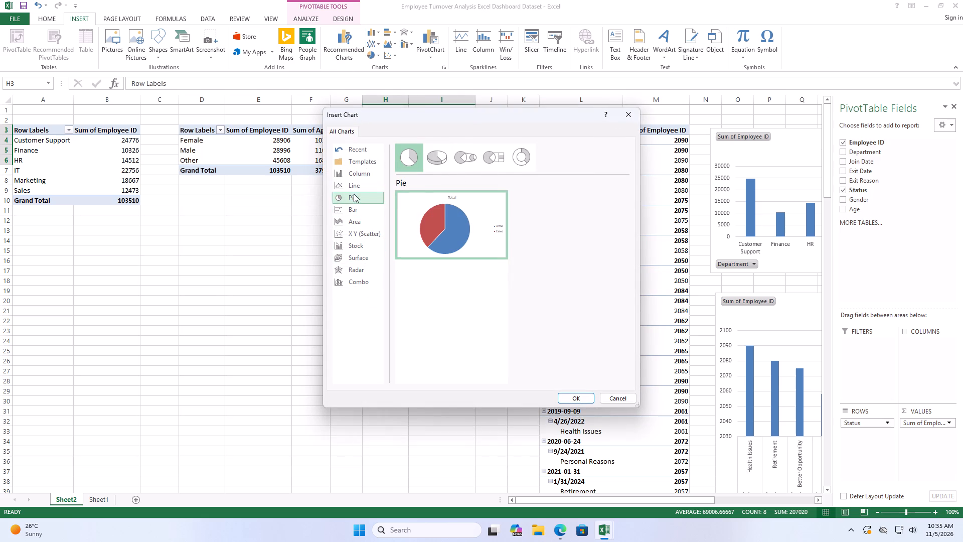
pyautogui.click(445, 217)
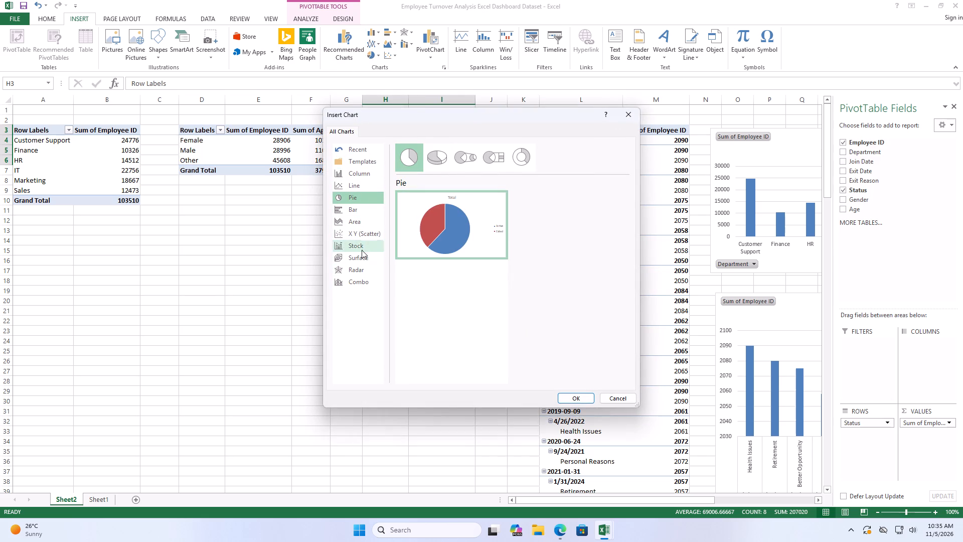
pyautogui.click(361, 235)
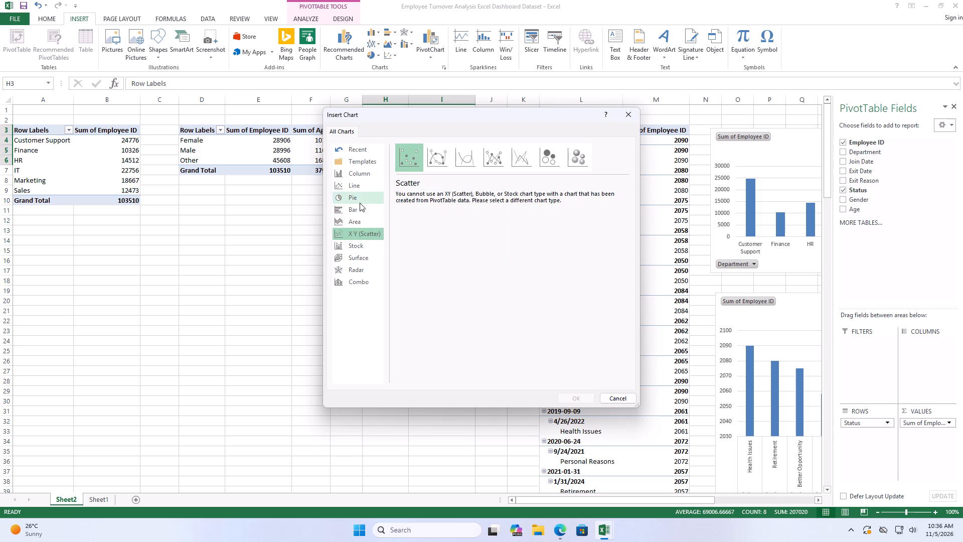
pyautogui.click(363, 209)
pyautogui.click(446, 203)
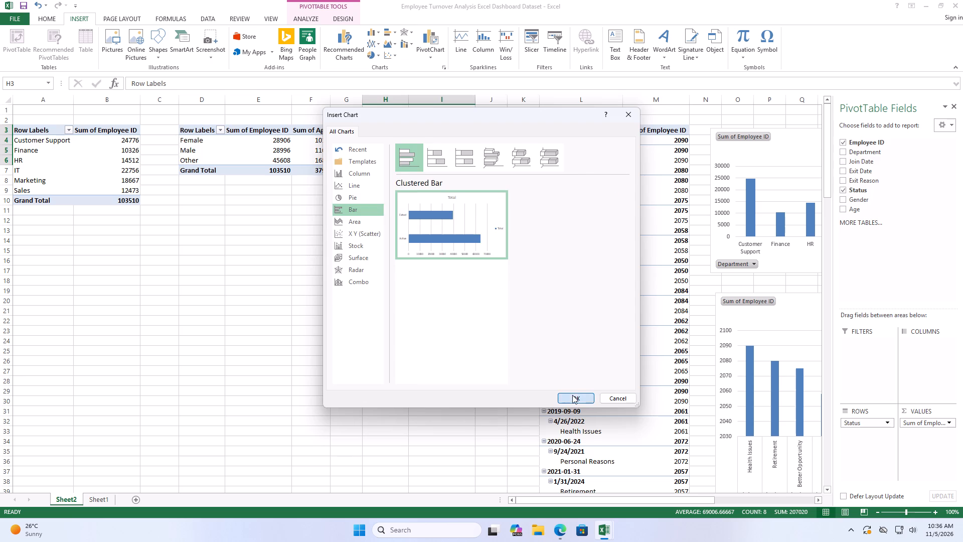
pyautogui.click(572, 395)
# Move the Status PivotChart beside the Gender PivotChart, level with its top edge, starting around column AF.
pyautogui.moveTo(408, 246); pyautogui.dragTo(907, 257)
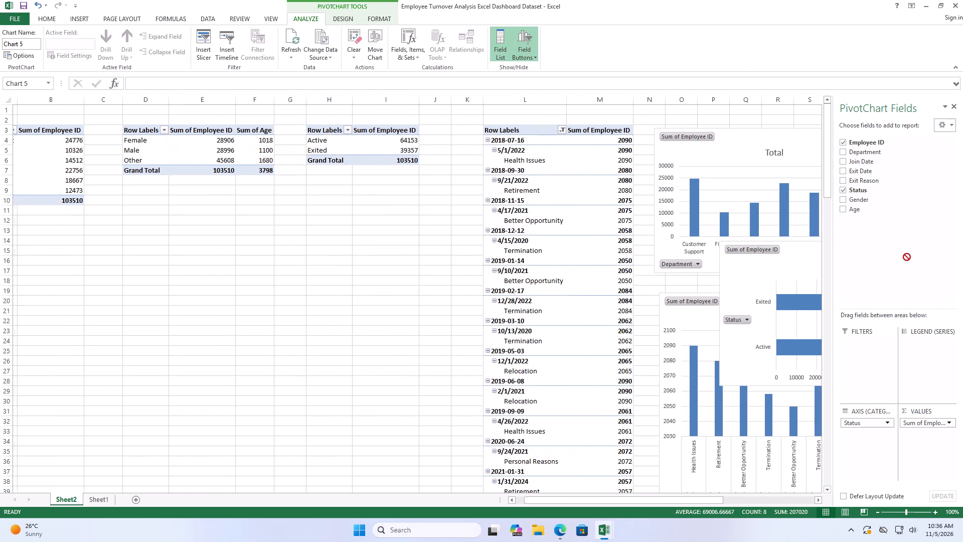
pyautogui.moveTo(907, 257); pyautogui.dragTo(911, 255)
pyautogui.moveTo(370, 250); pyautogui.dragTo(660, 289)
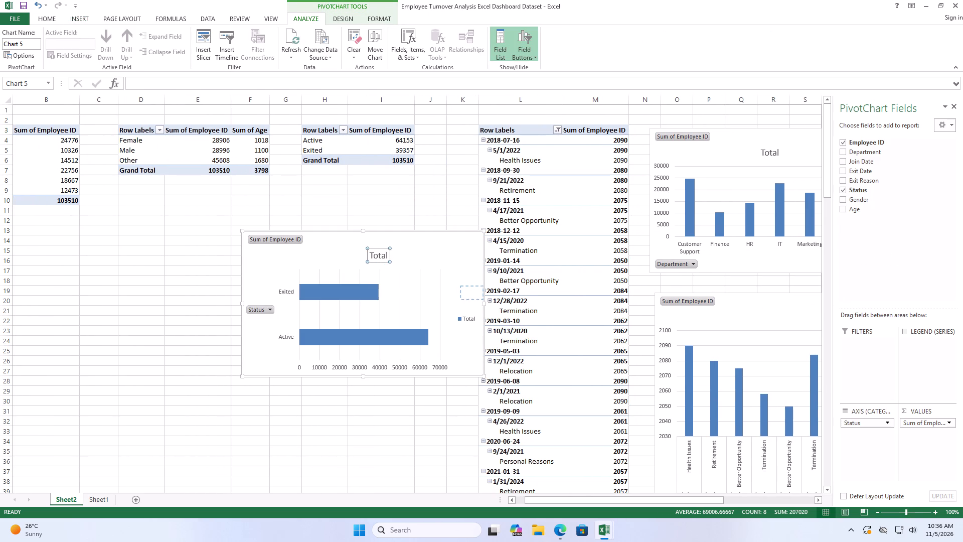
pyautogui.moveTo(660, 289); pyautogui.dragTo(553, 247)
pyautogui.moveTo(538, 236); pyautogui.dragTo(533, 234)
pyautogui.hotkey('ctrl', 'z')
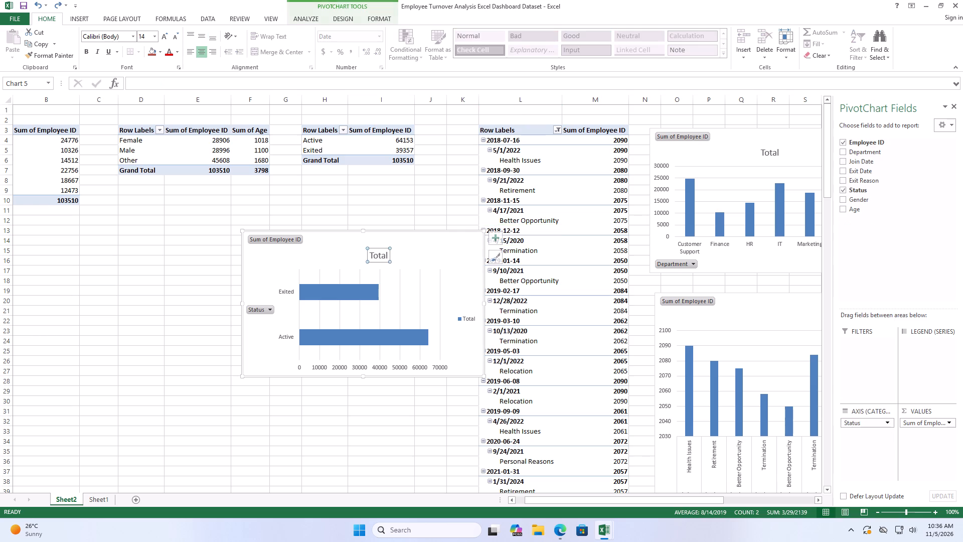
pyautogui.moveTo(443, 243); pyautogui.dragTo(782, 256)
pyautogui.moveTo(770, 257); pyautogui.dragTo(896, 274)
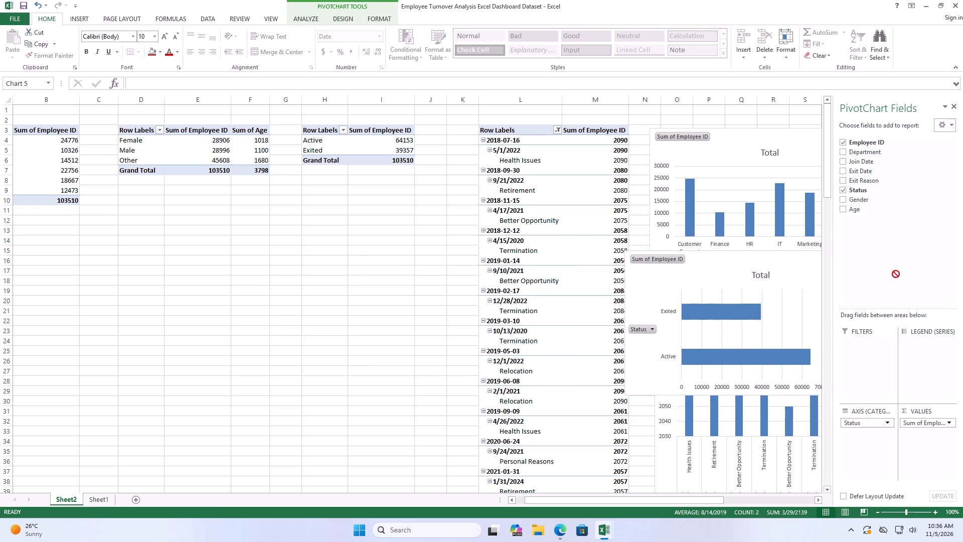
pyautogui.moveTo(896, 274); pyautogui.dragTo(921, 275)
pyautogui.moveTo(677, 503); pyautogui.dragTo(845, 507)
pyautogui.moveTo(293, 278); pyautogui.dragTo(860, 293)
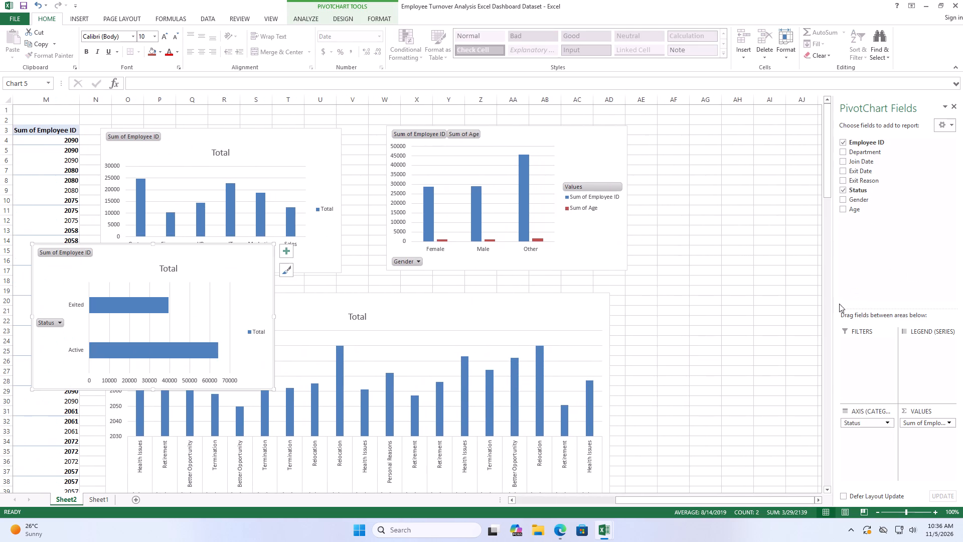
pyautogui.moveTo(162, 262); pyautogui.dragTo(394, 260)
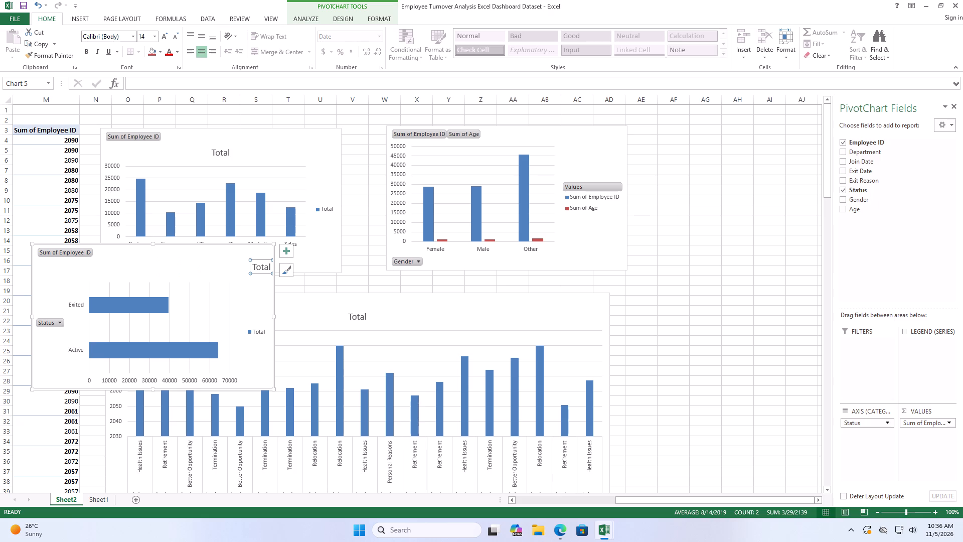
pyautogui.hotkey('ctrl', 'z')
pyautogui.moveTo(242, 266); pyautogui.dragTo(395, 224)
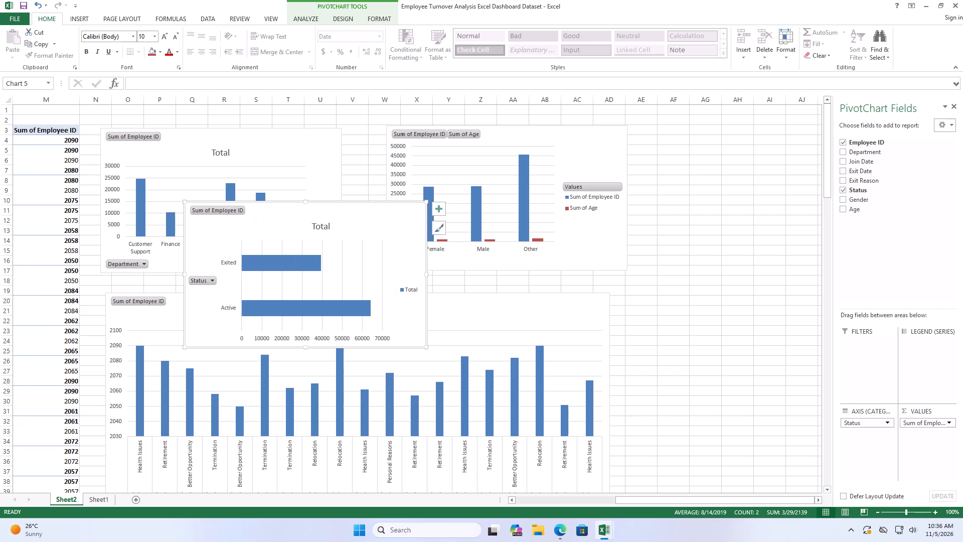
pyautogui.moveTo(395, 223); pyautogui.dragTo(706, 218)
pyautogui.moveTo(720, 217); pyautogui.dragTo(874, 150)
pyautogui.moveTo(608, 220); pyautogui.dragTo(706, 164)
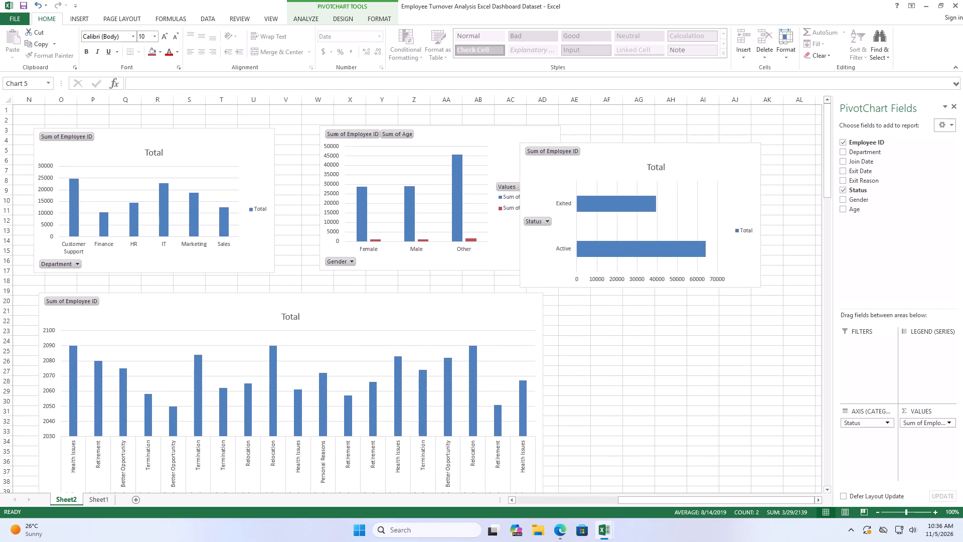
pyautogui.moveTo(706, 164); pyautogui.dragTo(771, 148)
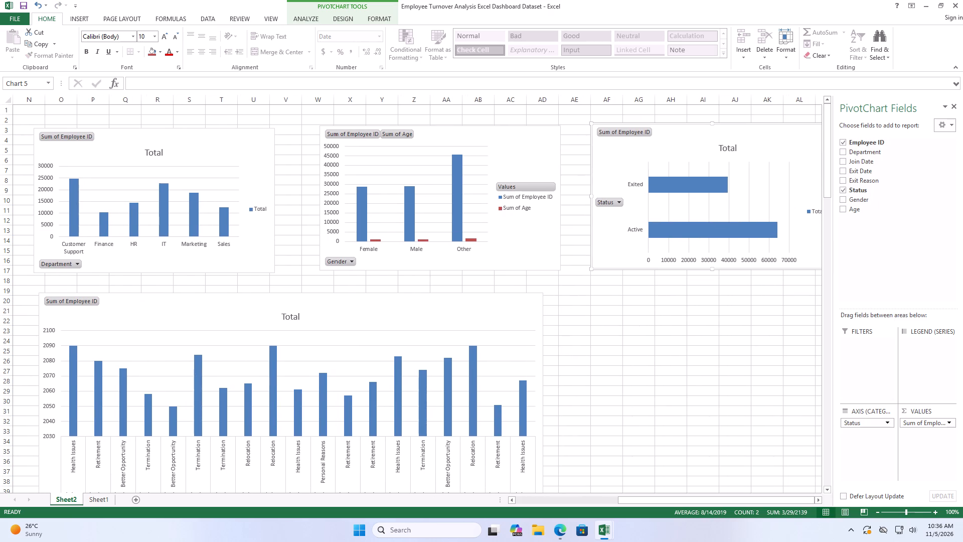
# Hide all field buttons on the Status, Gender, Exit Reason and Department PivotCharts.
pyautogui.click(345, 18)
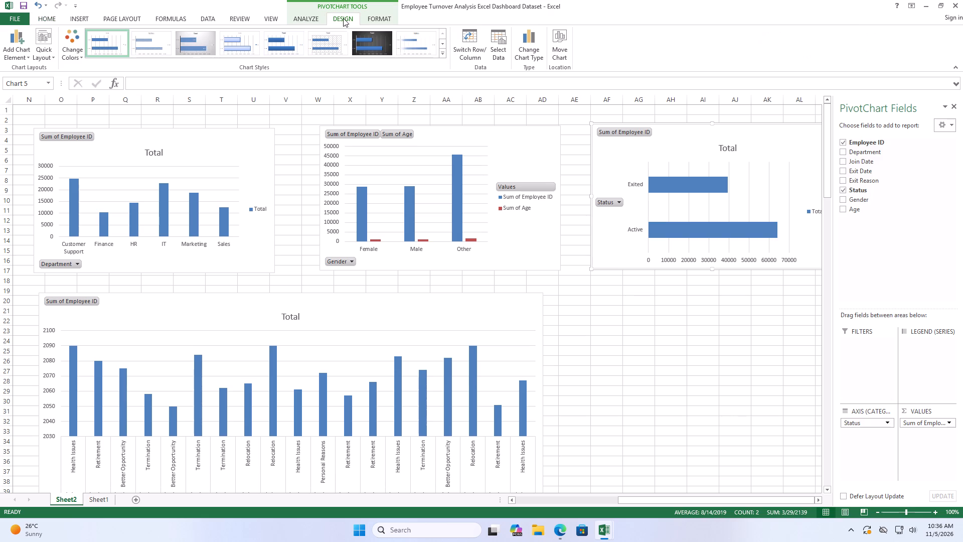
pyautogui.click(317, 19)
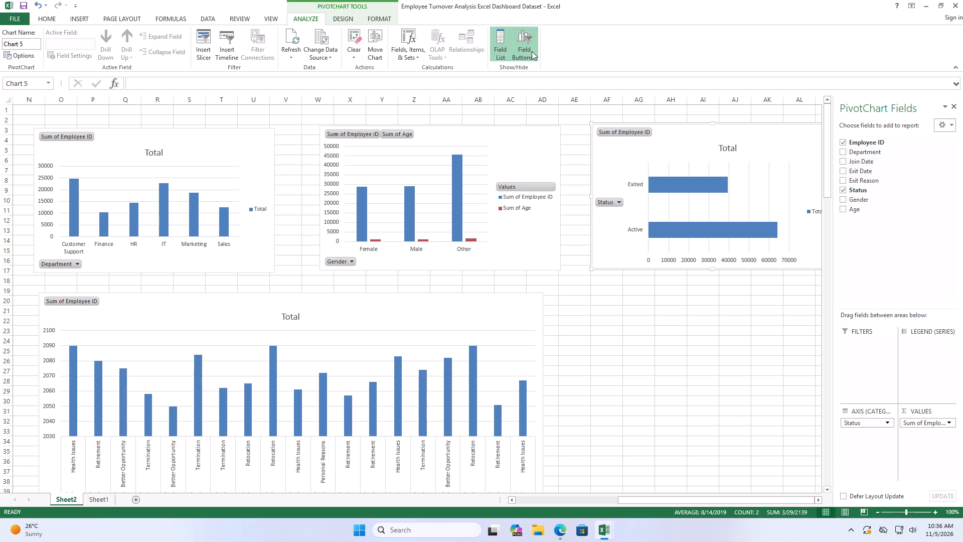
pyautogui.click(527, 36)
pyautogui.click(522, 146)
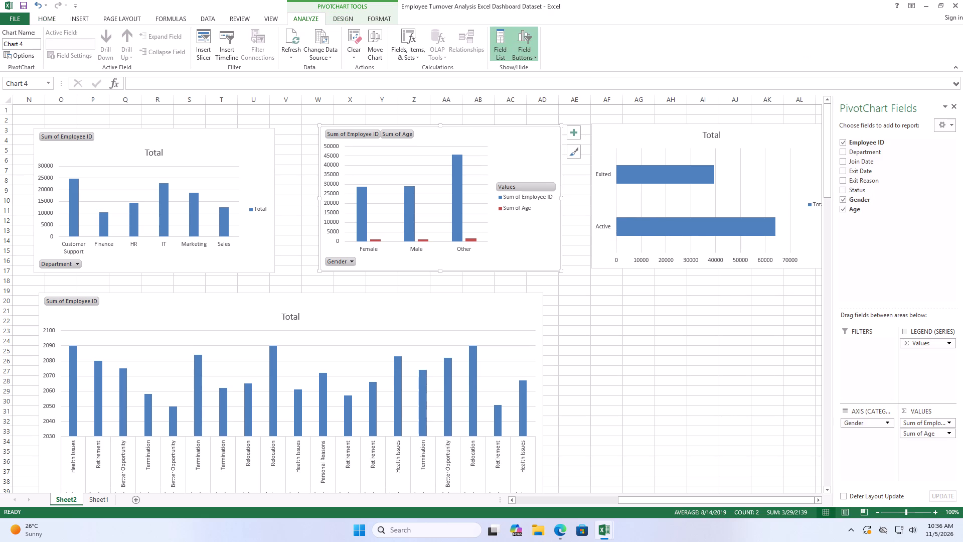
pyautogui.click(522, 34)
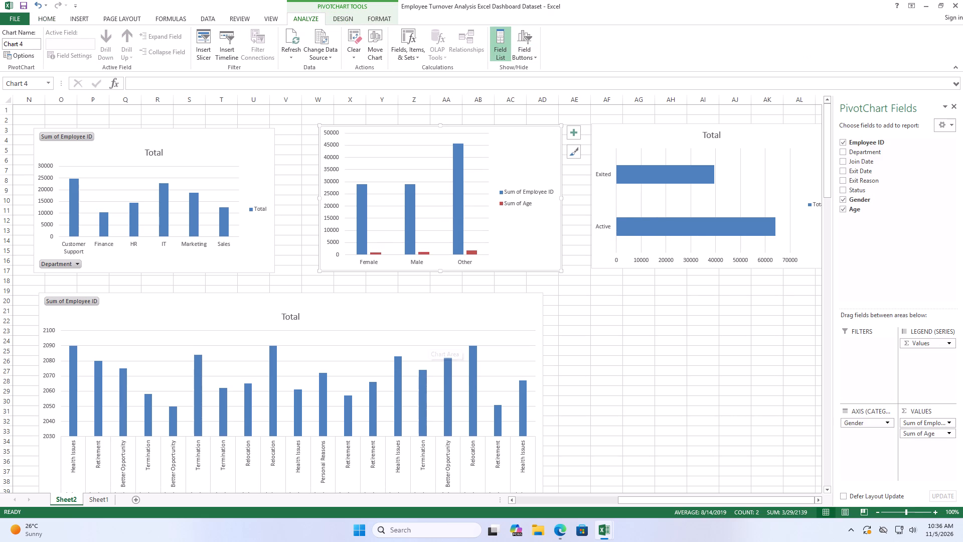
pyautogui.click(434, 307)
pyautogui.click(524, 35)
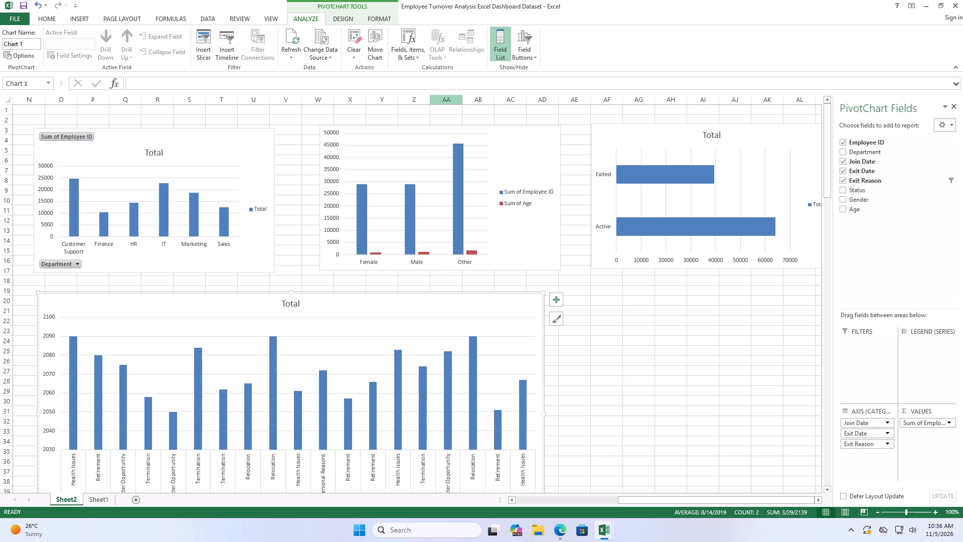
pyautogui.click(220, 148)
pyautogui.click(530, 32)
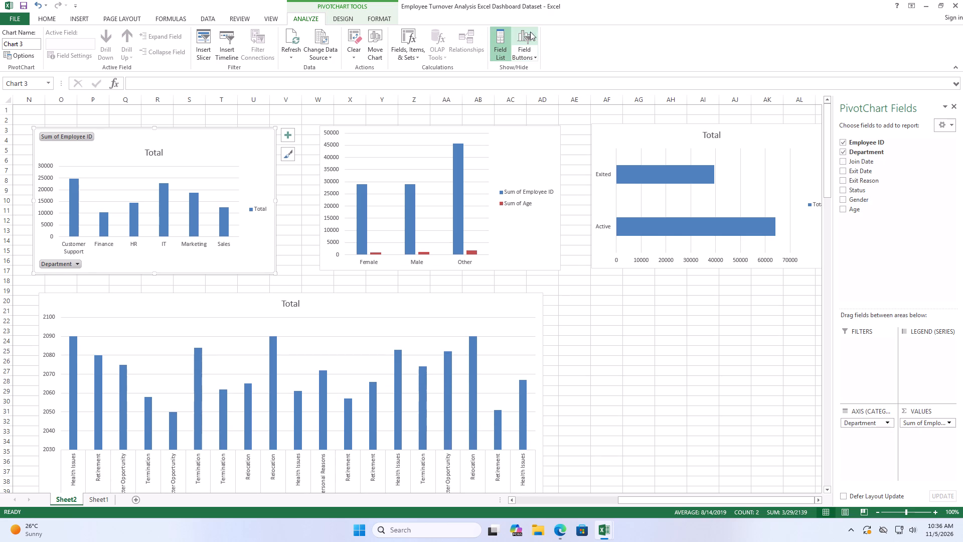
# Delete the chart title "Total" from the Department PivotChart.
pyautogui.click(157, 139)
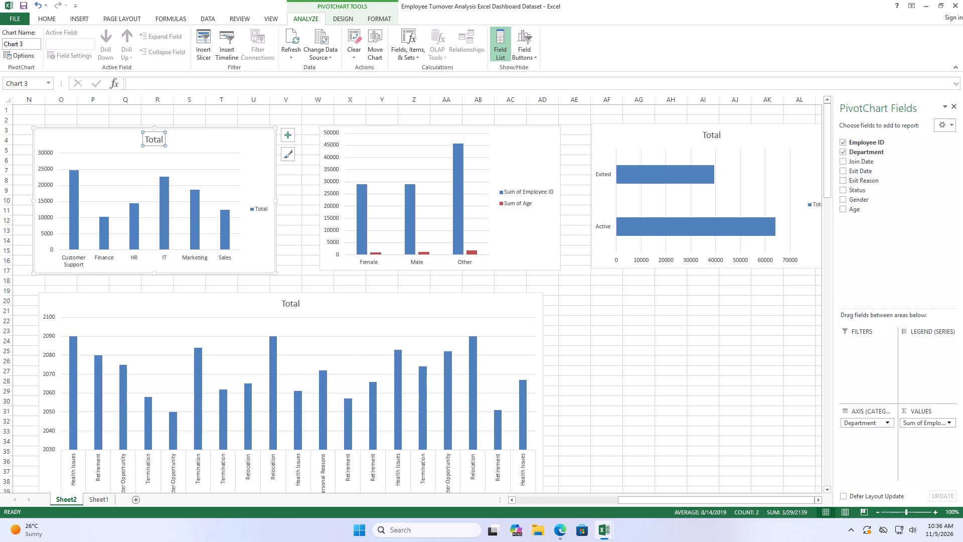
pyautogui.press('BackSpace')
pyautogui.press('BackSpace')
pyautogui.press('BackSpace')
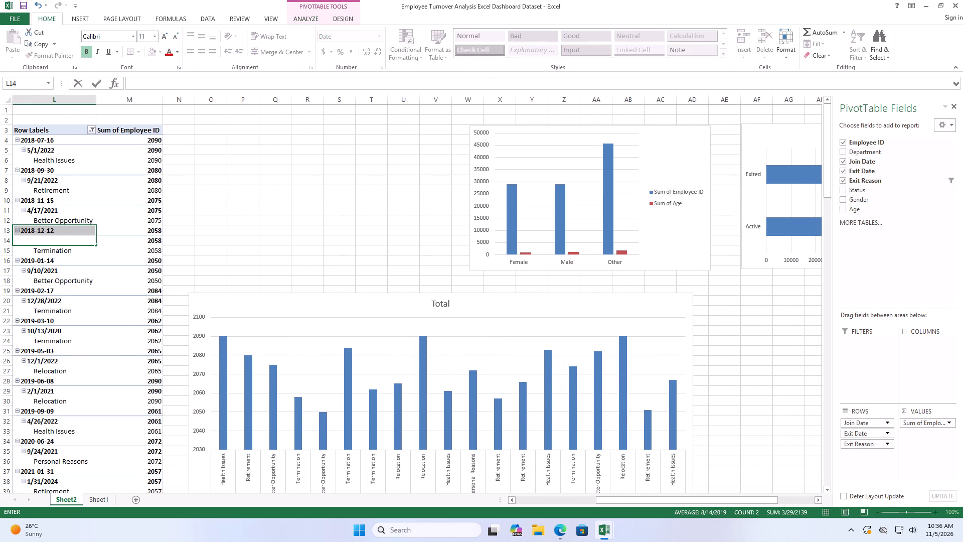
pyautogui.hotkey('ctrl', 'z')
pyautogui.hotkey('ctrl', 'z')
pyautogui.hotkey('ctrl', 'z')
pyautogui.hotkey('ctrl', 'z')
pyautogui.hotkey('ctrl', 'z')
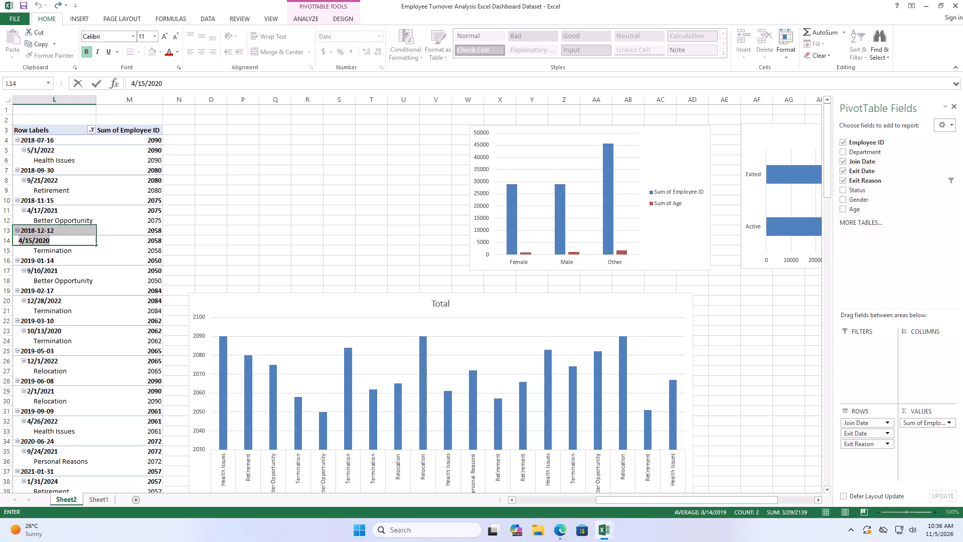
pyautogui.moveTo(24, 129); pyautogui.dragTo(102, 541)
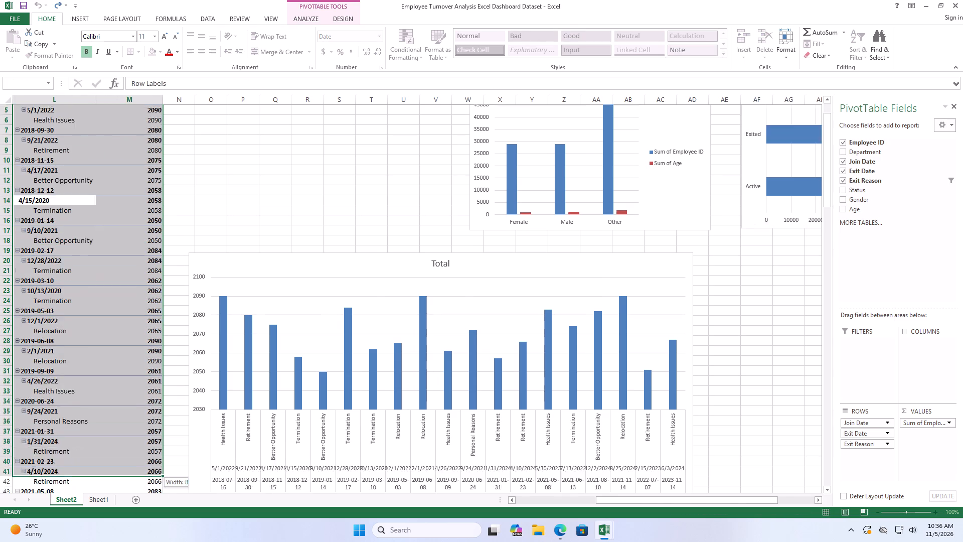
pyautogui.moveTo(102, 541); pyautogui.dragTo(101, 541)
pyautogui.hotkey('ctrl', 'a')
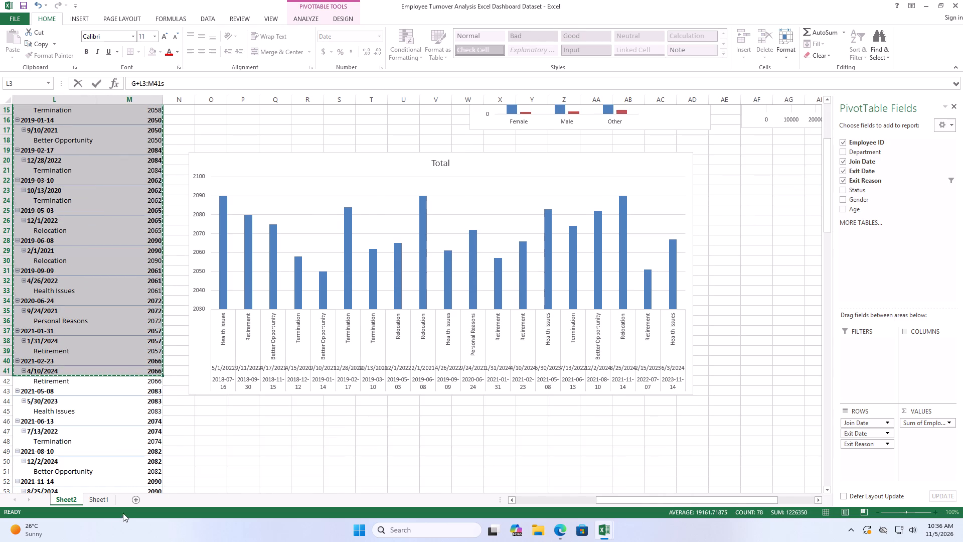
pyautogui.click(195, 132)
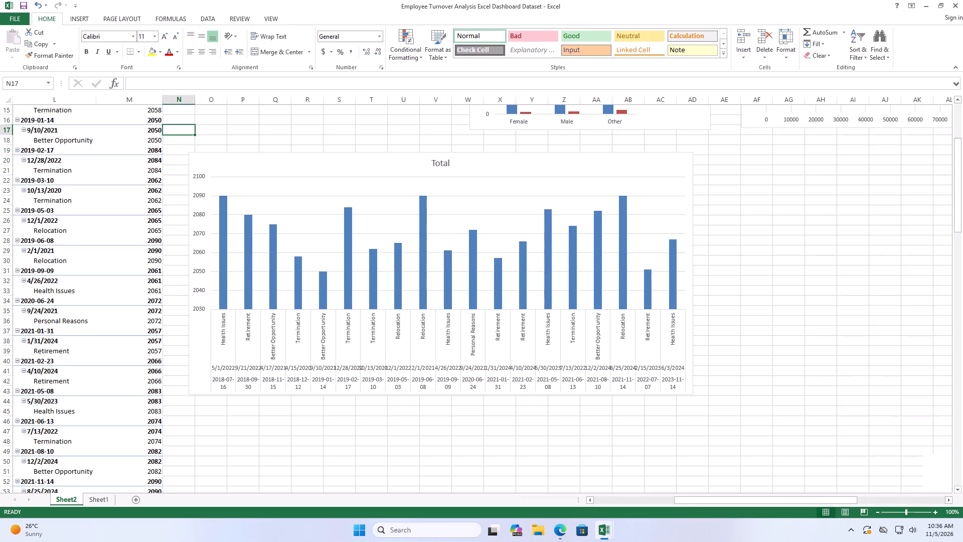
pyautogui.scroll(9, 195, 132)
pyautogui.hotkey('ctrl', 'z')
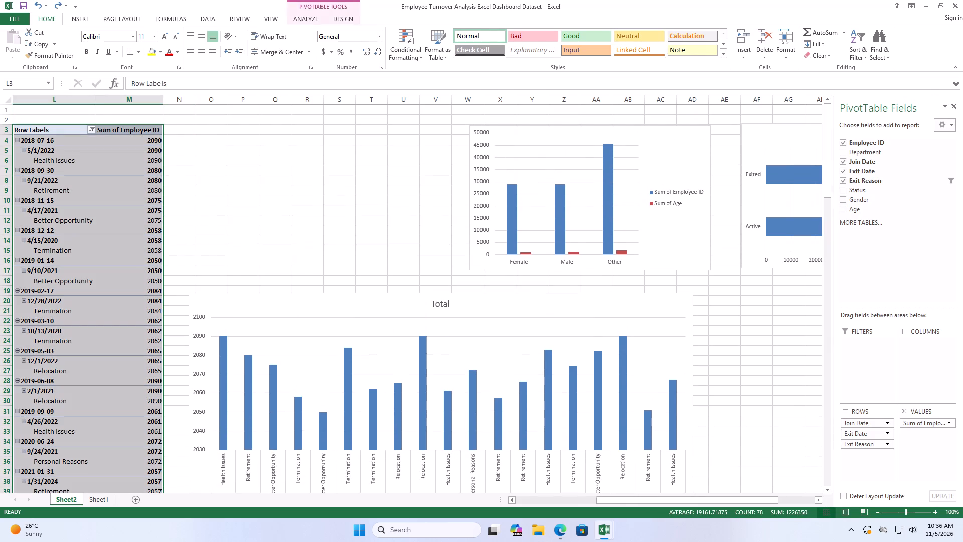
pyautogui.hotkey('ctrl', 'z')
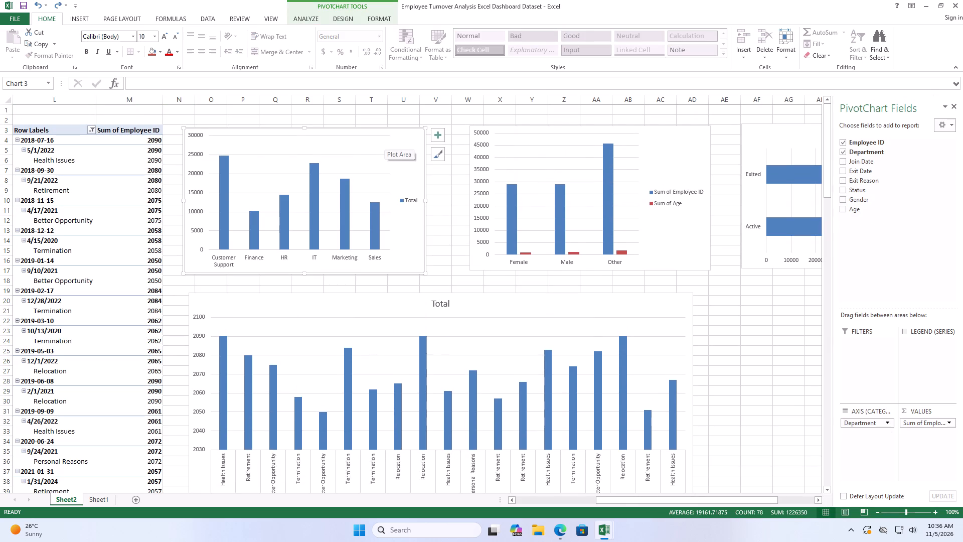
# Shift the Department PivotChart slightly closer to the Gender PivotChart, starting within column O around row 2.
pyautogui.moveTo(403, 149); pyautogui.dragTo(431, 144)
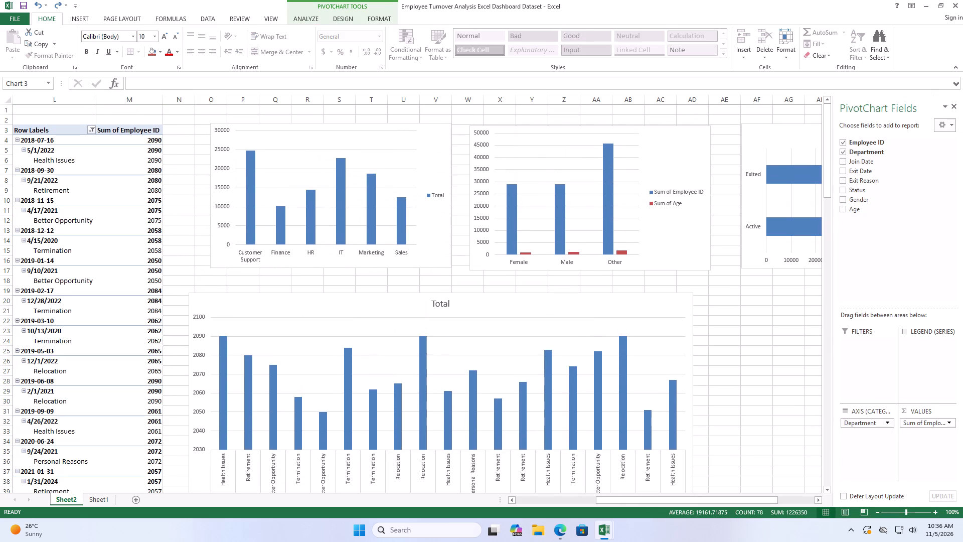
pyautogui.moveTo(431, 144); pyautogui.dragTo(428, 148)
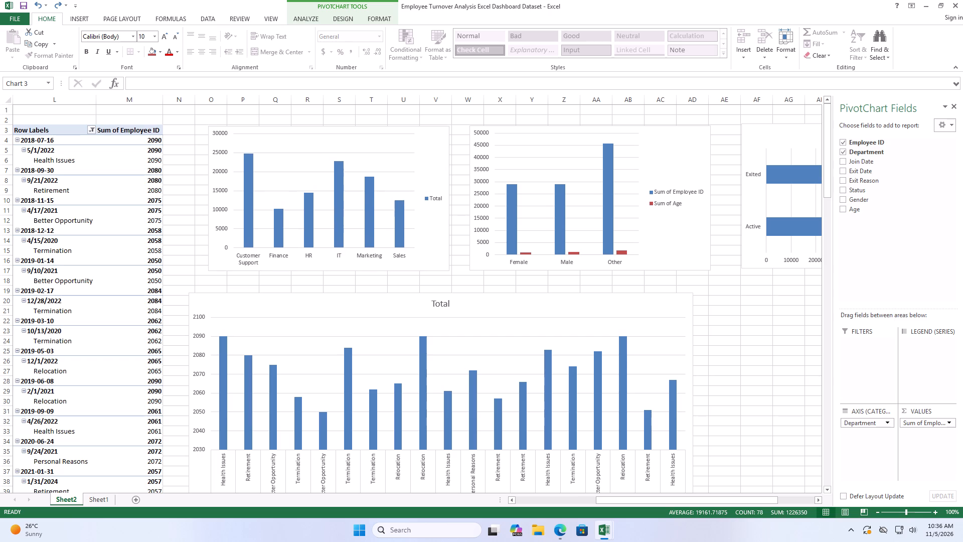
pyautogui.moveTo(428, 148); pyautogui.dragTo(433, 144)
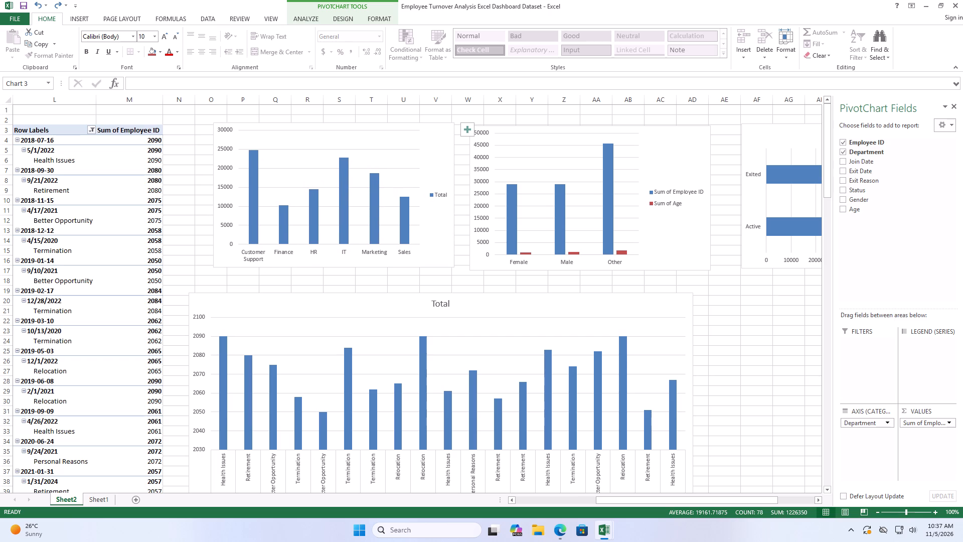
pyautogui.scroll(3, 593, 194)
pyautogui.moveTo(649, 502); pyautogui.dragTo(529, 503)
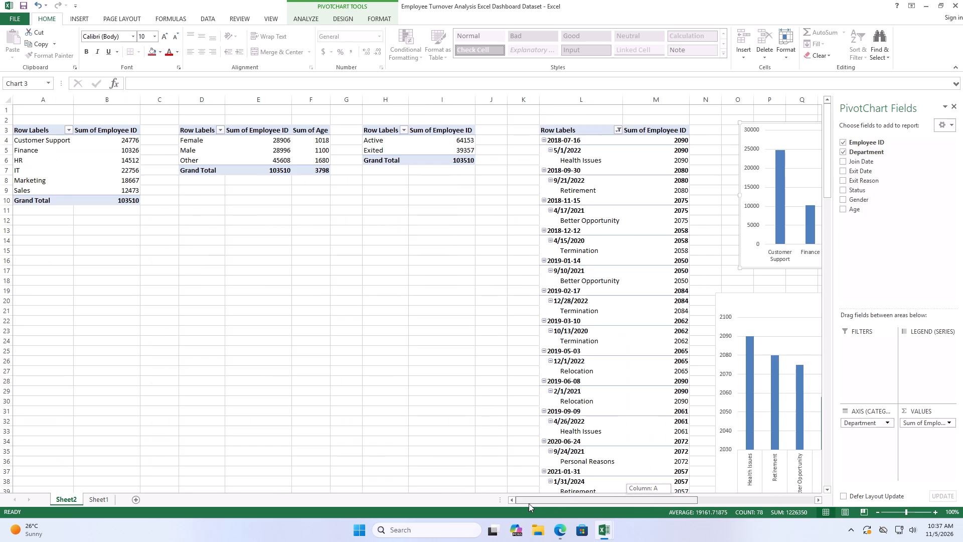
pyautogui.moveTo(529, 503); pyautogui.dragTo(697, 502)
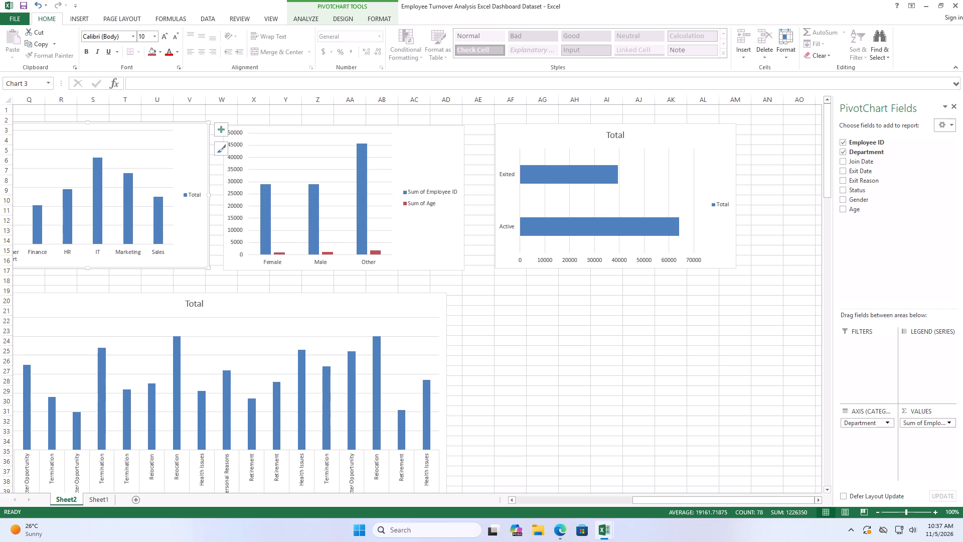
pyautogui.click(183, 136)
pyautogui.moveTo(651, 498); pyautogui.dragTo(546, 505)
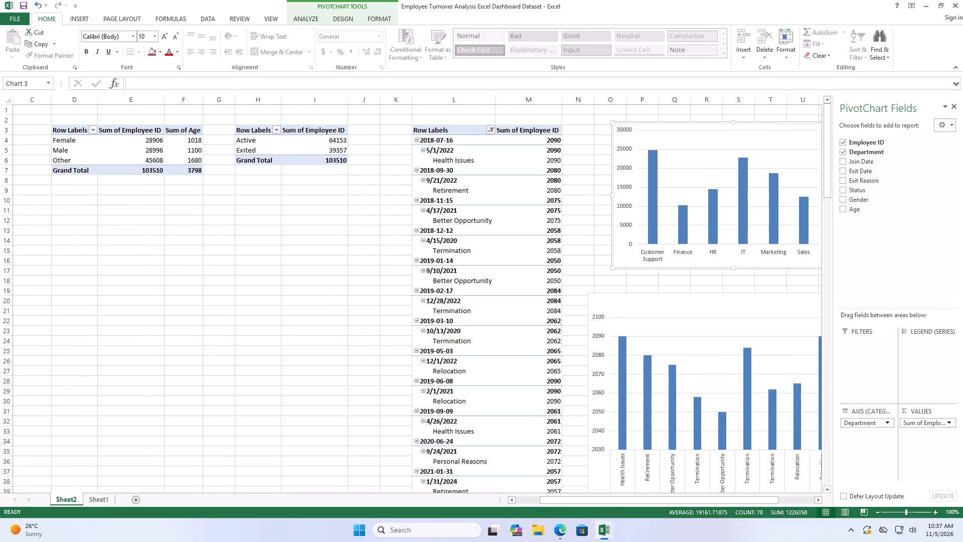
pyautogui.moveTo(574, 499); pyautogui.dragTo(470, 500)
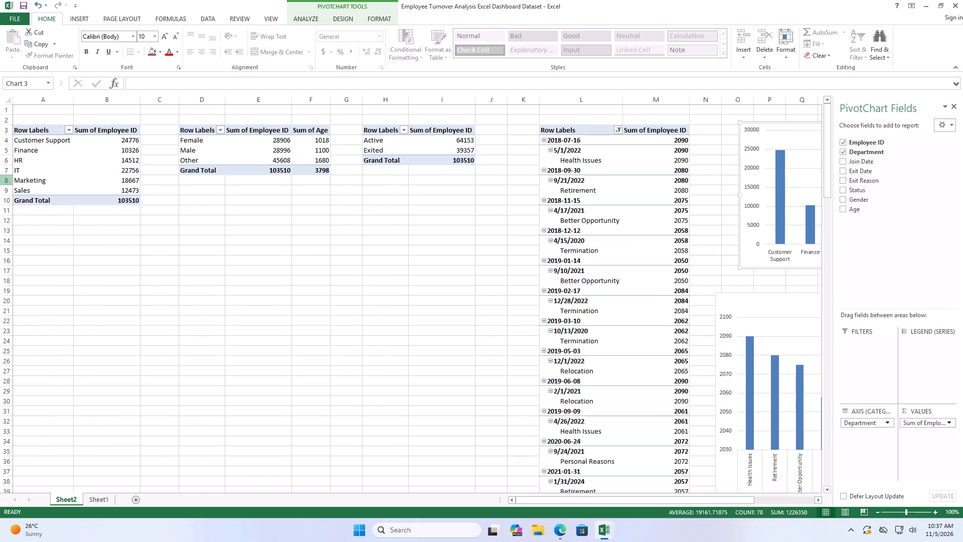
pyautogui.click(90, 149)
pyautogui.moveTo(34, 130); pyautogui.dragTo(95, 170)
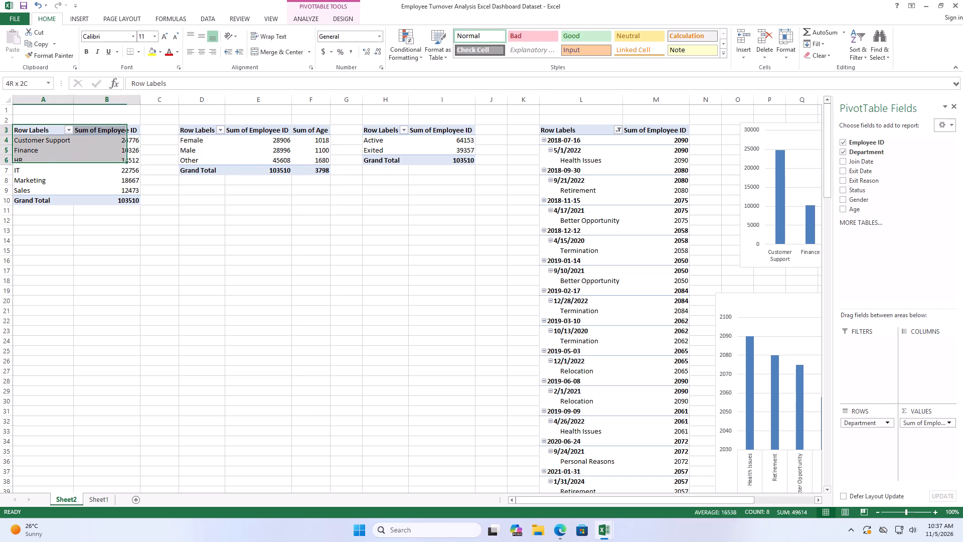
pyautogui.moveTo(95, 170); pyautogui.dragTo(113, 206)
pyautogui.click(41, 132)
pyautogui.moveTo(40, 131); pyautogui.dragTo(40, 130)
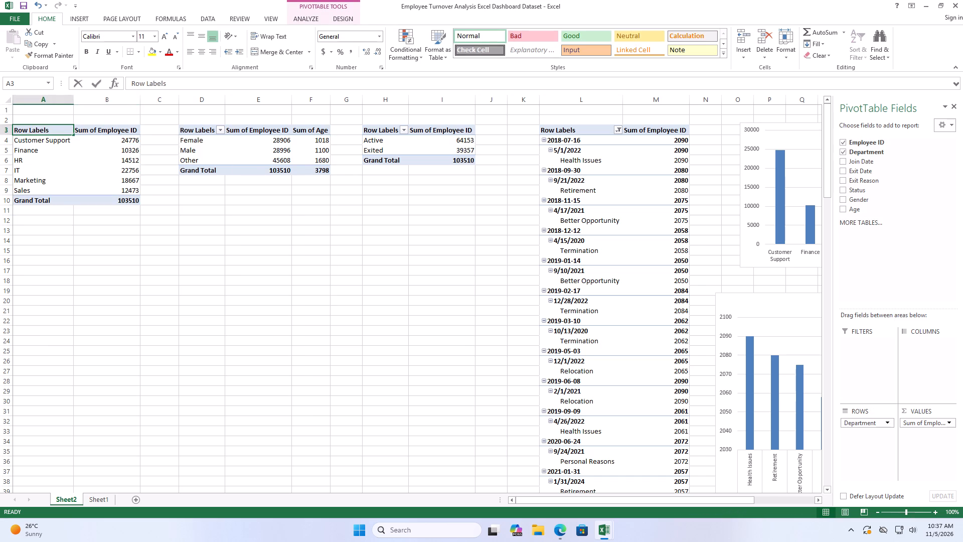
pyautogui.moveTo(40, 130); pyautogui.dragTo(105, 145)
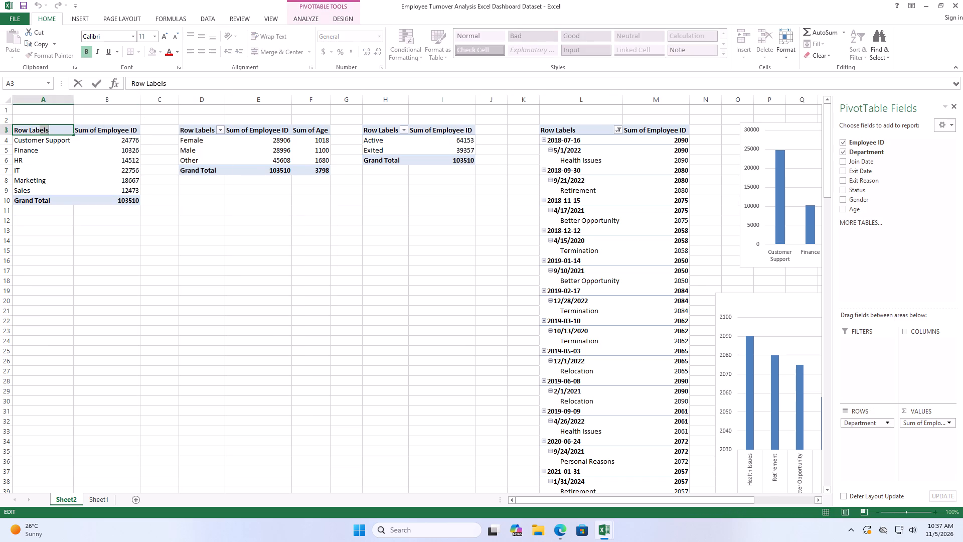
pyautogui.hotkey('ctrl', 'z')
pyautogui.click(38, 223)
# Insert slicers for Employee ID, Department, Join Date, Exit Date, Exit Reason, Status, Gender and Age from the Department PivotTable.
pyautogui.moveTo(32, 126); pyautogui.dragTo(37, 131)
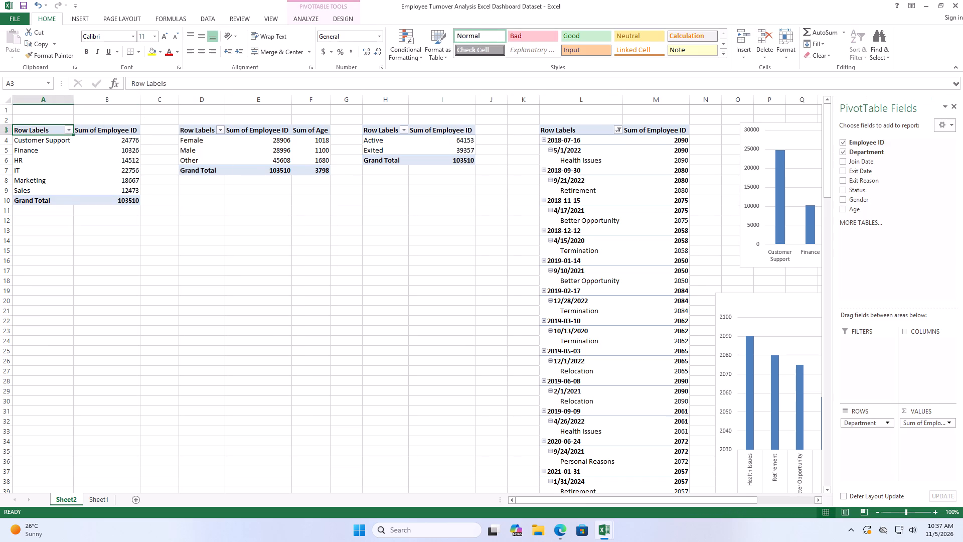
pyautogui.moveTo(37, 131); pyautogui.dragTo(112, 202)
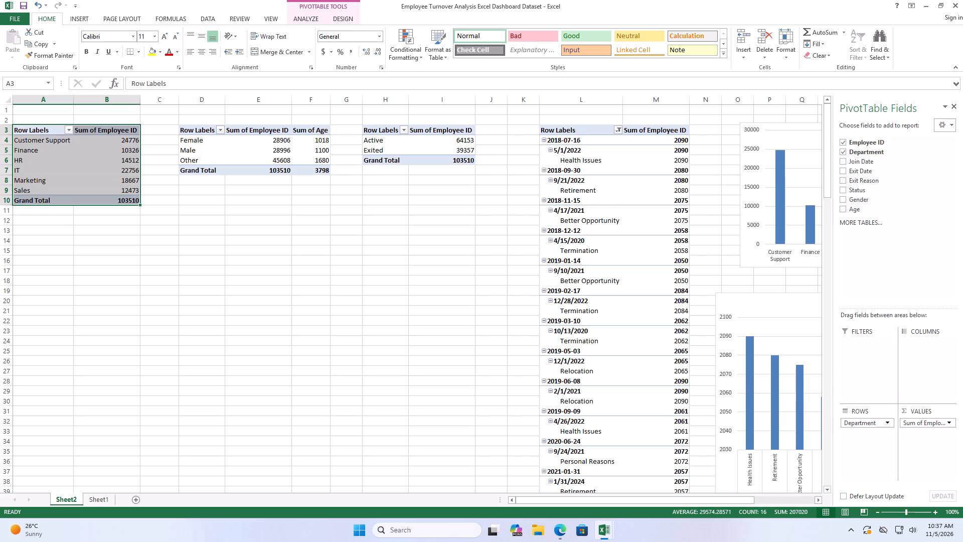
pyautogui.click(115, 16)
pyautogui.click(79, 14)
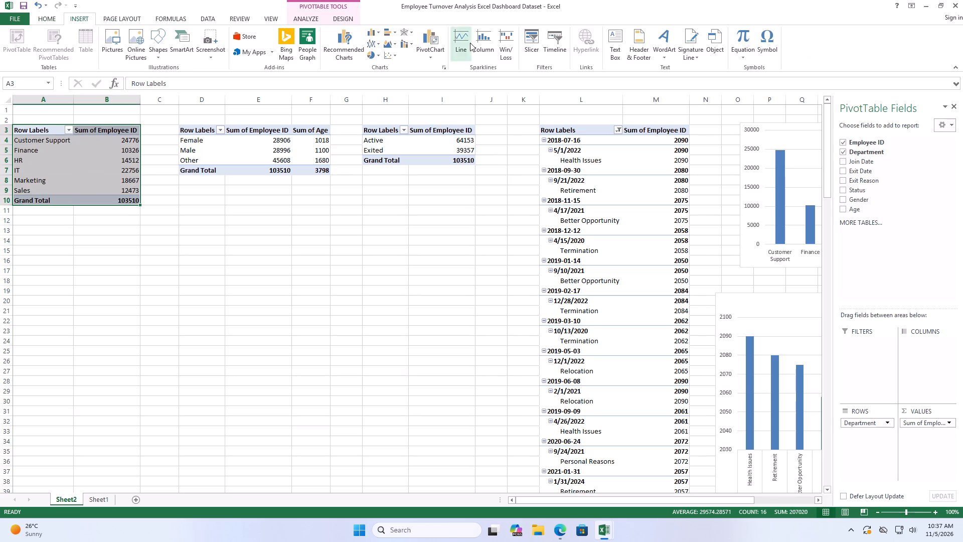
pyautogui.click(311, 17)
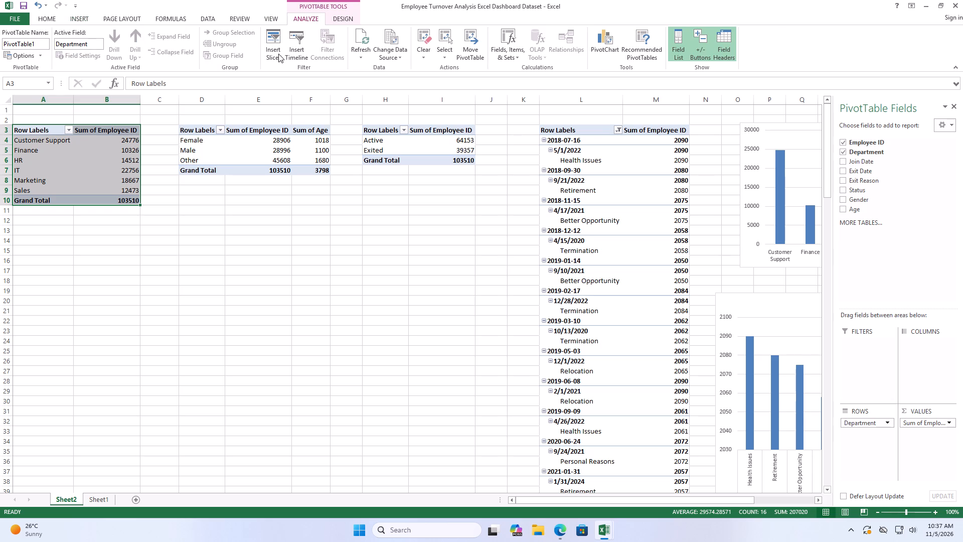
pyautogui.click(277, 55)
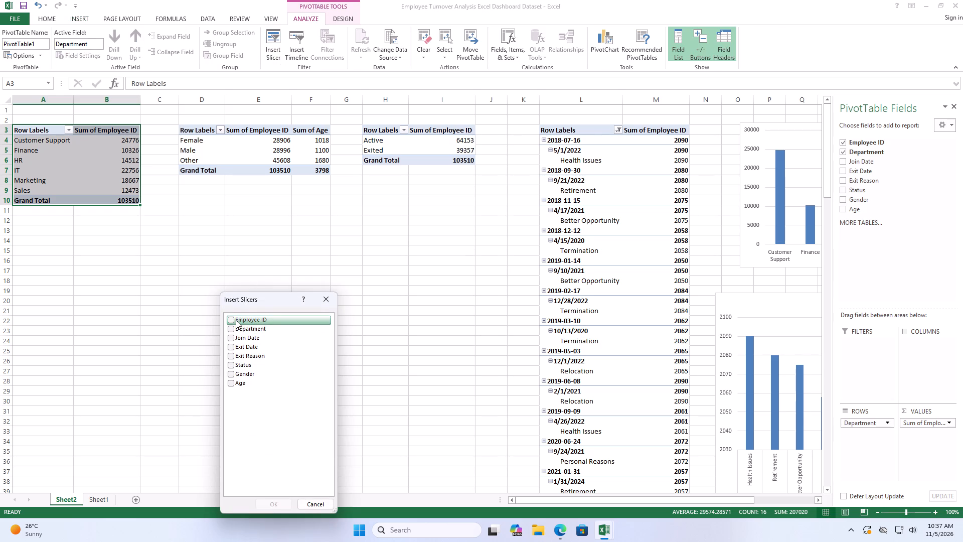
pyautogui.click(233, 320)
pyautogui.click(232, 330)
pyautogui.click(233, 340)
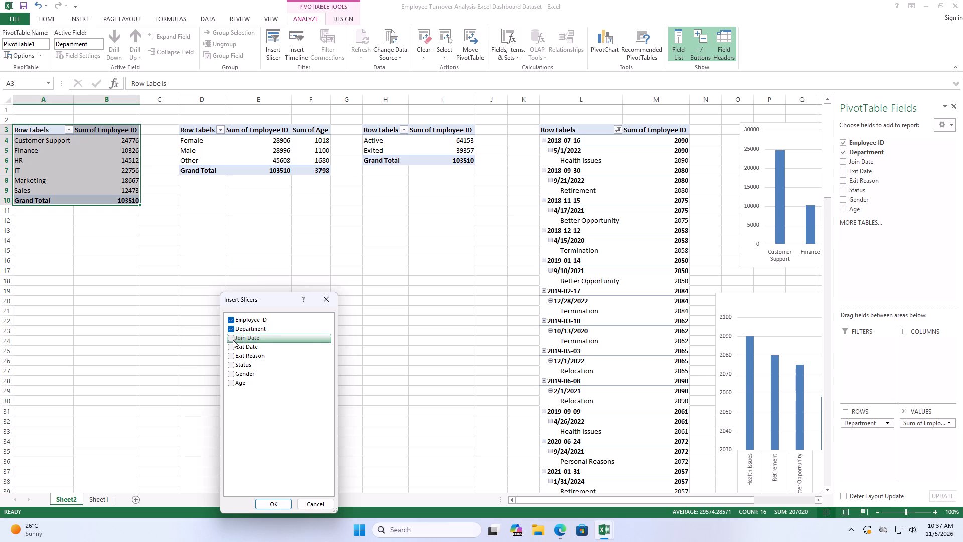
pyautogui.click(231, 349)
pyautogui.click(231, 358)
pyautogui.click(231, 363)
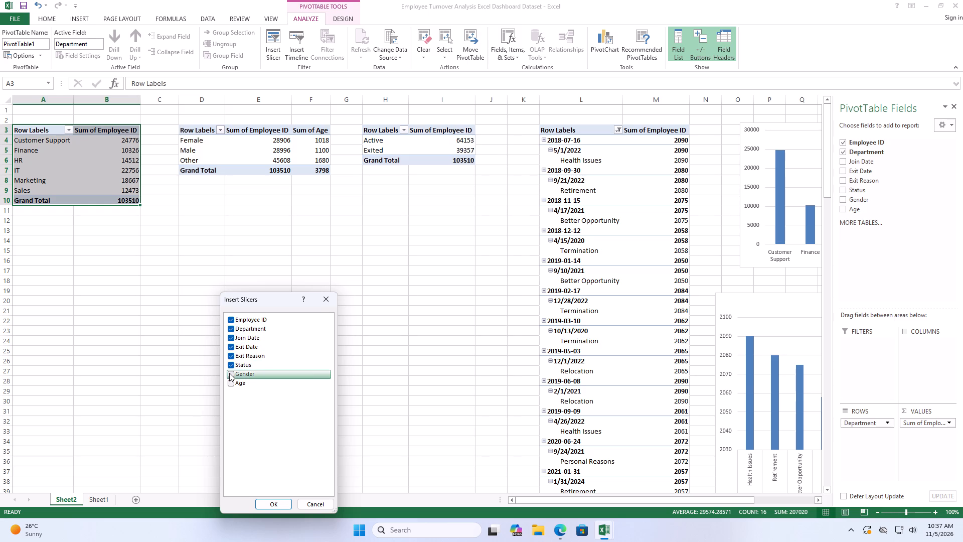
pyautogui.click(229, 373)
pyautogui.click(229, 383)
pyautogui.click(272, 507)
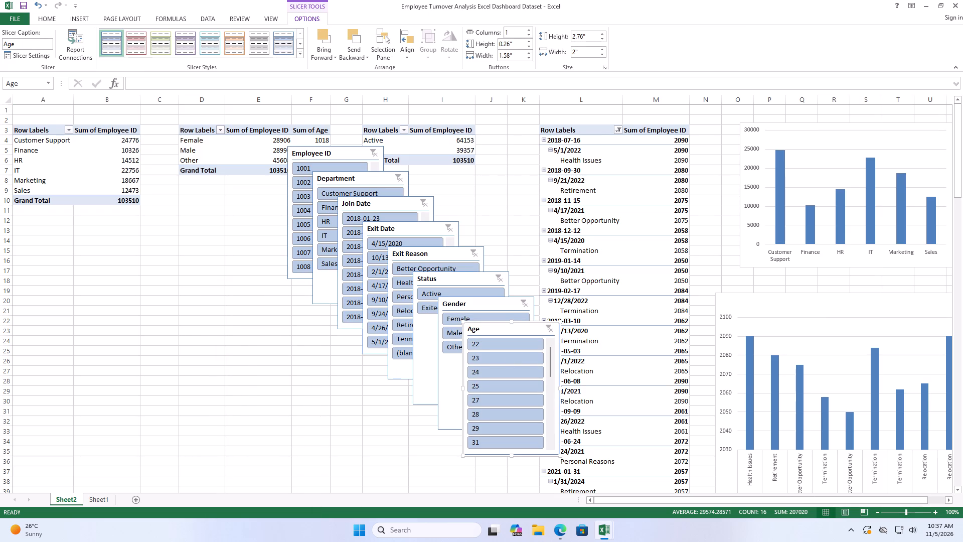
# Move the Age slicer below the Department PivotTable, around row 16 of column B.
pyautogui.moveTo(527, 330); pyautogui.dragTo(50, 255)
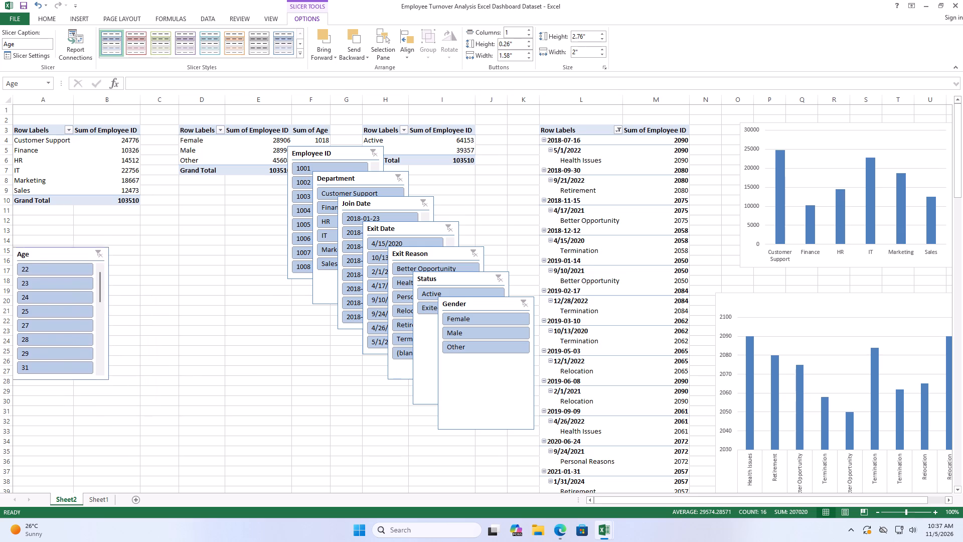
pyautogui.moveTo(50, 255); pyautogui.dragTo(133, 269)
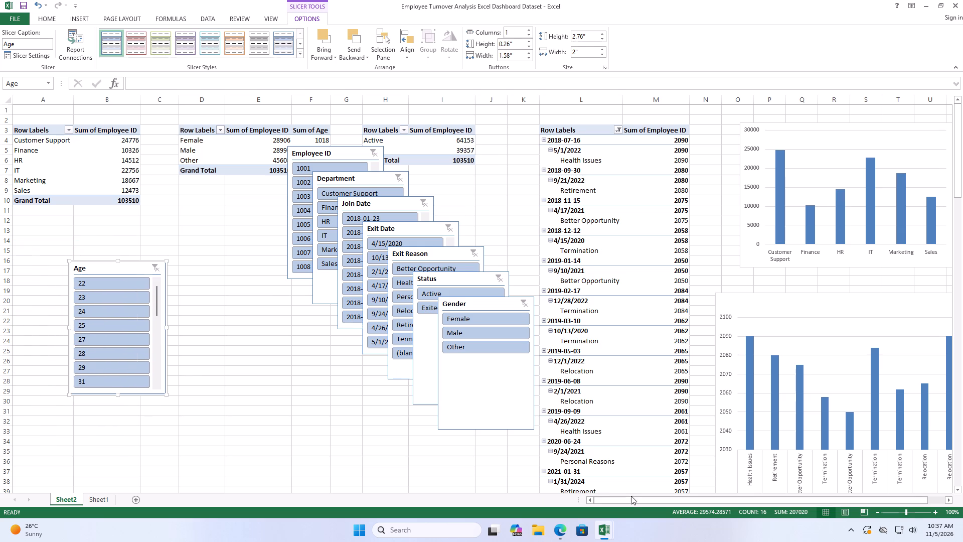
# Examine the PivotChart area for free space where the slicers can be placed.
pyautogui.moveTo(631, 503); pyautogui.dragTo(797, 501)
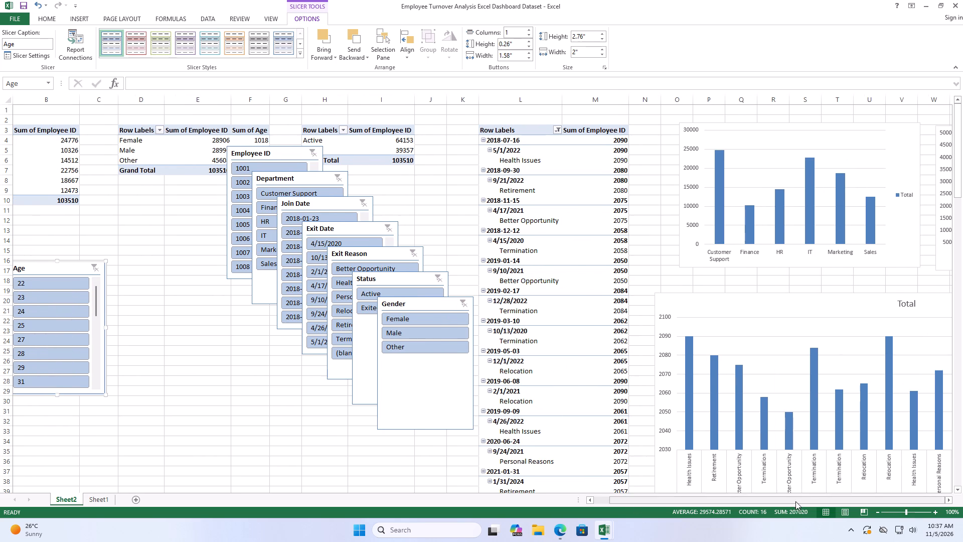
pyautogui.moveTo(795, 501); pyautogui.dragTo(854, 498)
pyautogui.doubleClick(951, 503)
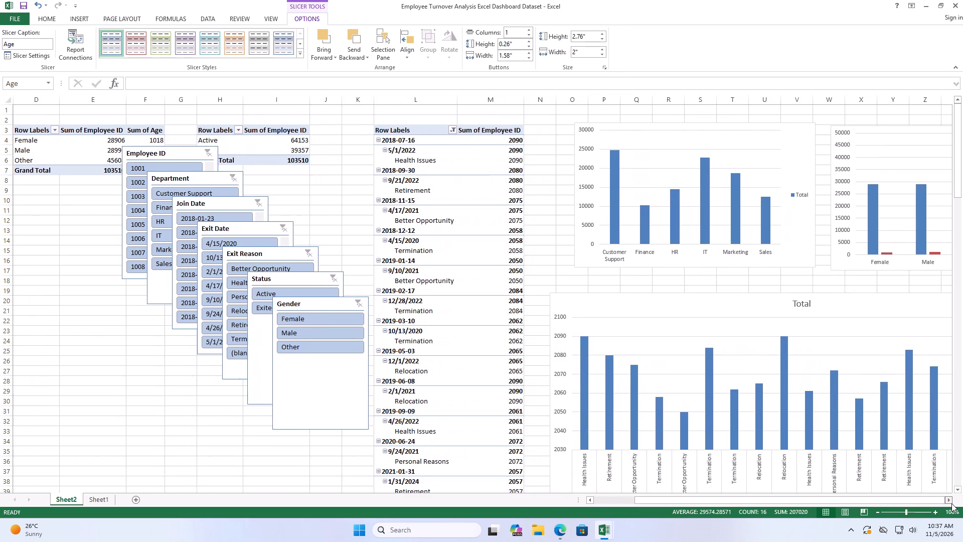
pyautogui.tripleClick(951, 503)
pyautogui.tripleClick(951, 503)
pyautogui.tripleClick(951, 503)
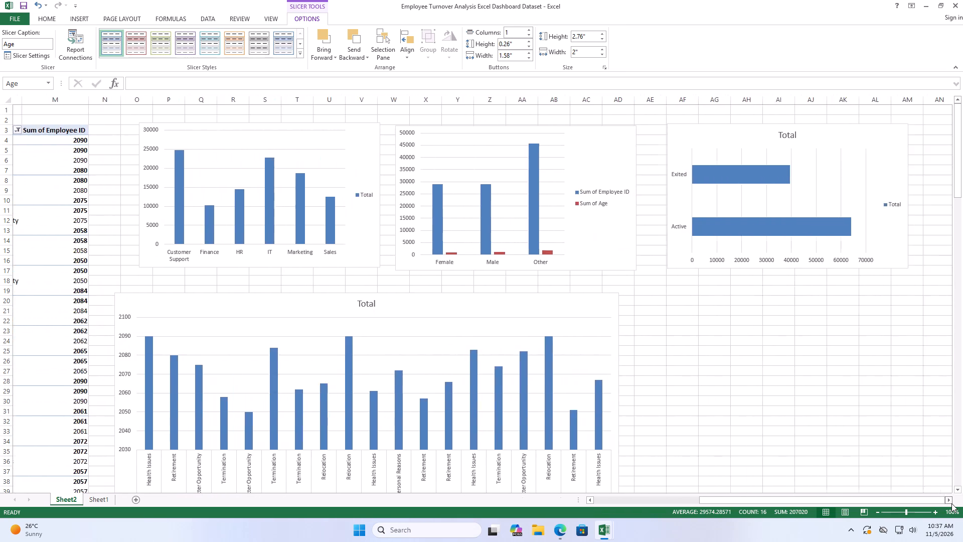
pyautogui.click(951, 503)
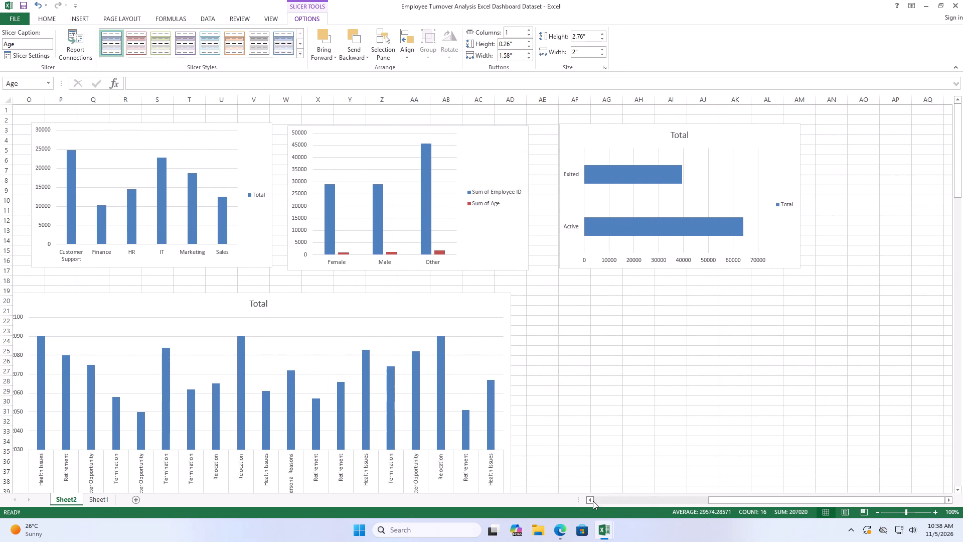
pyautogui.tripleClick(593, 501)
pyautogui.click(592, 502)
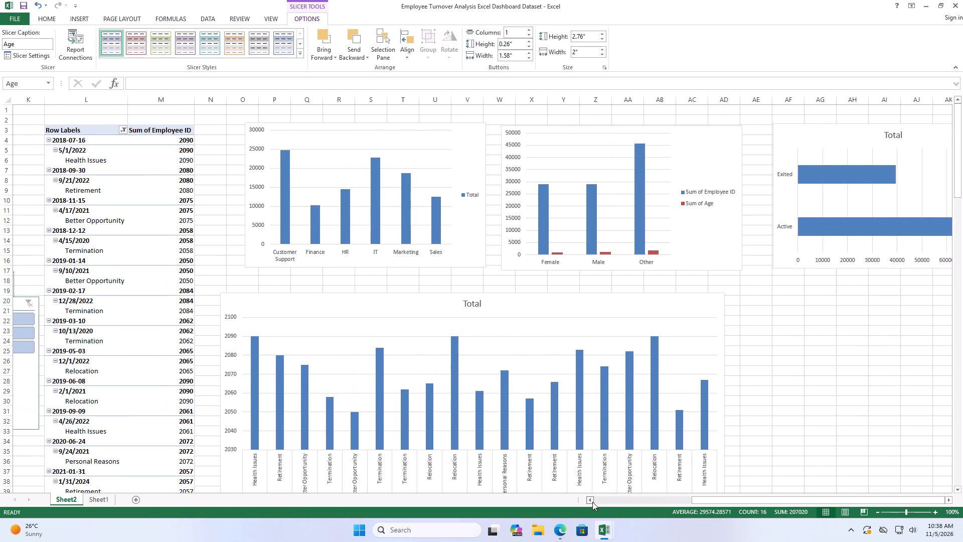
# Move the Gender and Status slicers over to the chart area, starting around R12 and Q19.
pyautogui.moveTo(410, 366); pyautogui.dragTo(929, 358)
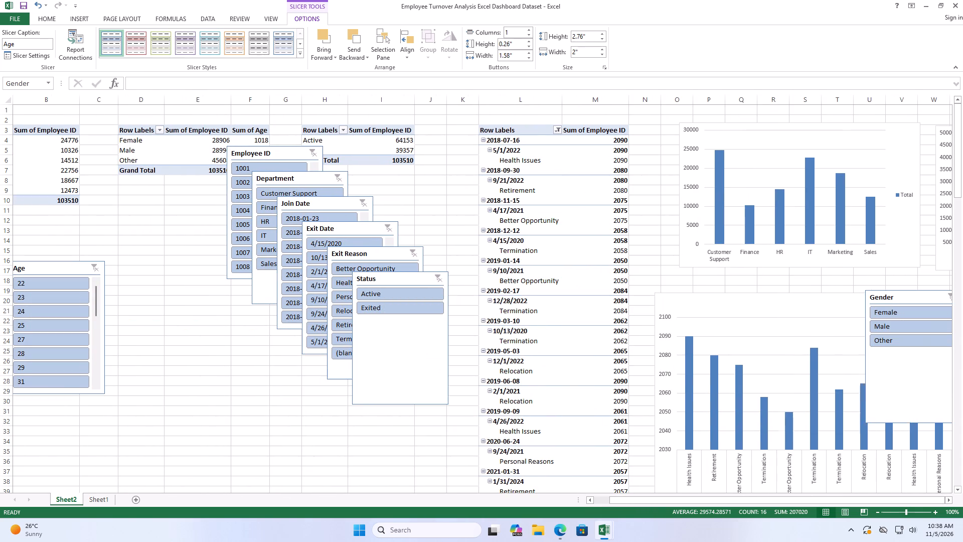
pyautogui.moveTo(929, 358); pyautogui.dragTo(962, 356)
pyautogui.moveTo(421, 384); pyautogui.dragTo(769, 319)
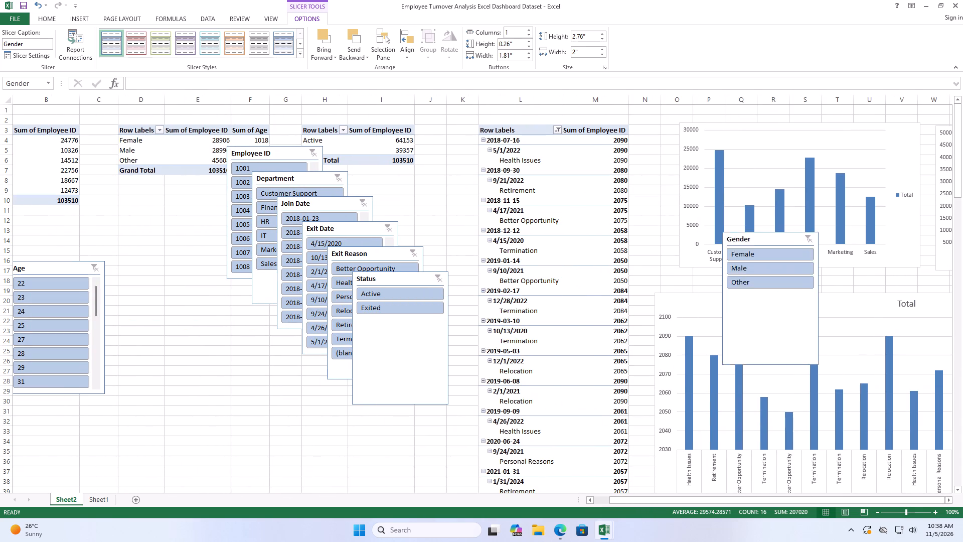
pyautogui.moveTo(769, 319); pyautogui.dragTo(820, 302)
pyautogui.moveTo(410, 344); pyautogui.dragTo(835, 351)
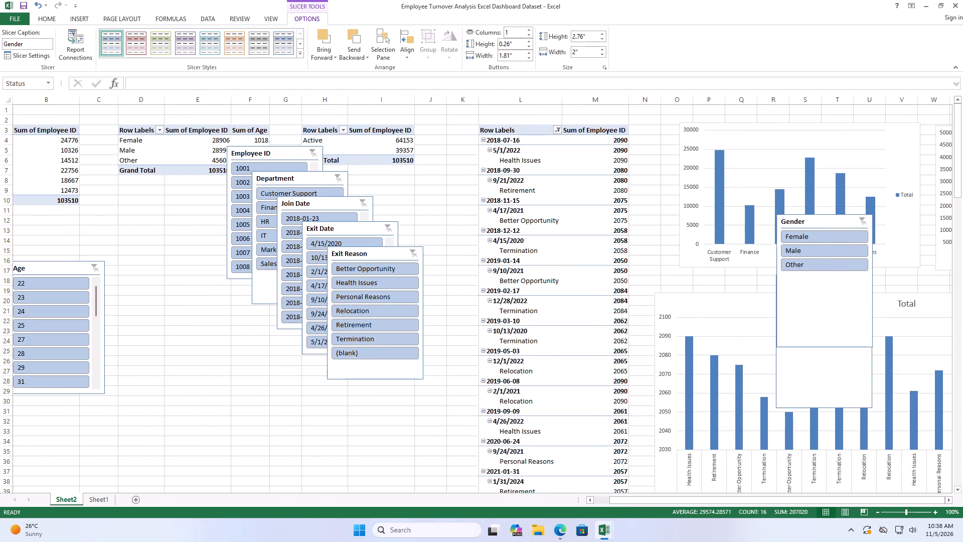
pyautogui.moveTo(835, 351); pyautogui.dragTo(811, 362)
# Move the Exit Reason, Exit Date and Join Date slicers toward the charts, starting around columns Q, P and M.
pyautogui.moveTo(381, 254); pyautogui.dragTo(433, 250)
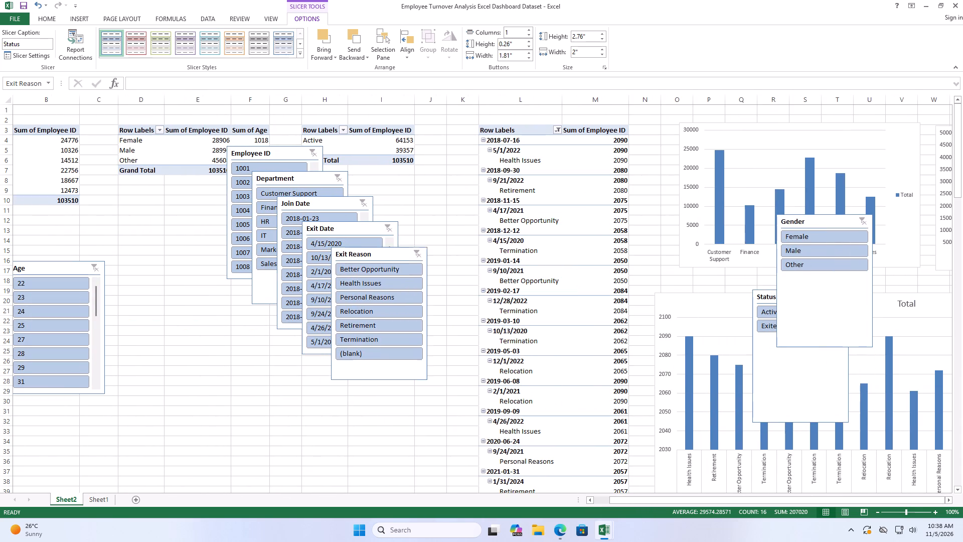
pyautogui.moveTo(433, 250); pyautogui.dragTo(801, 187)
pyautogui.moveTo(369, 231); pyautogui.dragTo(667, 197)
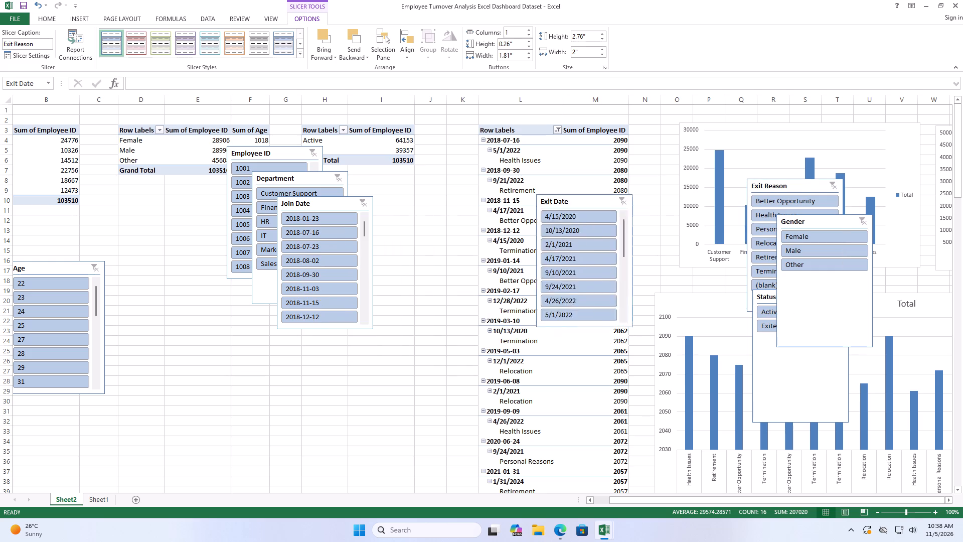
pyautogui.moveTo(667, 197); pyautogui.dragTo(777, 170)
pyautogui.moveTo(333, 207); pyautogui.dragTo(646, 165)
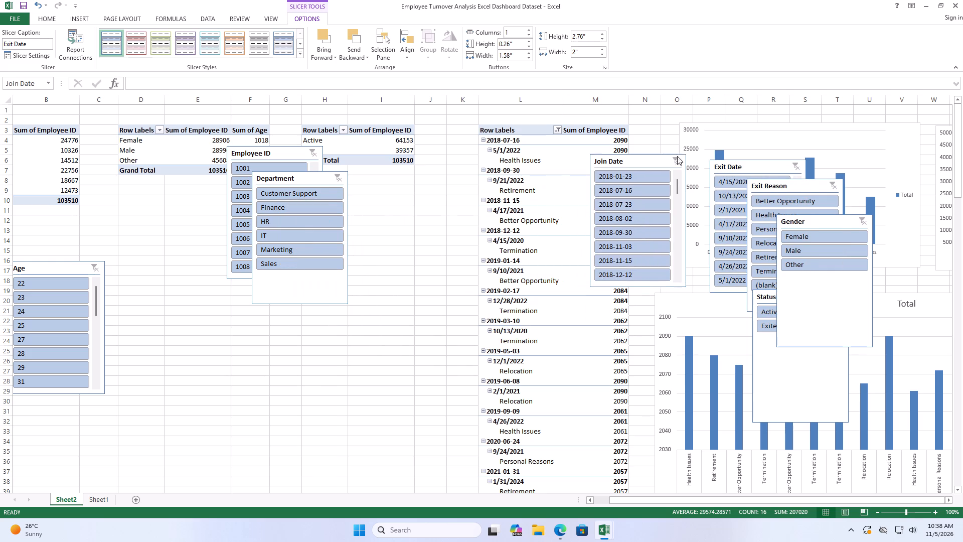
# Move the Department slicer onto the Department PivotChart around P3, and the Employee ID slicer to around K4.
pyautogui.click(755, 137)
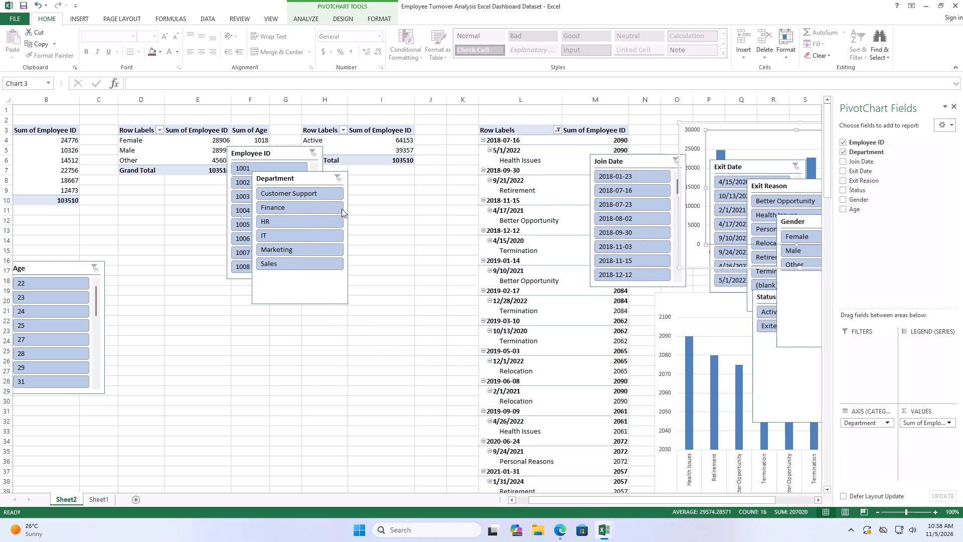
pyautogui.moveTo(313, 180); pyautogui.dragTo(787, 134)
pyautogui.moveTo(297, 153); pyautogui.dragTo(529, 141)
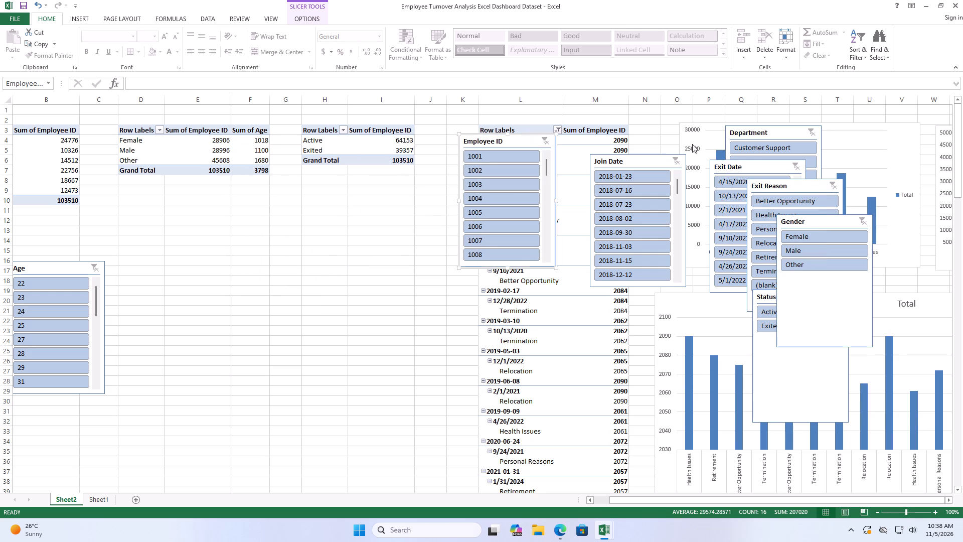
# Move the Age slicer below the Status PivotChart, starting around column AF, row 19.
pyautogui.moveTo(54, 267); pyautogui.dragTo(795, 212)
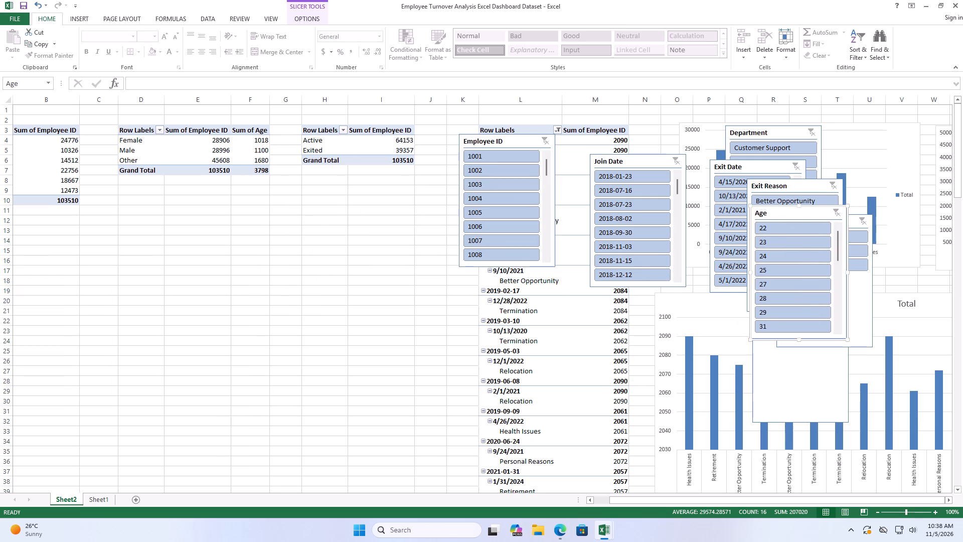
pyautogui.moveTo(797, 500); pyautogui.dragTo(903, 489)
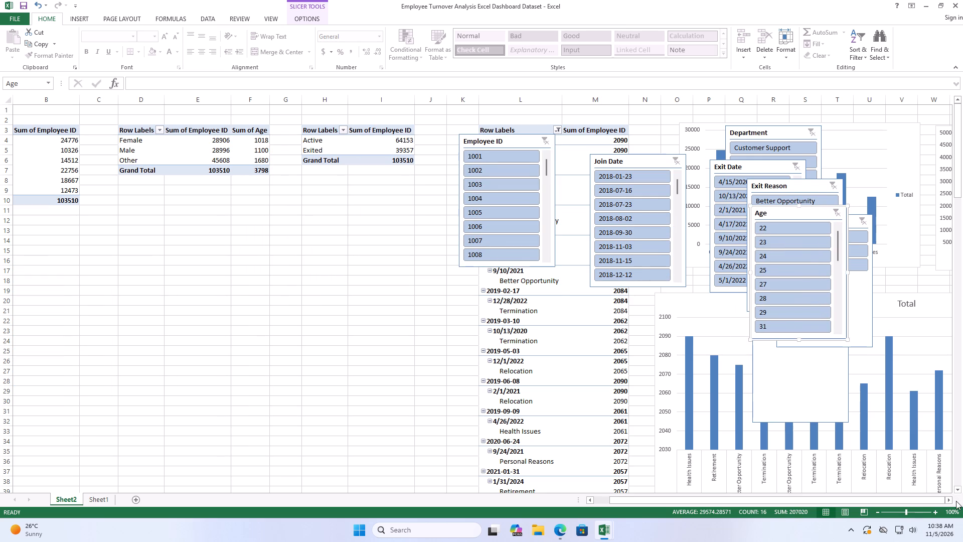
pyautogui.tripleClick(947, 498)
pyautogui.tripleClick(947, 498)
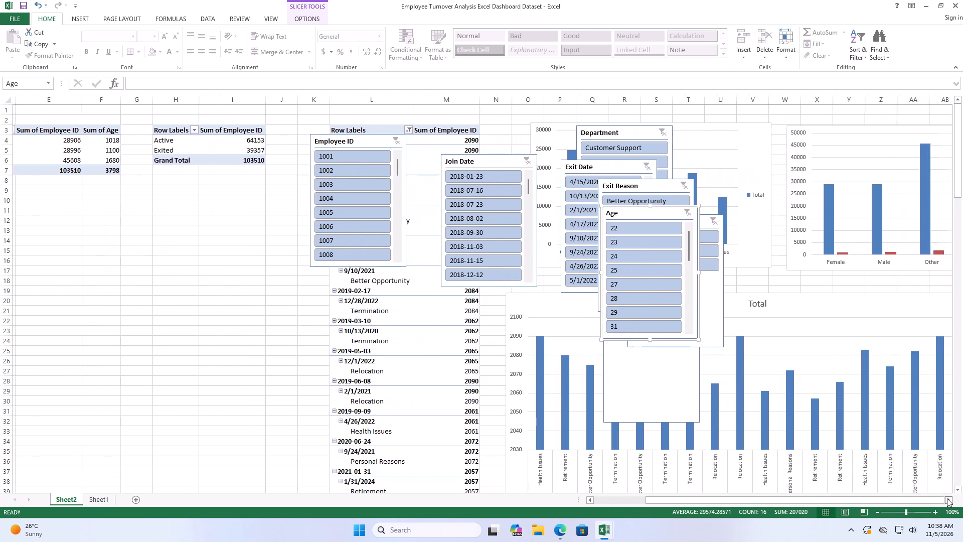
pyautogui.tripleClick(947, 498)
pyautogui.tripleClick(947, 498)
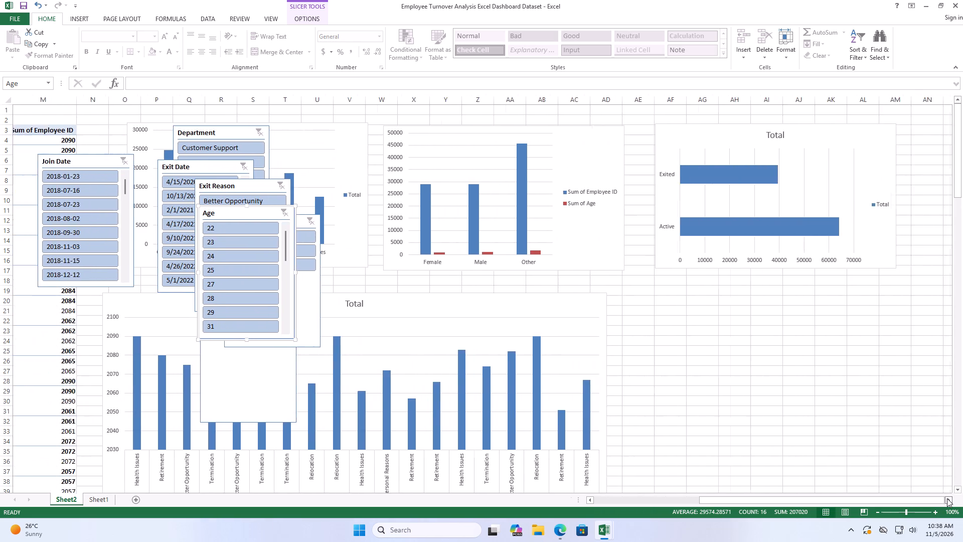
pyautogui.doubleClick(947, 498)
pyautogui.moveTo(105, 212); pyautogui.dragTo(563, 293)
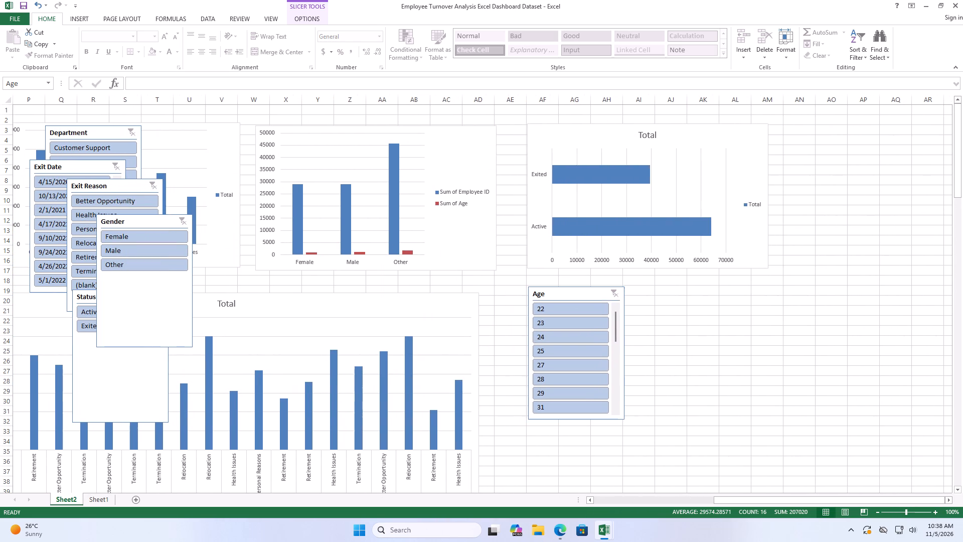
# Place the Gender slicer beside the Age slicer, below the Status PivotChart, starting around AJ19.
pyautogui.moveTo(563, 293); pyautogui.dragTo(562, 293)
pyautogui.moveTo(168, 220); pyautogui.dragTo(458, 262)
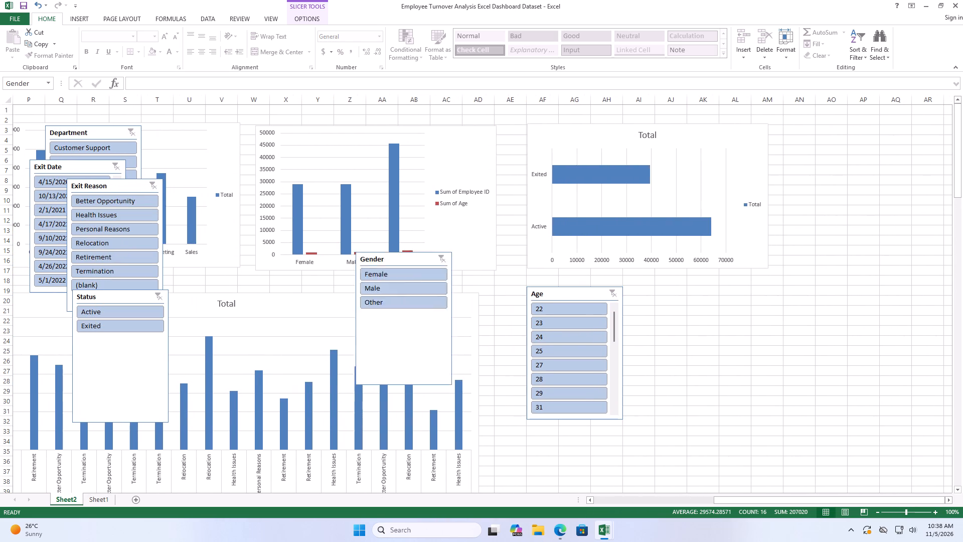
pyautogui.moveTo(458, 262); pyautogui.dragTo(724, 293)
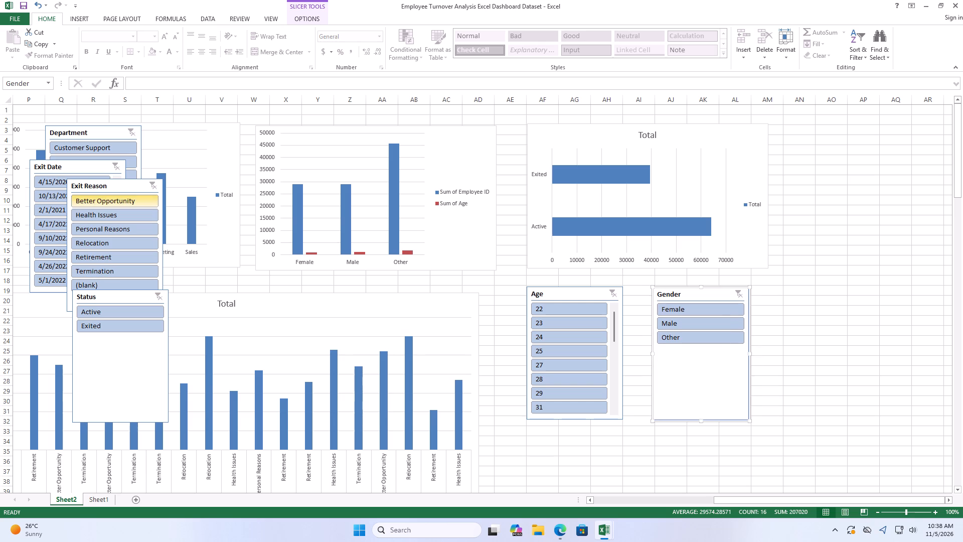
# Place the Exit Reason slicer beside the Gender slicer around AN19, with the Exit Date slicer above it around AN3.
pyautogui.moveTo(125, 185); pyautogui.dragTo(849, 290)
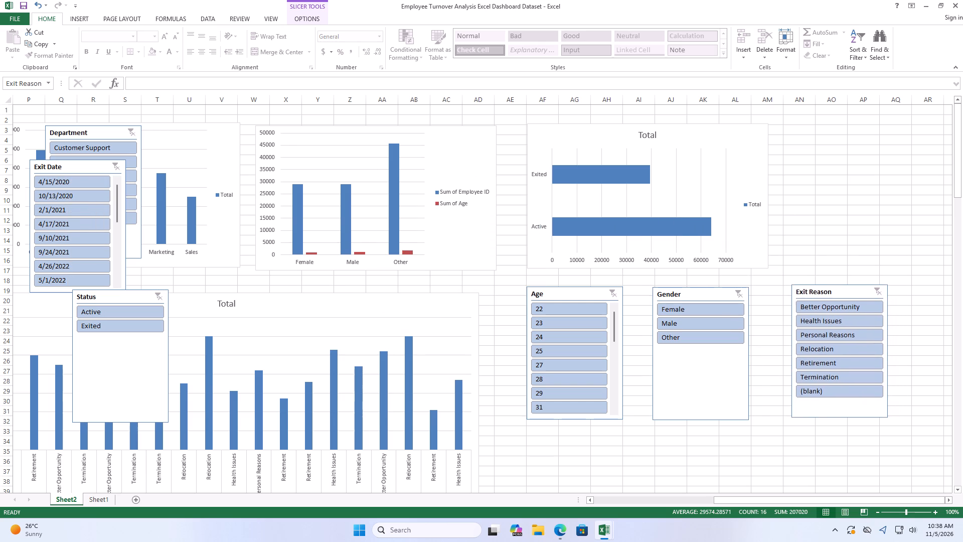
pyautogui.moveTo(849, 290); pyautogui.dragTo(848, 290)
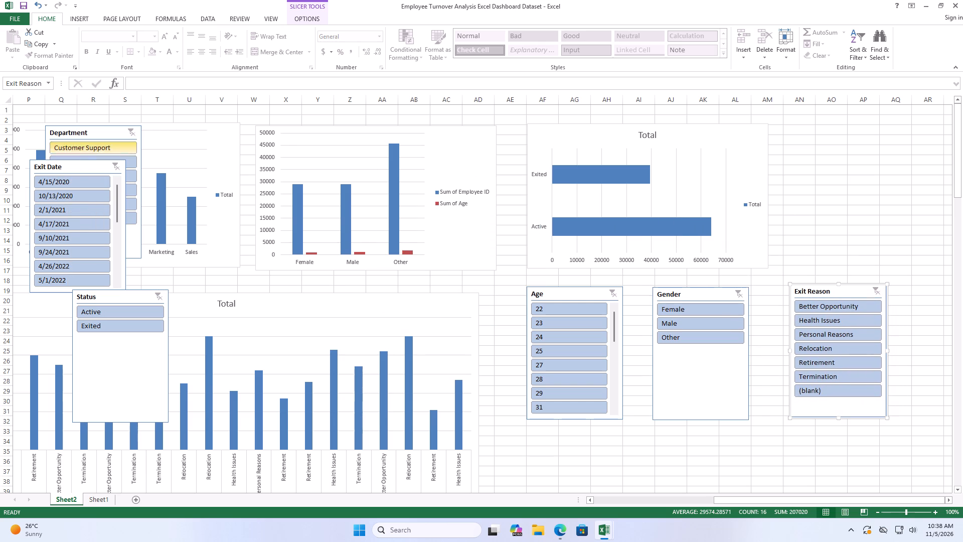
pyautogui.moveTo(83, 170); pyautogui.dragTo(848, 151)
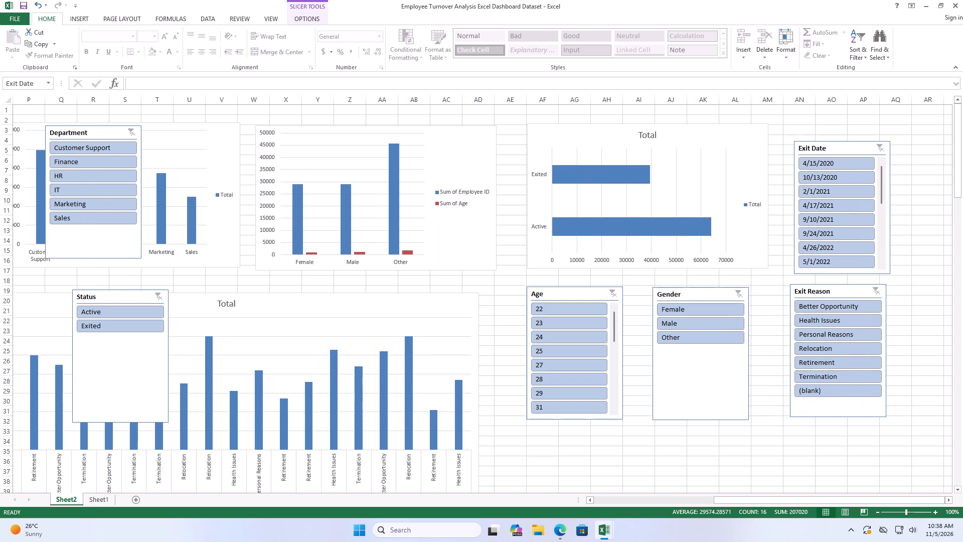
pyautogui.moveTo(848, 151); pyautogui.dragTo(848, 134)
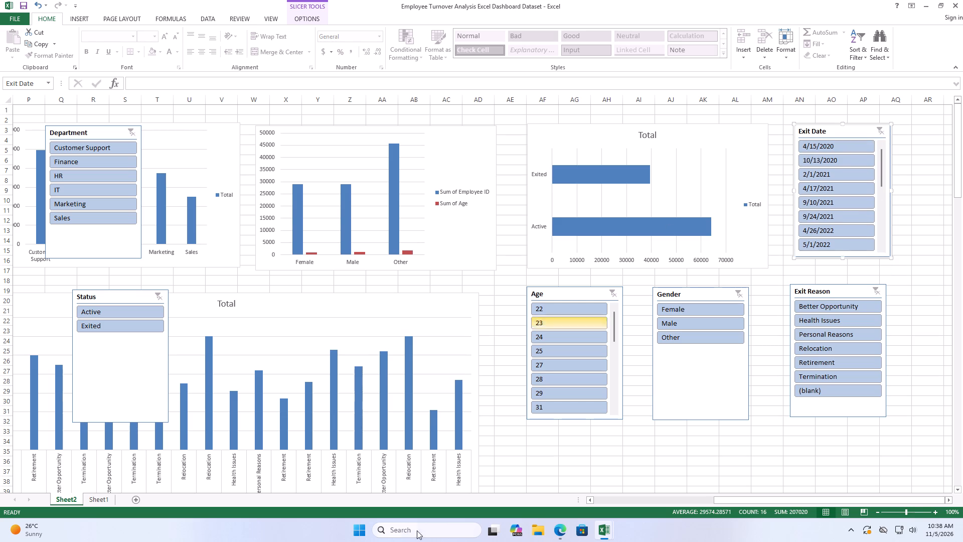
# Move the Department slicer off its PivotChart to beside the Exit Date slicer, starting around AR3.
pyautogui.tripleClick(953, 501)
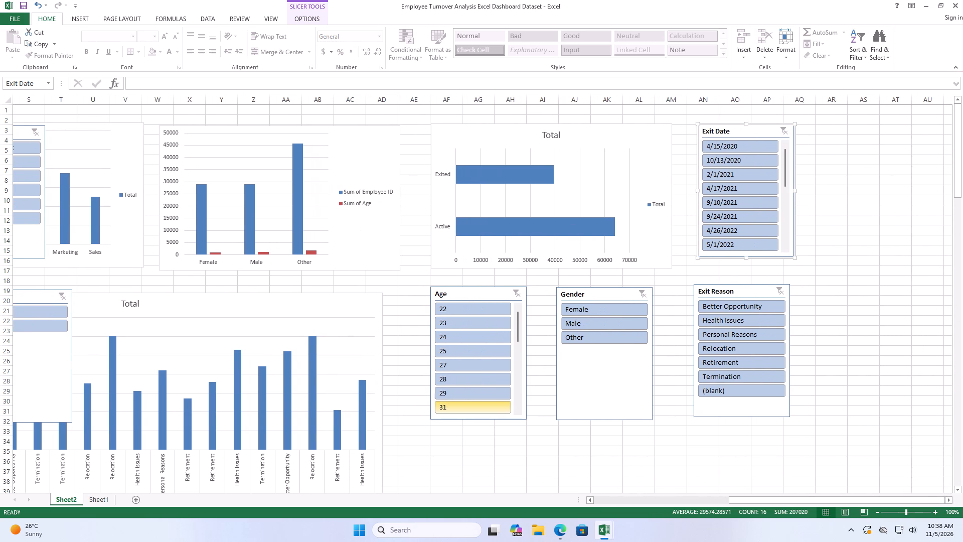
pyautogui.moveTo(20, 239); pyautogui.dragTo(861, 218)
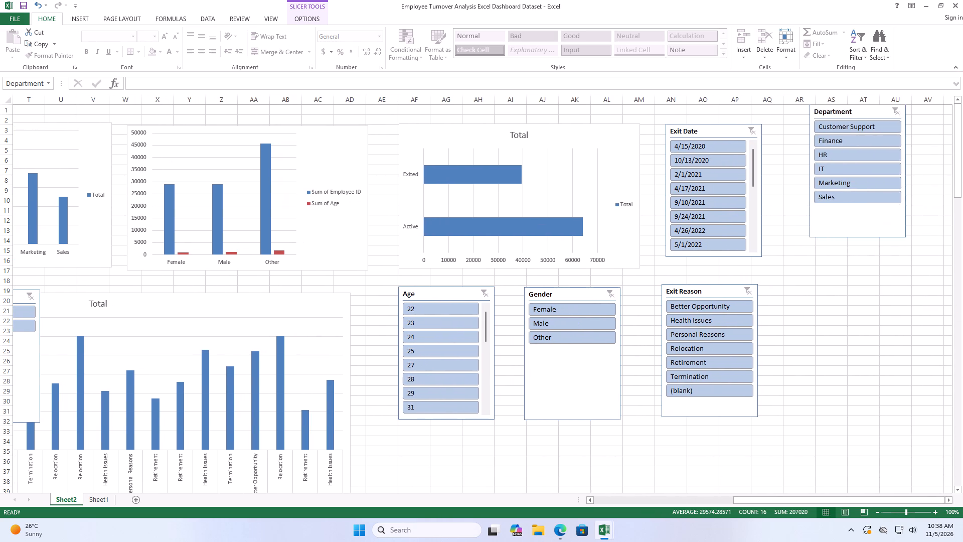
pyautogui.moveTo(861, 218); pyautogui.dragTo(855, 238)
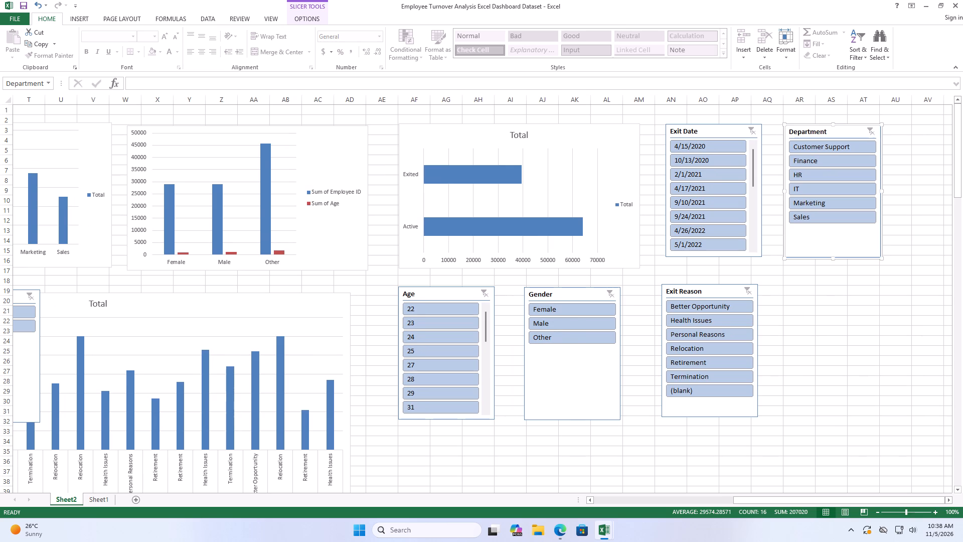
# Move the Employee ID and Join Date slicers off the exit-details PivotTable onto the charts, starting around R15 and T12.
pyautogui.click(594, 500)
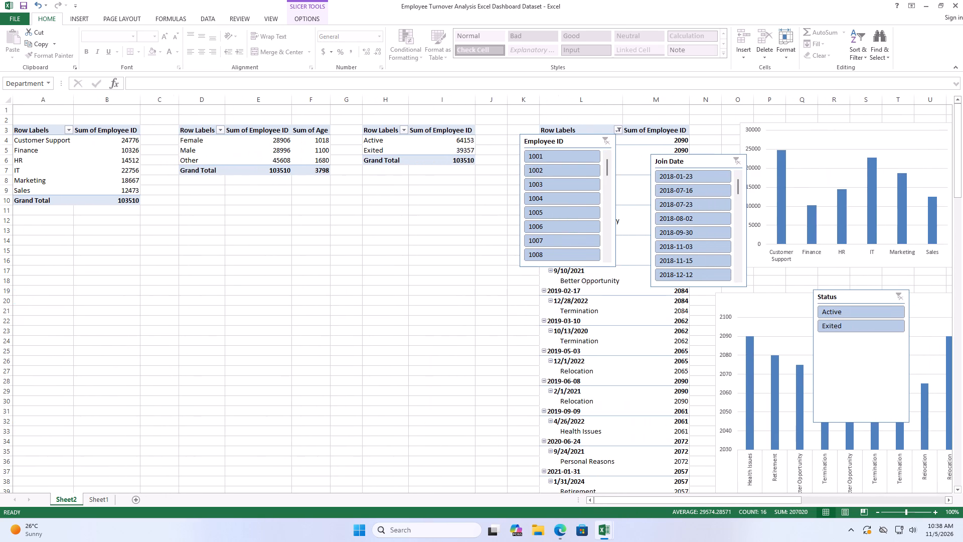
pyautogui.moveTo(709, 165); pyautogui.dragTo(962, 195)
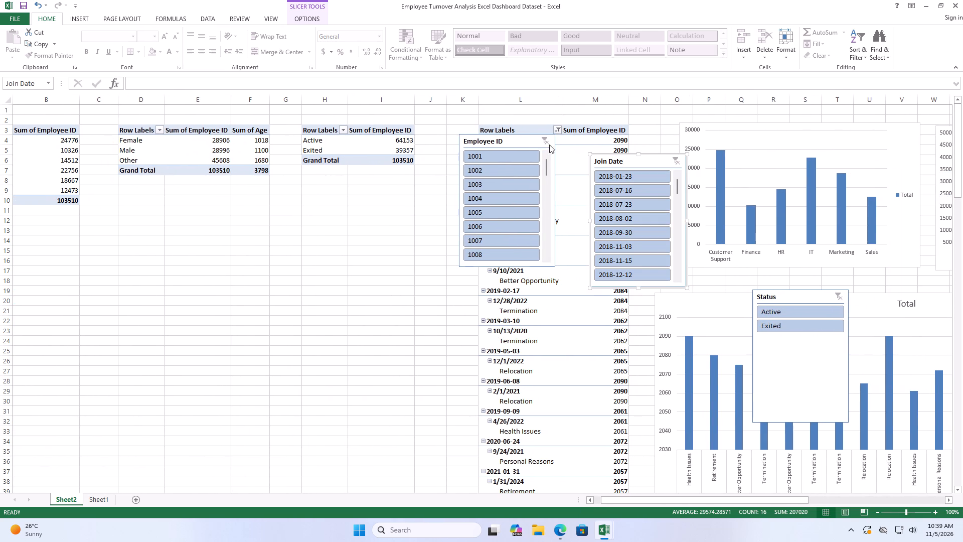
pyautogui.moveTo(583, 150); pyautogui.dragTo(788, 178)
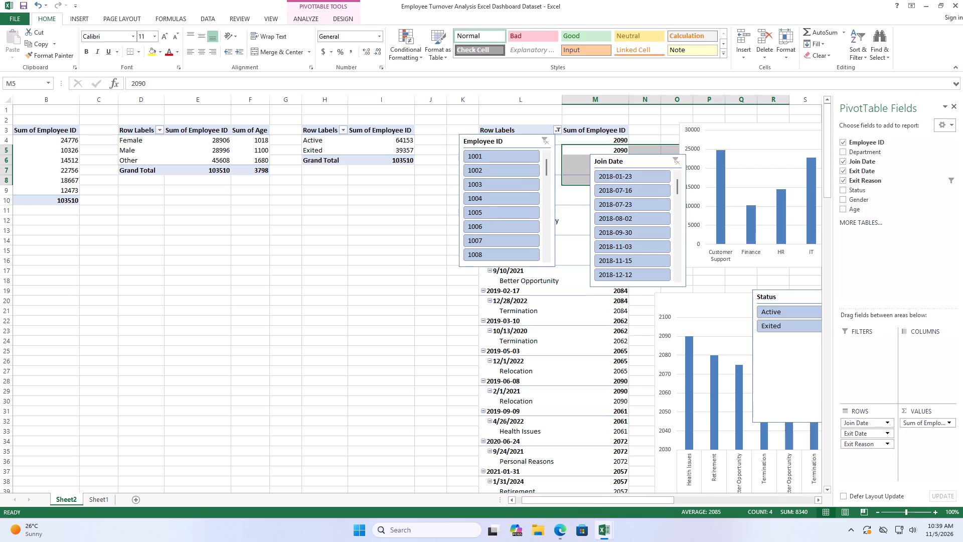
pyautogui.moveTo(511, 139); pyautogui.dragTo(906, 181)
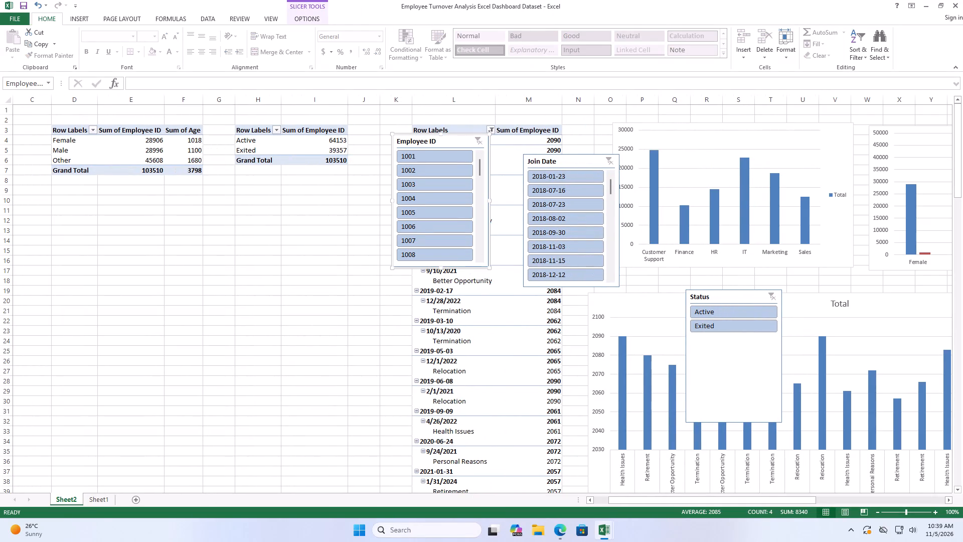
pyautogui.moveTo(458, 137); pyautogui.dragTo(760, 250)
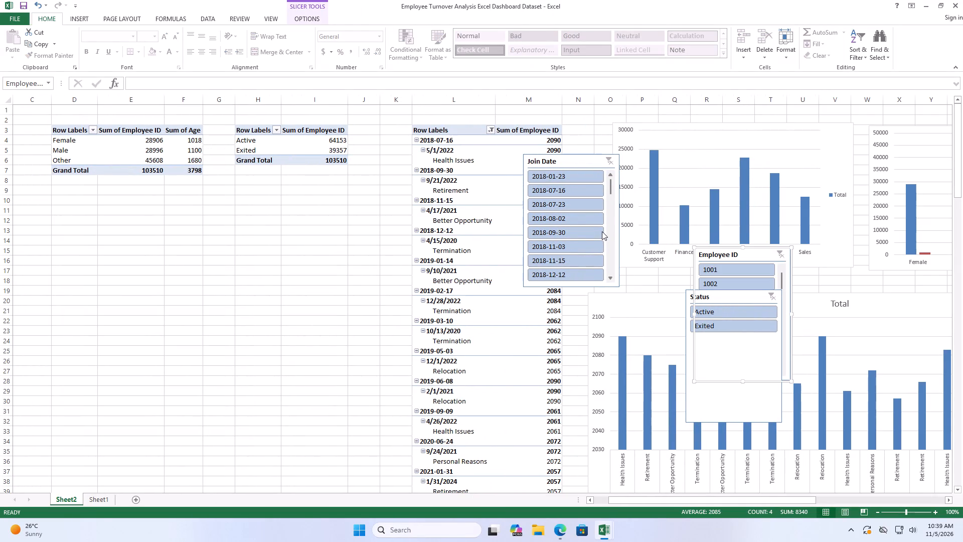
pyautogui.moveTo(589, 161); pyautogui.dragTo(836, 228)
# Place the Join Date slicer below the Department slicer and beside Exit Reason, starting around AR19.
pyautogui.moveTo(807, 503); pyautogui.dragTo(935, 491)
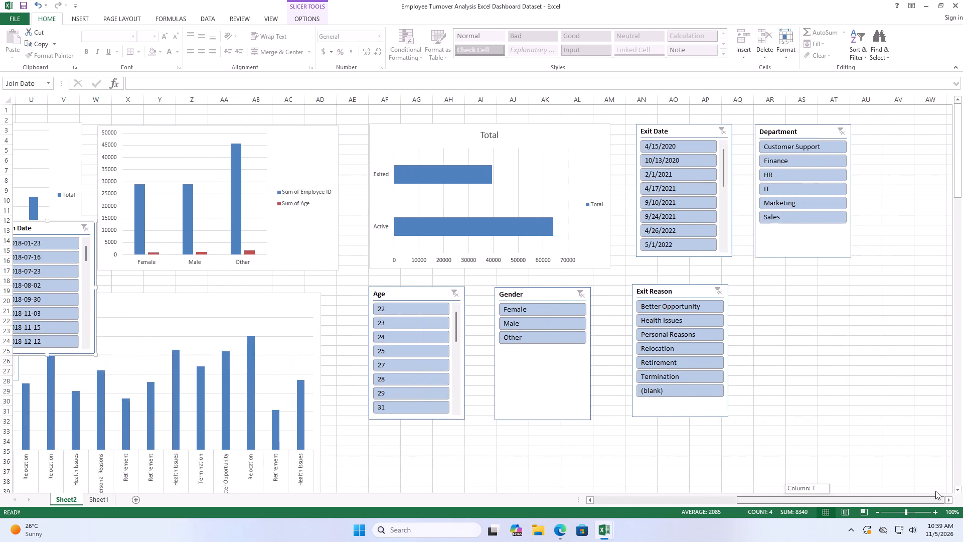
pyautogui.moveTo(935, 491); pyautogui.dragTo(916, 496)
pyautogui.moveTo(158, 228); pyautogui.dragTo(467, 275)
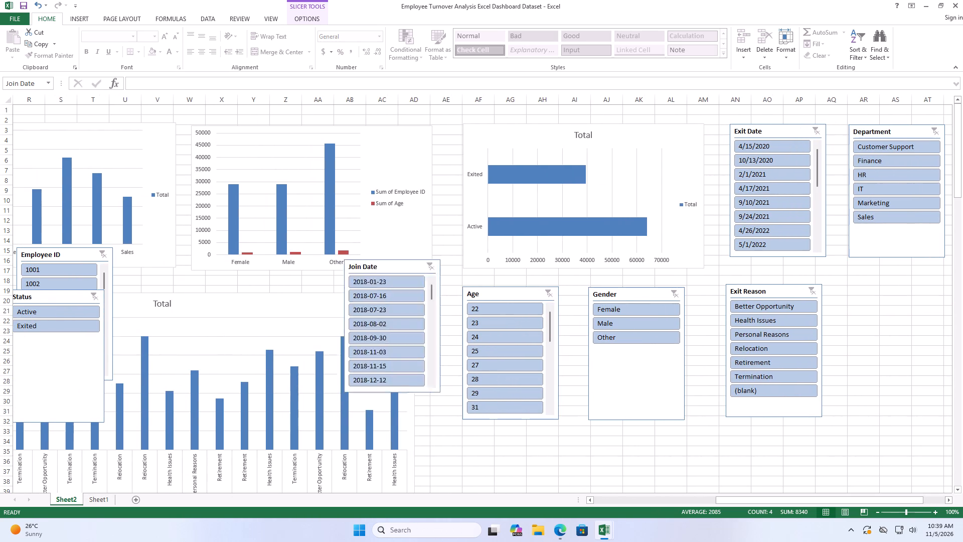
pyautogui.moveTo(467, 275); pyautogui.dragTo(920, 292)
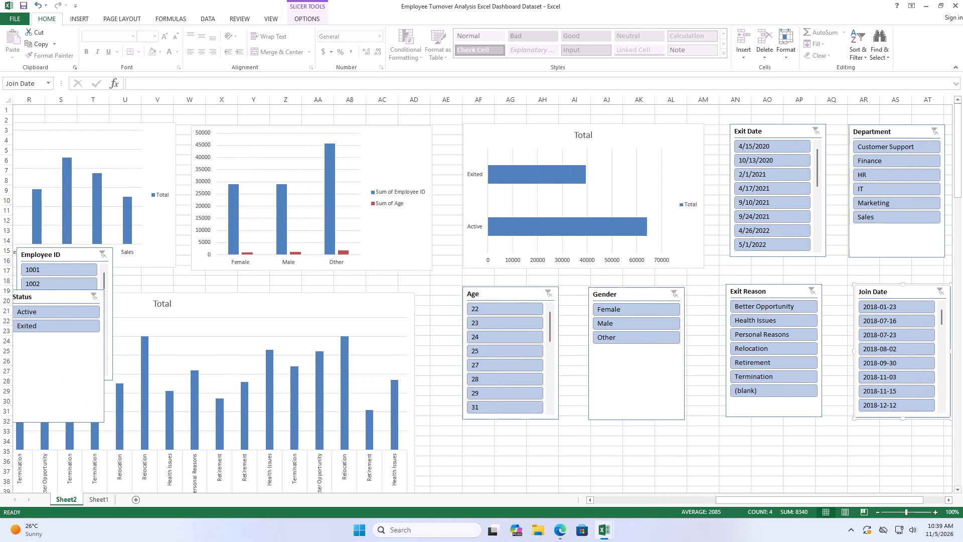
# Place the Employee ID slicer below the Age slicer and the Status slicer below the Gender slicer, both starting around row 34.
pyautogui.moveTo(76, 258); pyautogui.dragTo(529, 448)
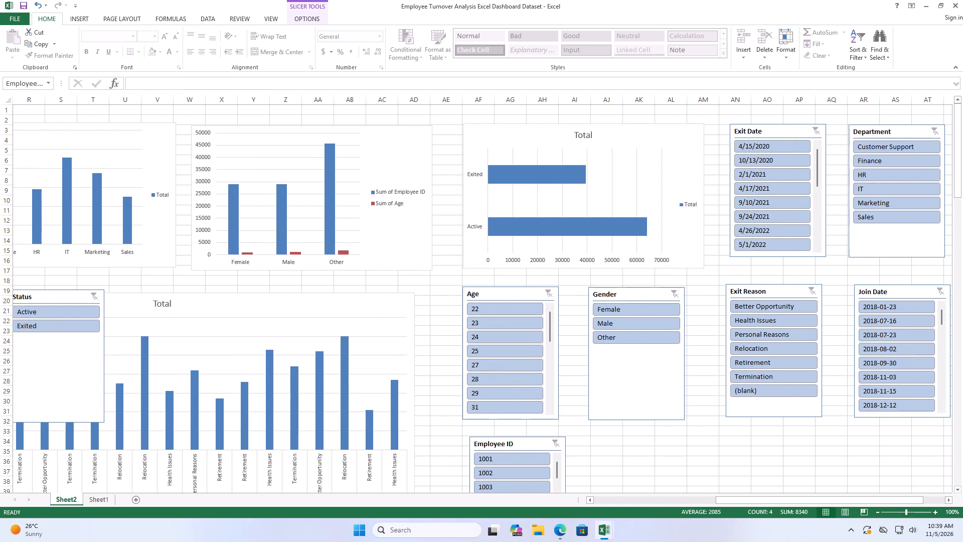
pyautogui.moveTo(529, 448); pyautogui.dragTo(530, 447)
pyautogui.moveTo(50, 297); pyautogui.dragTo(338, 342)
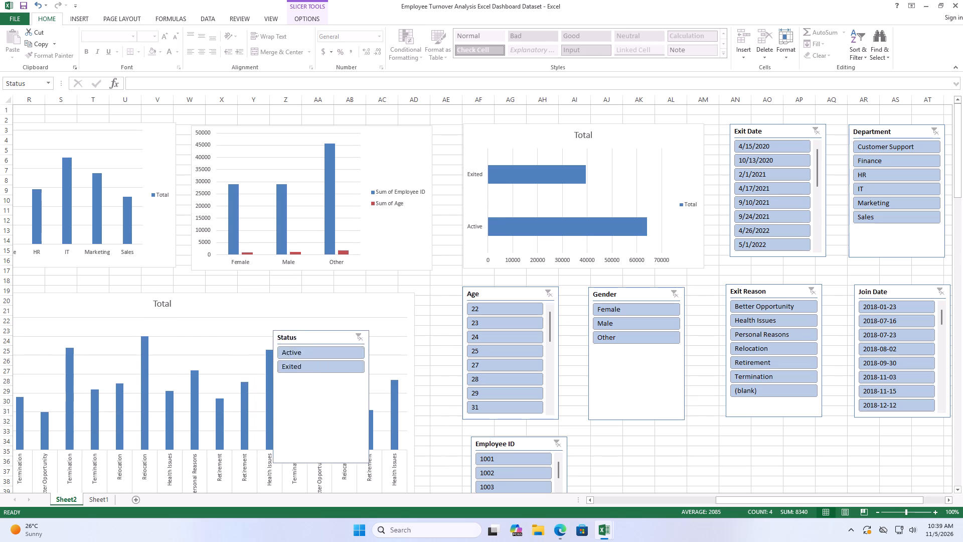
pyautogui.moveTo(338, 342); pyautogui.dragTo(666, 445)
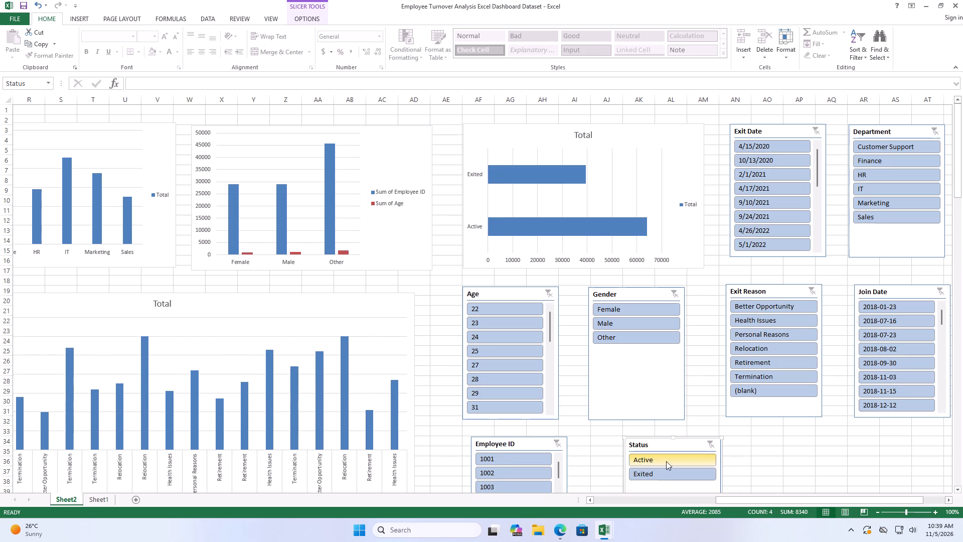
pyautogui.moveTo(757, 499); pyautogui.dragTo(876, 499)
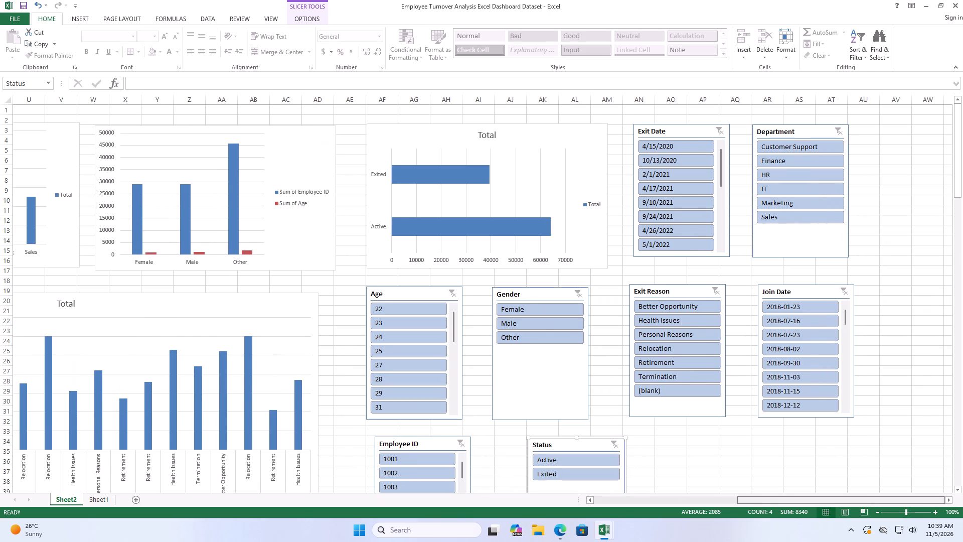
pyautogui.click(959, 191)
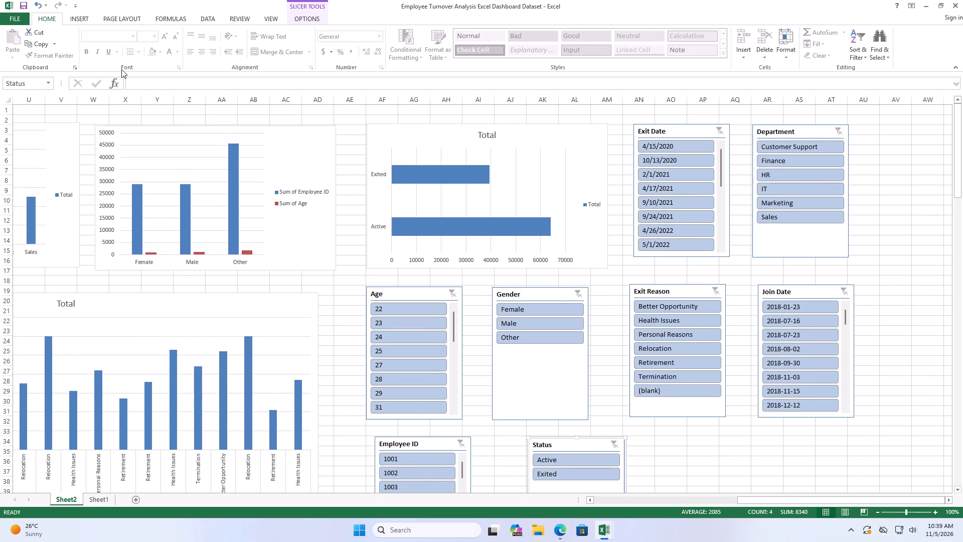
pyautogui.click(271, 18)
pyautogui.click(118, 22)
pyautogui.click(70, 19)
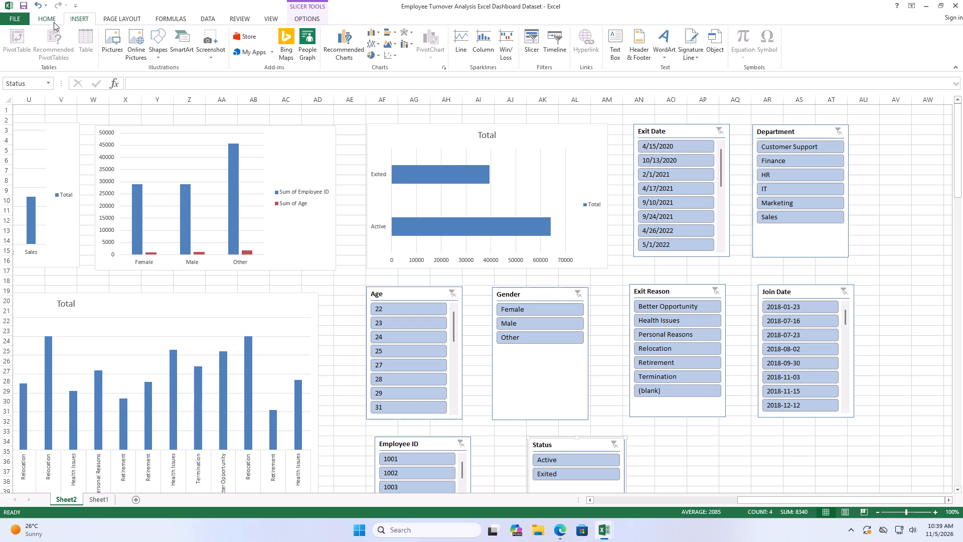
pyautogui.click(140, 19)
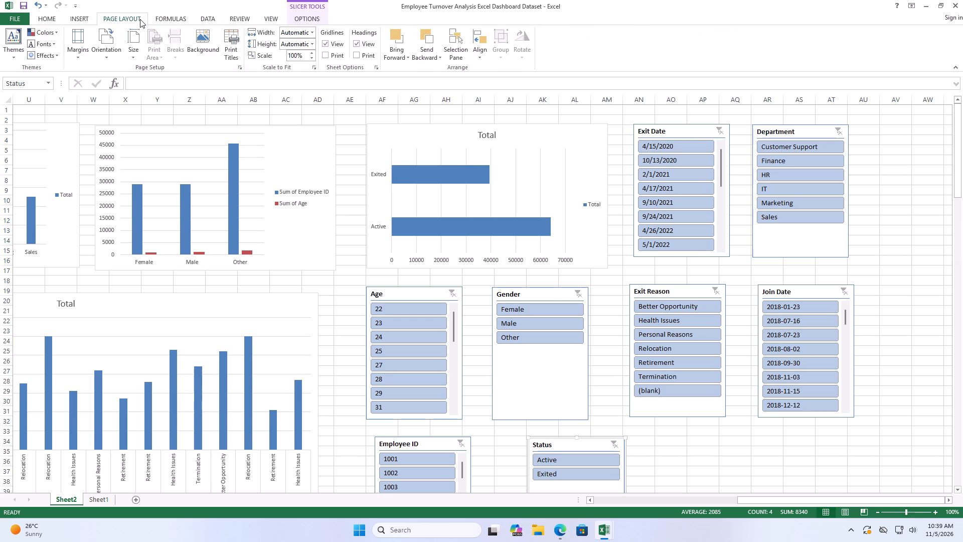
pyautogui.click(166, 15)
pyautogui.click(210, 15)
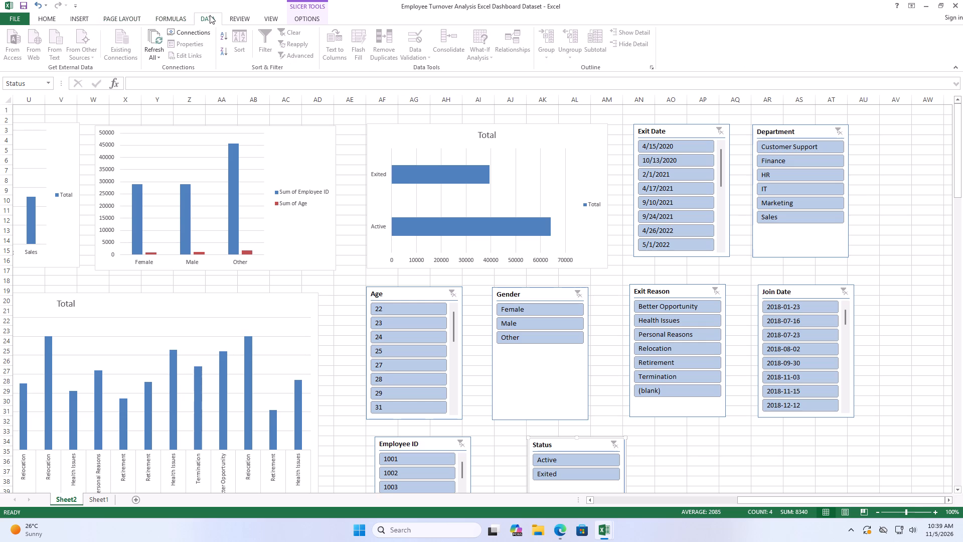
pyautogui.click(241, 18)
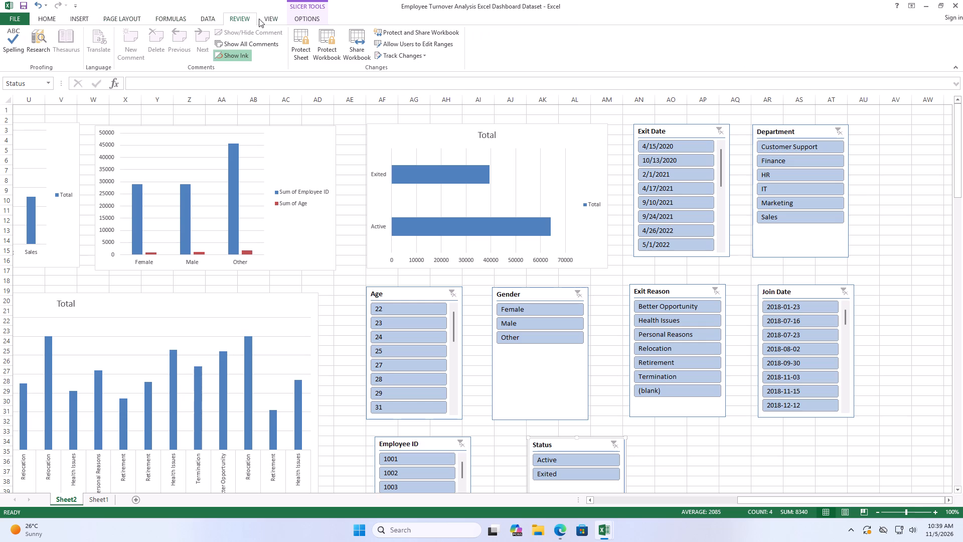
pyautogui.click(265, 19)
# Connect the Exit Date slicer to PivotTable3, PivotTable4 and PivotTable5 as well through Report Connections.
pyautogui.click(697, 132)
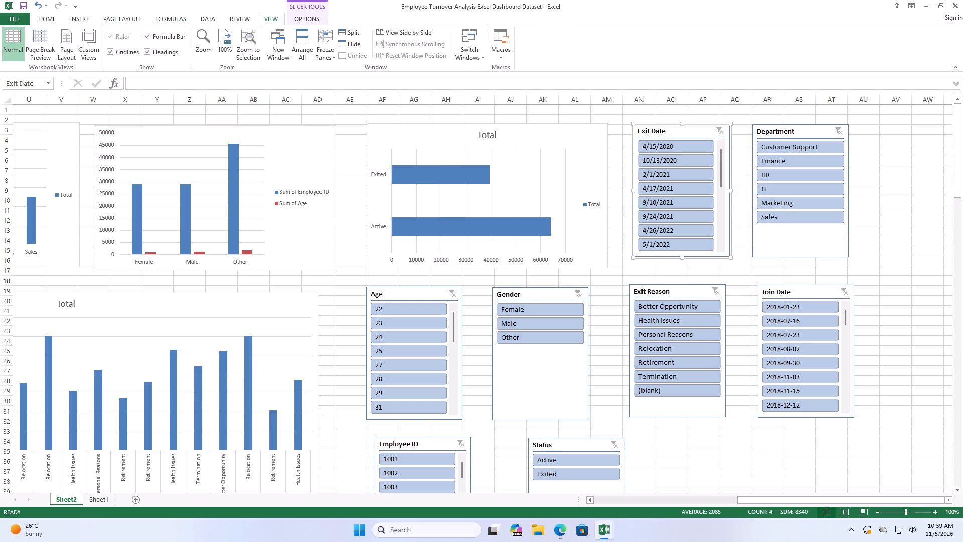
pyautogui.click(298, 17)
pyautogui.click(75, 53)
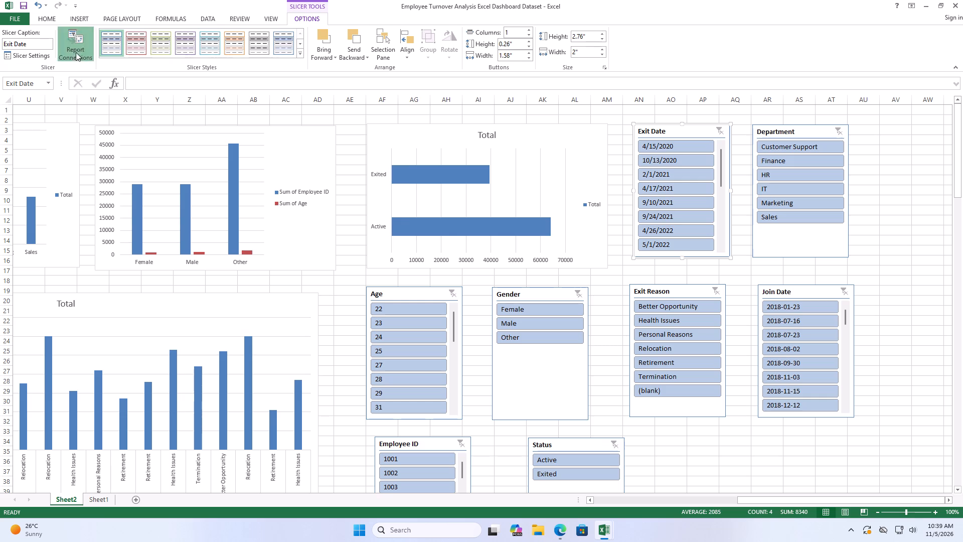
pyautogui.click(200, 406)
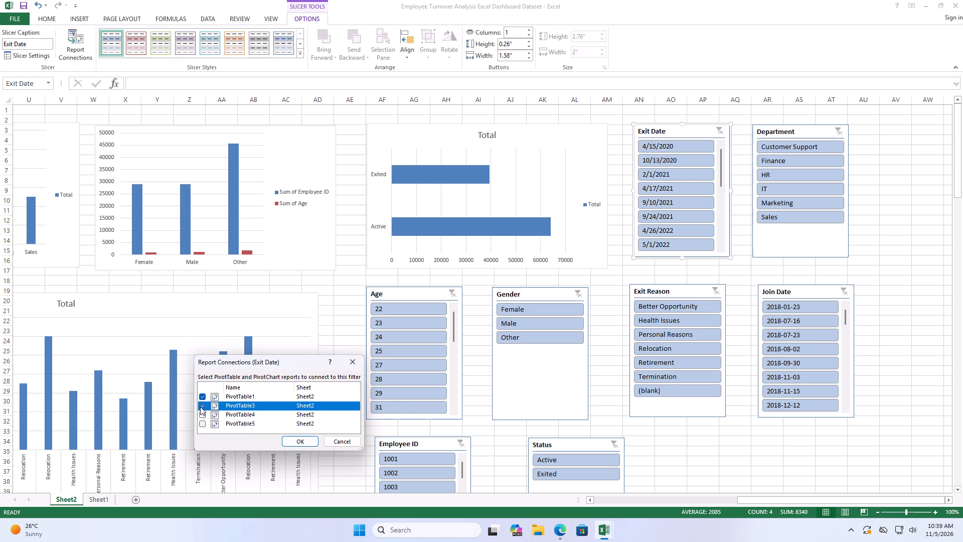
pyautogui.click(203, 413)
pyautogui.click(199, 425)
pyautogui.scroll(-2, 207, 417)
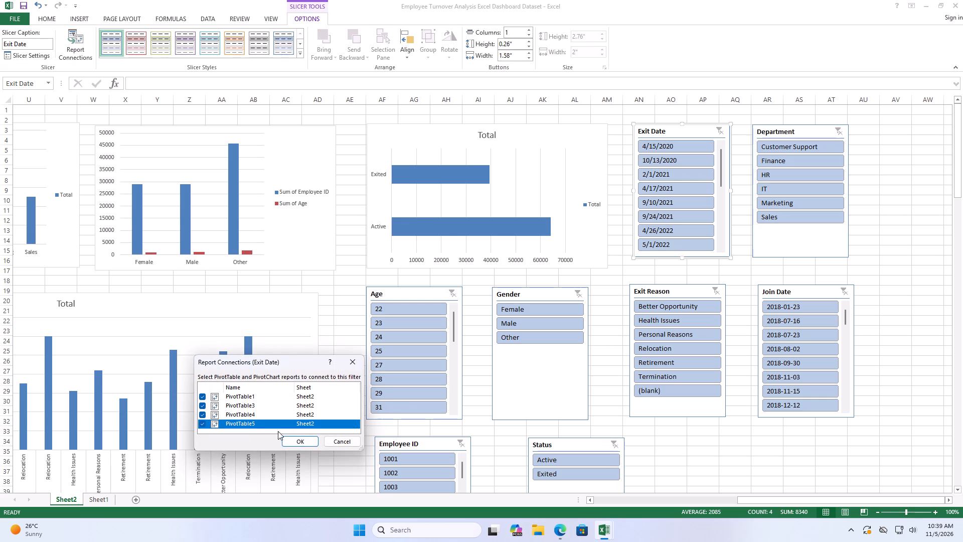
pyautogui.click(304, 441)
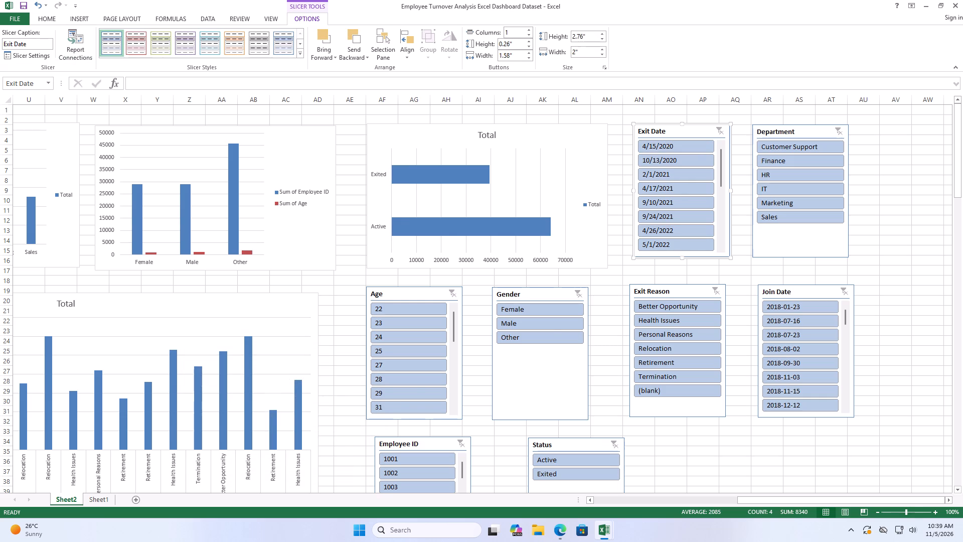
# Connect the Department slicer to PivotTable3, PivotTable4 and PivotTable5 as well through Report Connections.
pyautogui.click(806, 130)
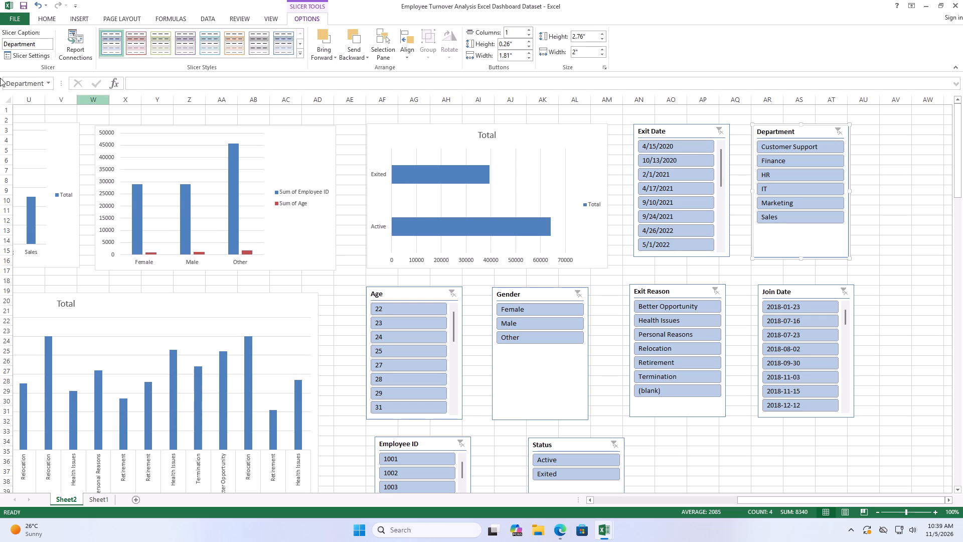
pyautogui.click(83, 40)
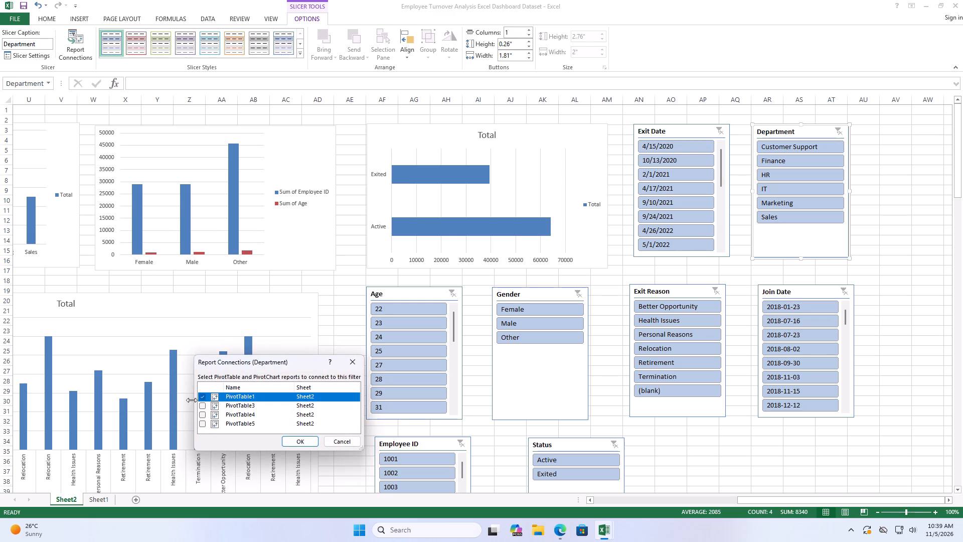
pyautogui.click(201, 409)
pyautogui.click(199, 413)
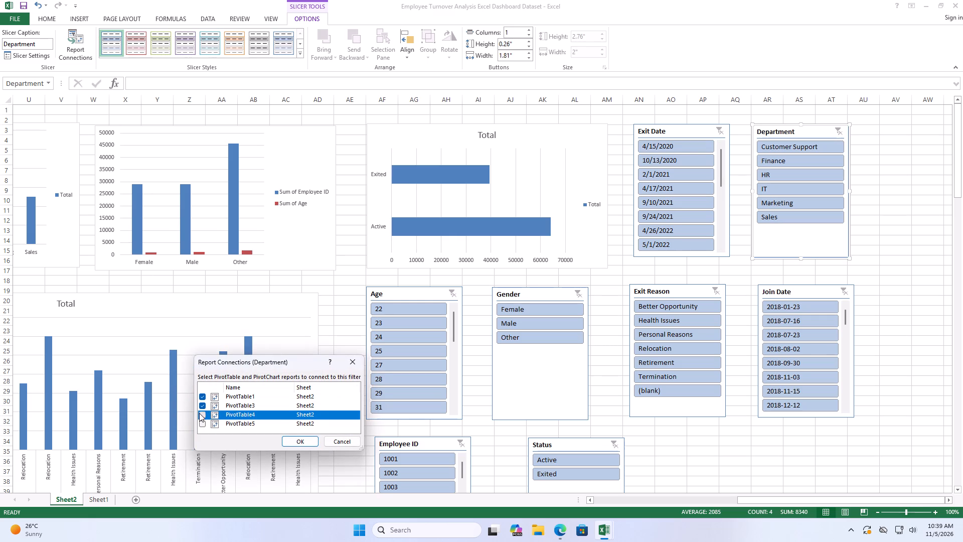
pyautogui.click(203, 427)
pyautogui.click(311, 444)
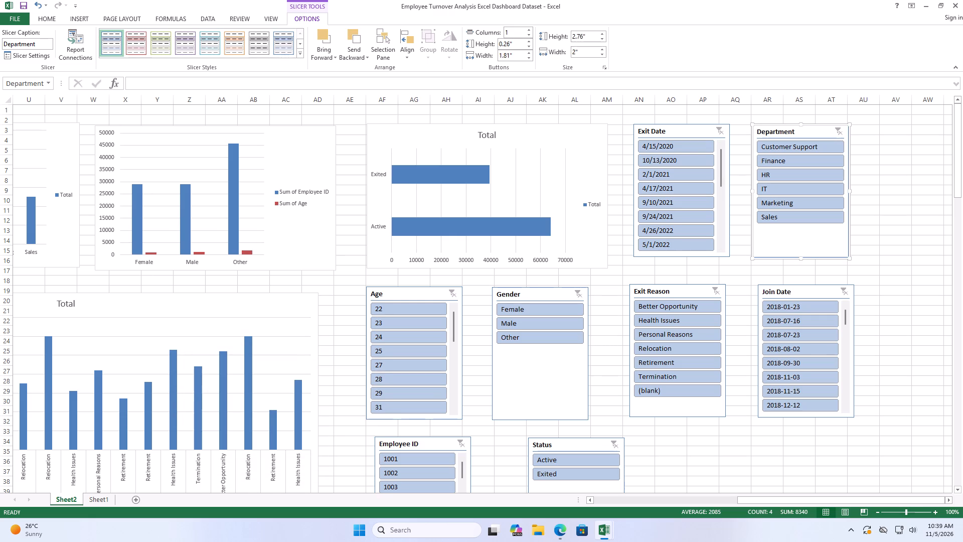
# Connect the Age slicer to PivotTable3, PivotTable4 and PivotTable5 as well through Report Connections.
pyautogui.click(424, 293)
pyautogui.click(85, 47)
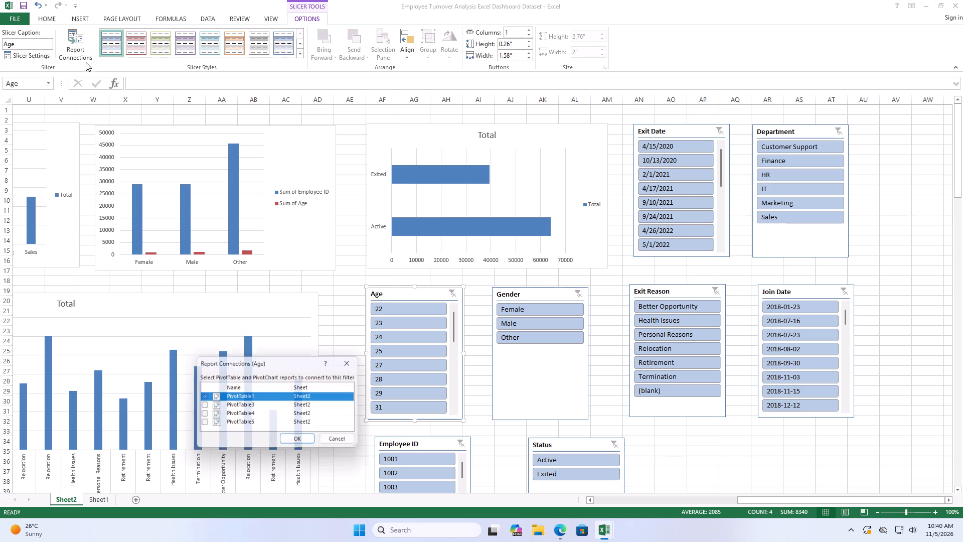
pyautogui.click(201, 403)
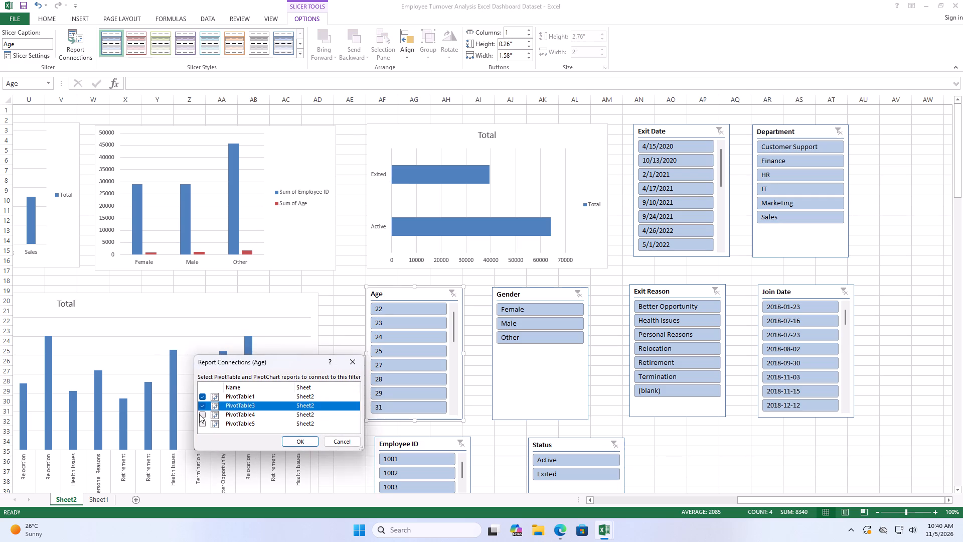
pyautogui.click(199, 414)
pyautogui.click(203, 423)
pyautogui.click(308, 443)
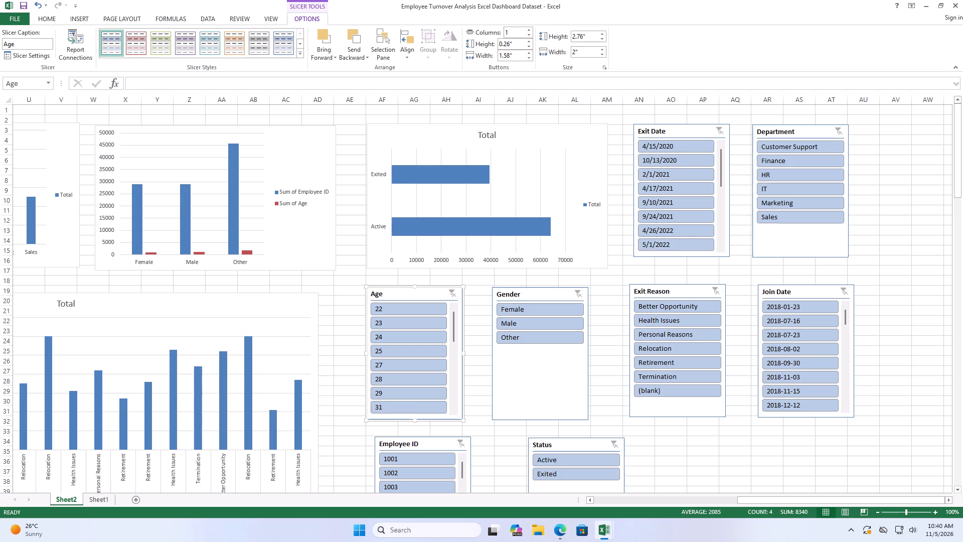
# Connect the Gender slicer to PivotTable3, PivotTable4 and PivotTable5 as well through Report Connections.
pyautogui.click(544, 299)
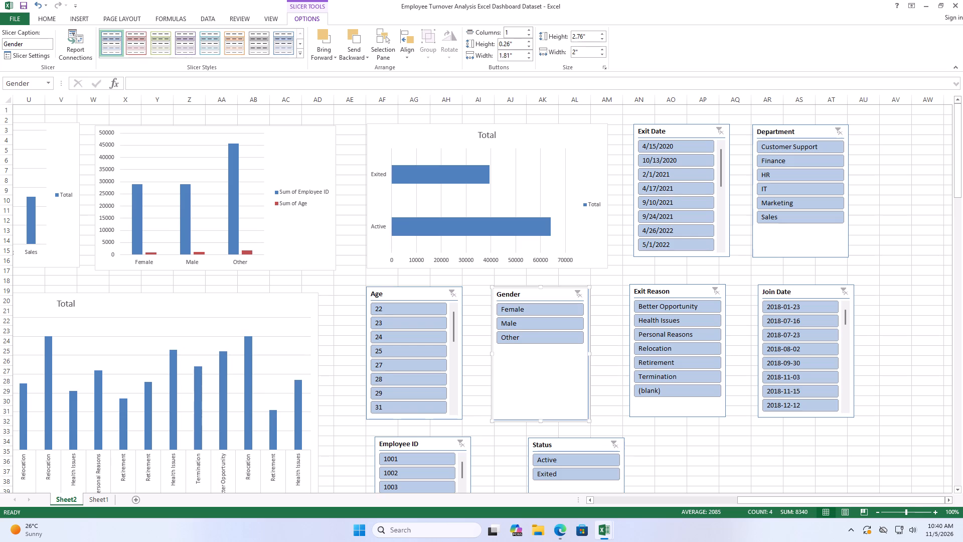
pyautogui.click(76, 51)
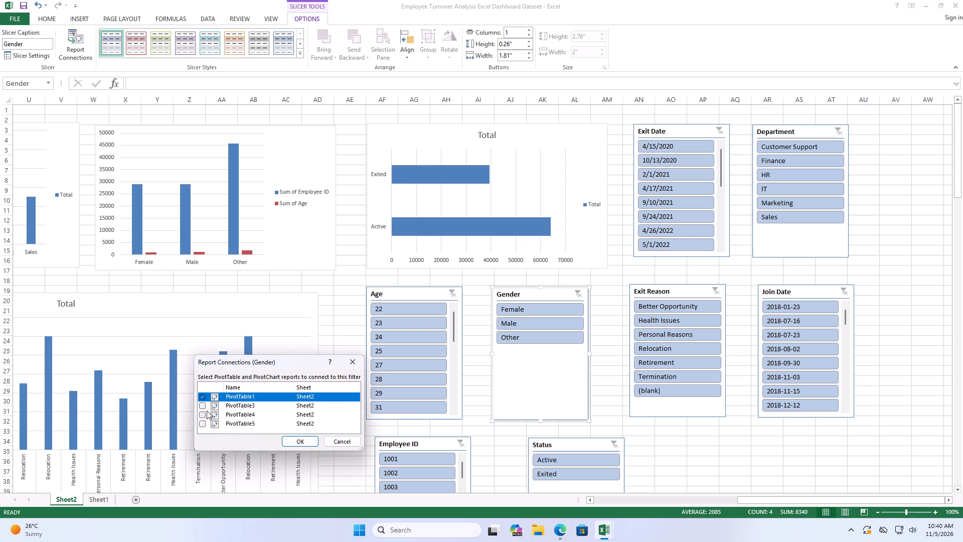
pyautogui.click(202, 406)
pyautogui.click(203, 411)
pyautogui.click(200, 425)
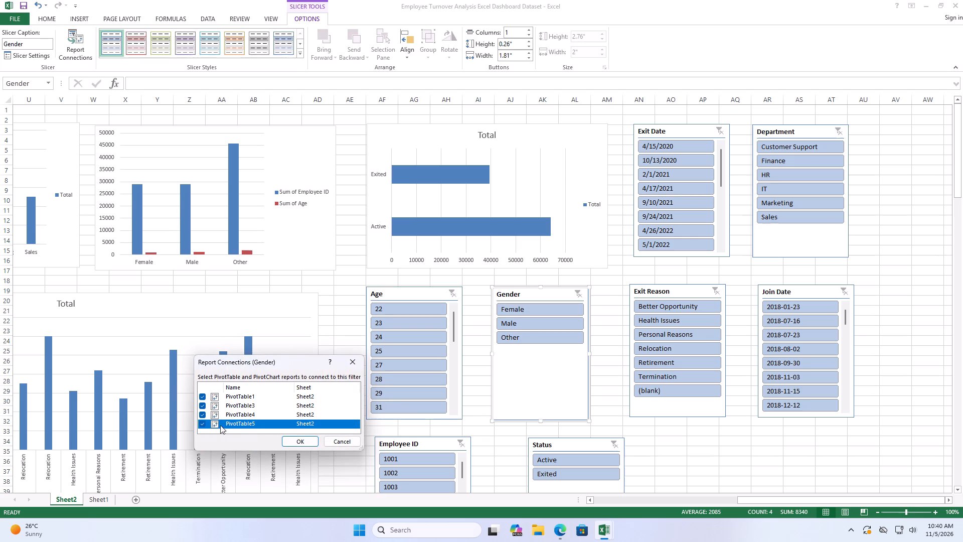
pyautogui.click(304, 445)
# Connect the Exit Reason slicer to PivotTable3, PivotTable4 and PivotTable5 as well through Report Connections.
pyautogui.click(695, 297)
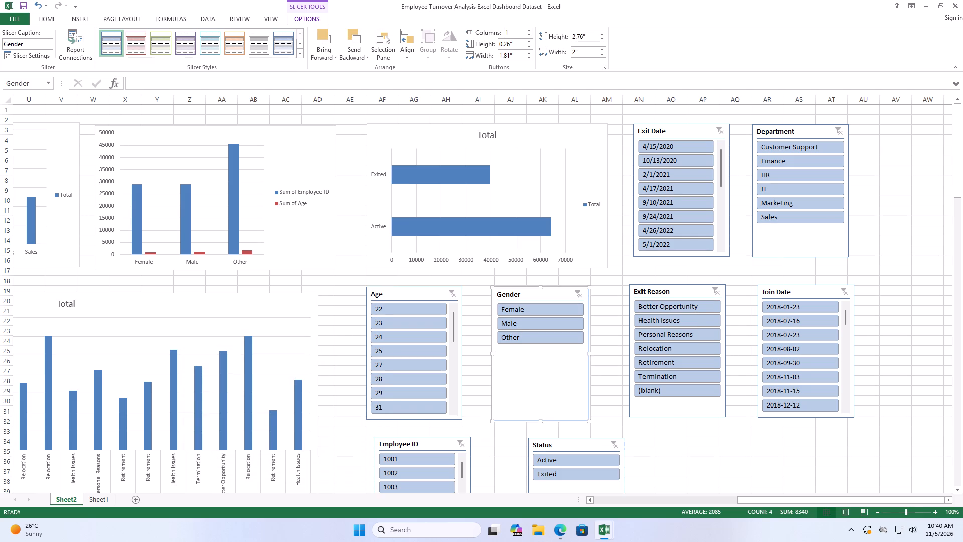
pyautogui.click(68, 40)
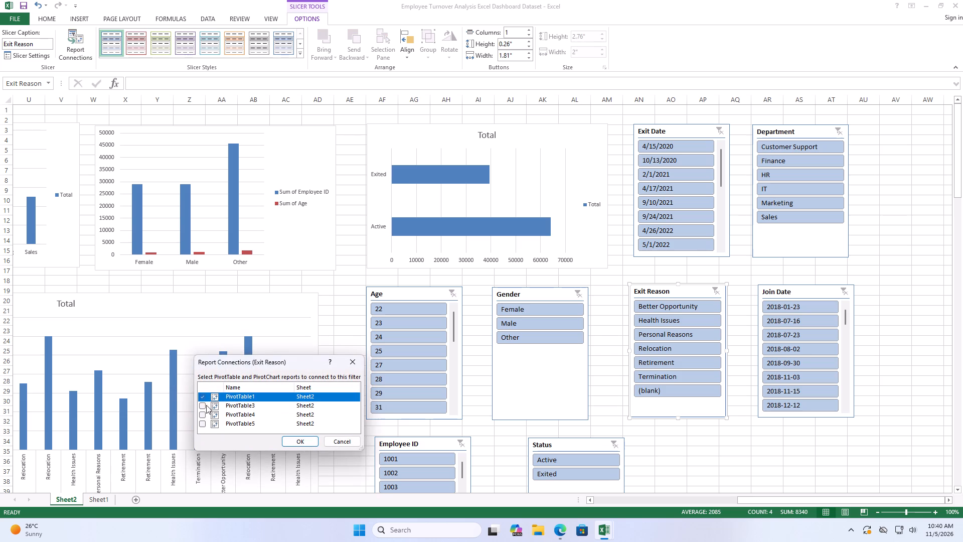
pyautogui.click(202, 409)
pyautogui.click(201, 416)
pyautogui.click(202, 423)
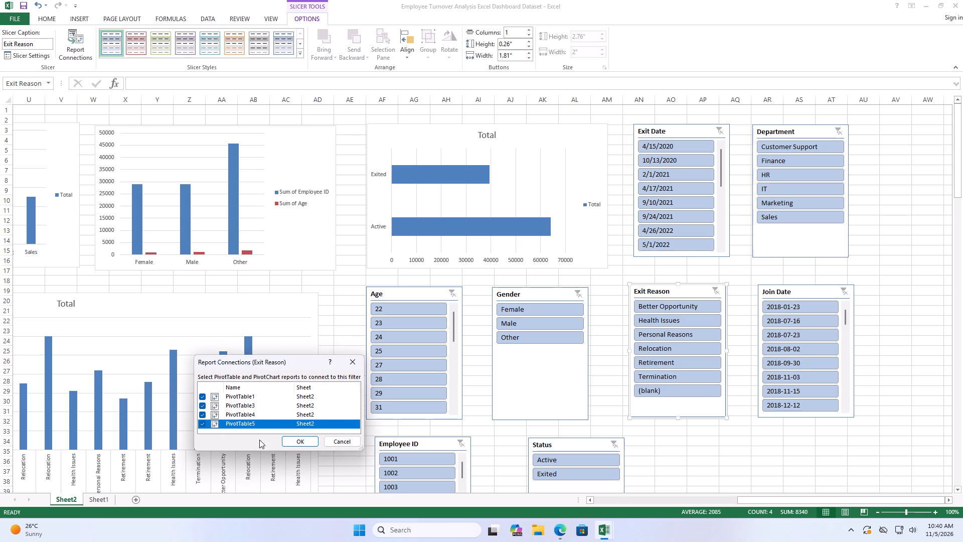
pyautogui.click(304, 445)
# Connect the Join Date slicer to PivotTable3, PivotTable4 and PivotTable5 as well through Report Connections.
pyautogui.click(811, 294)
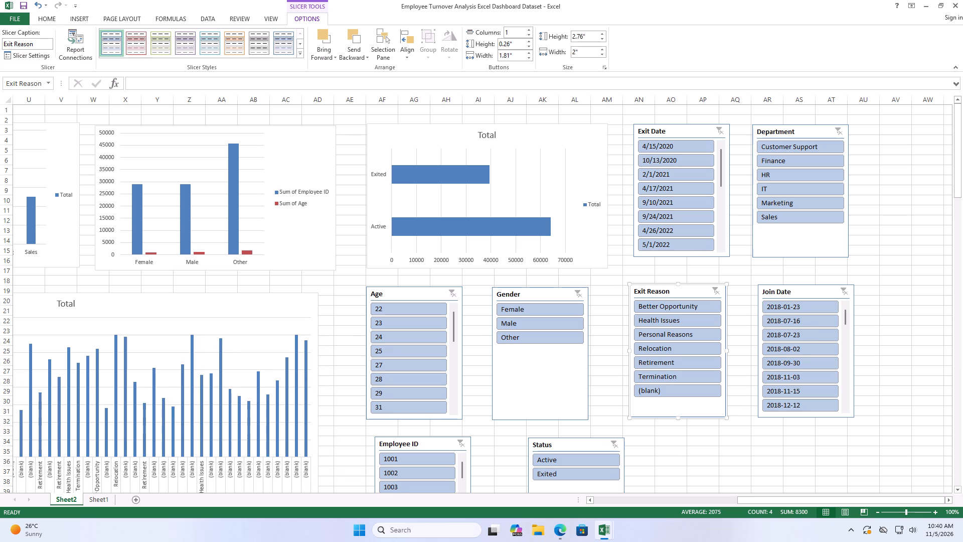
pyautogui.click(75, 45)
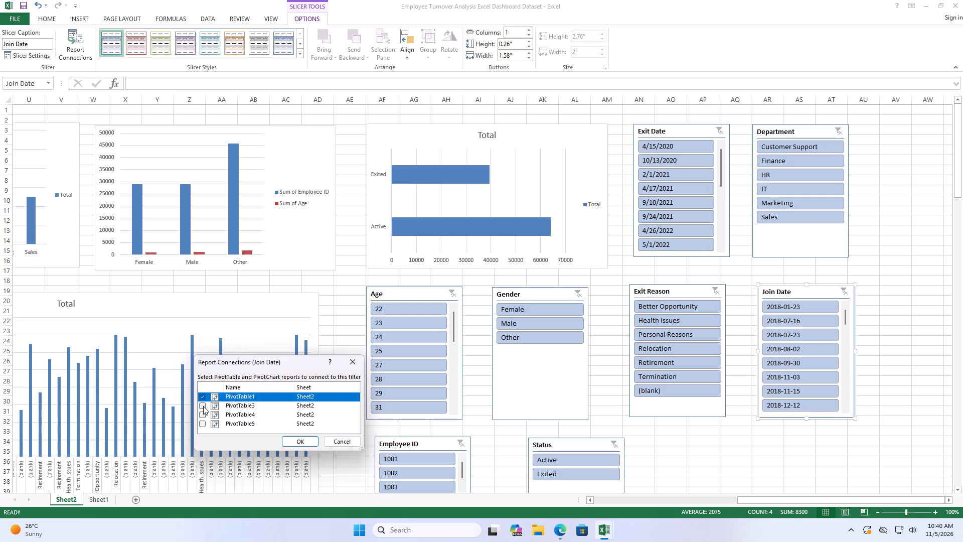
pyautogui.click(201, 406)
pyautogui.click(201, 416)
pyautogui.click(203, 422)
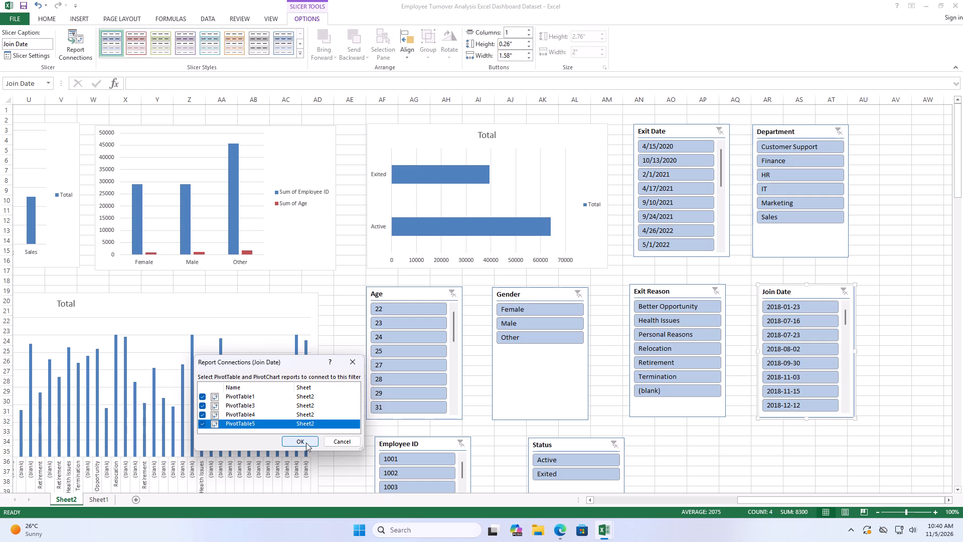
pyautogui.click(306, 443)
# Connect the Employee ID slicer to PivotTable3, PivotTable4 and PivotTable5 as well through Report Connections.
pyautogui.click(431, 444)
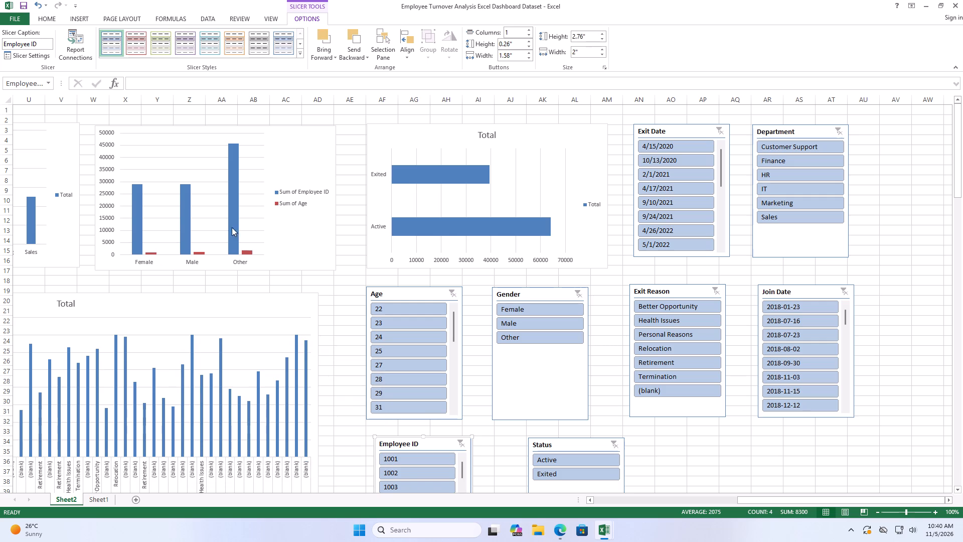
pyautogui.click(70, 40)
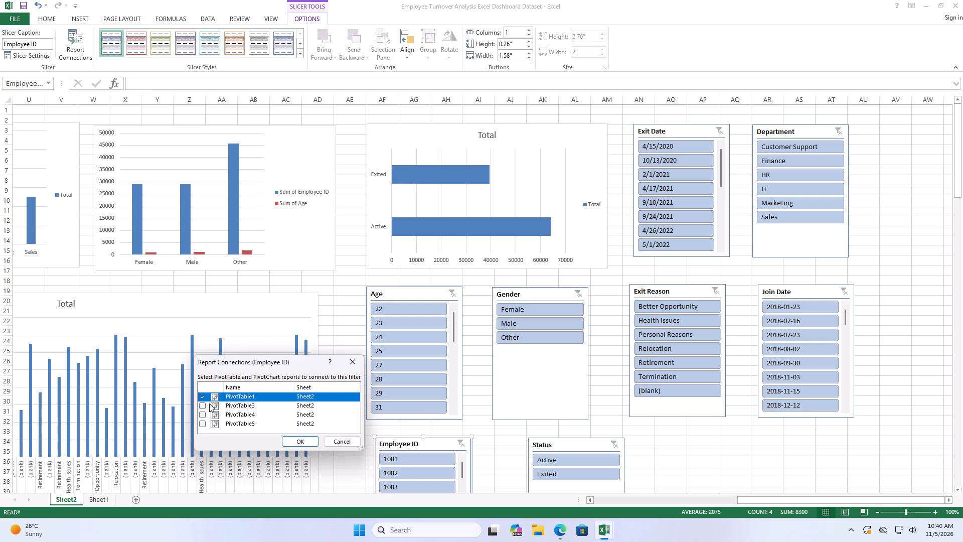
pyautogui.click(203, 406)
pyautogui.click(201, 417)
pyautogui.click(201, 424)
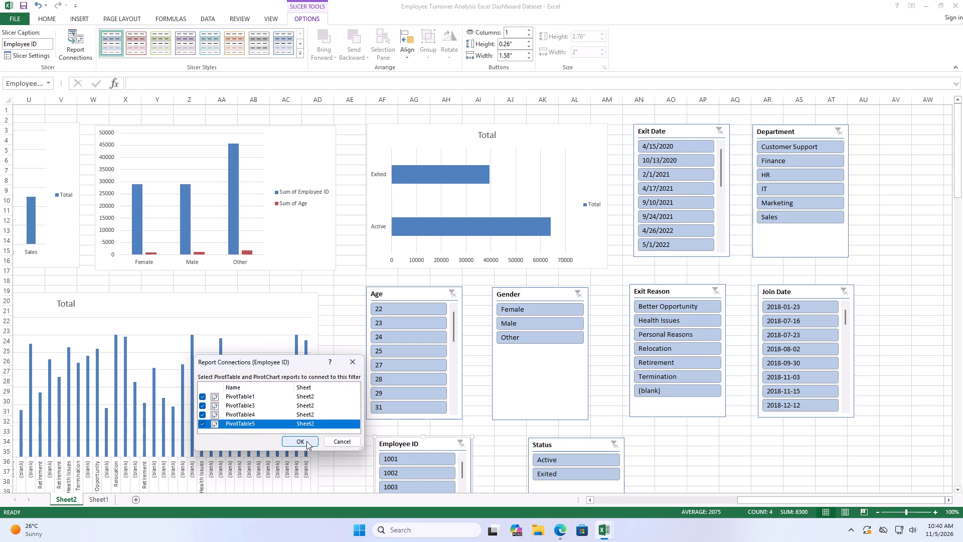
pyautogui.click(306, 441)
# Connect the Status slicer to PivotTable3, PivotTable4 and PivotTable5 as well through Report Connections.
pyautogui.click(582, 444)
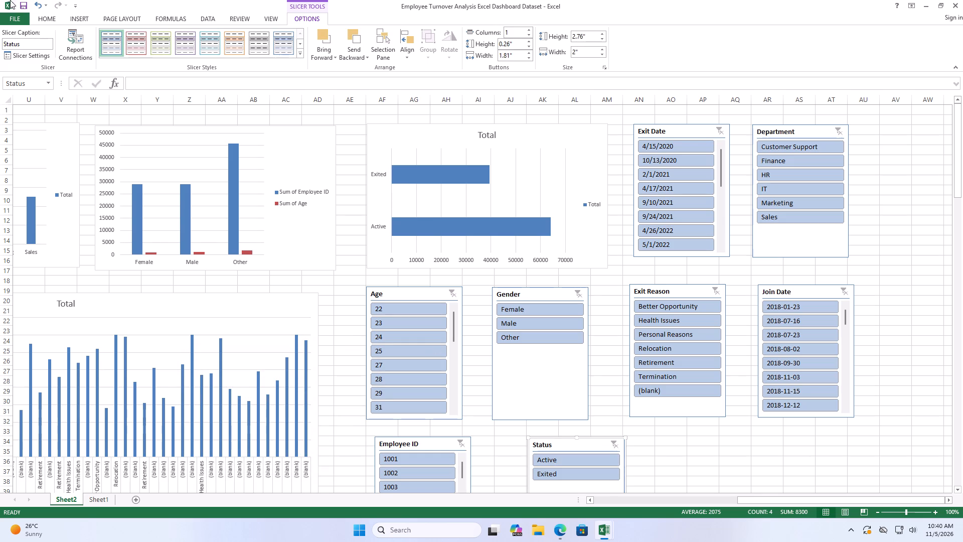
pyautogui.click(65, 52)
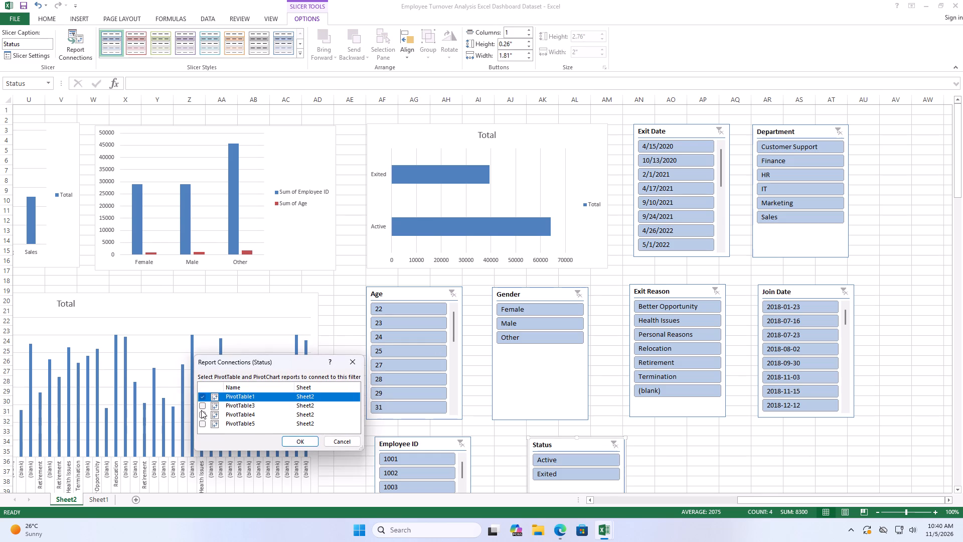
pyautogui.click(202, 406)
pyautogui.click(203, 413)
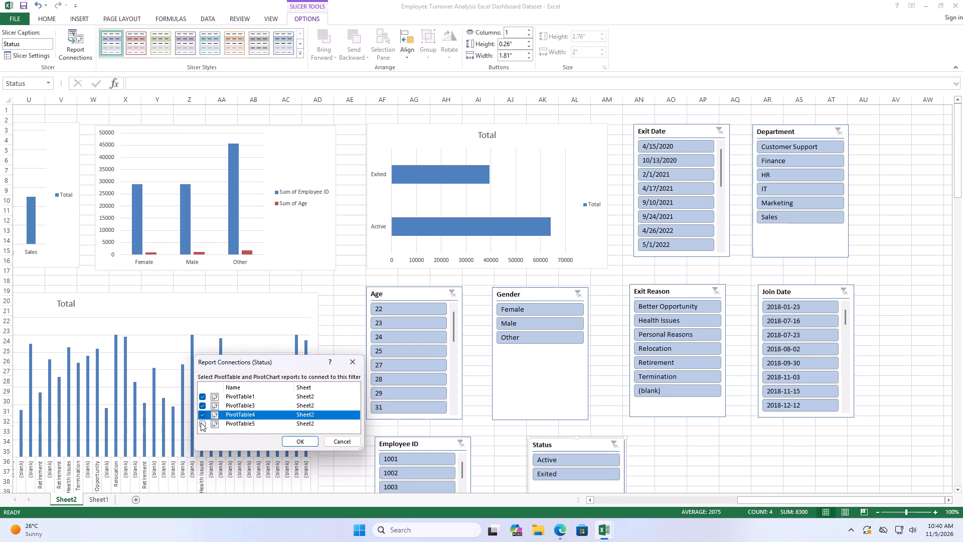
pyautogui.click(201, 423)
pyautogui.click(292, 443)
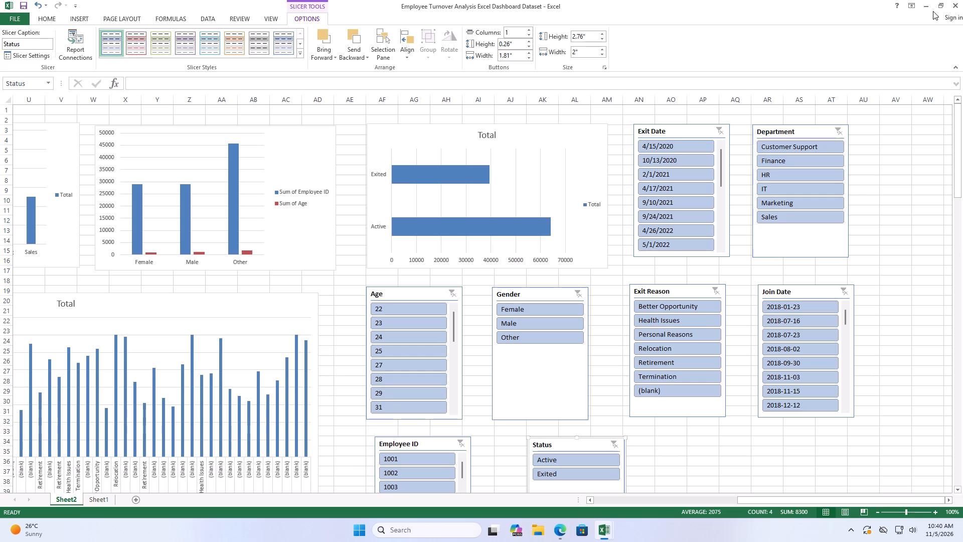
# Try the second and third chart styles on the exit-details column chart, and settle on the first style.
pyautogui.moveTo(957, 144); pyautogui.dragTo(961, 161)
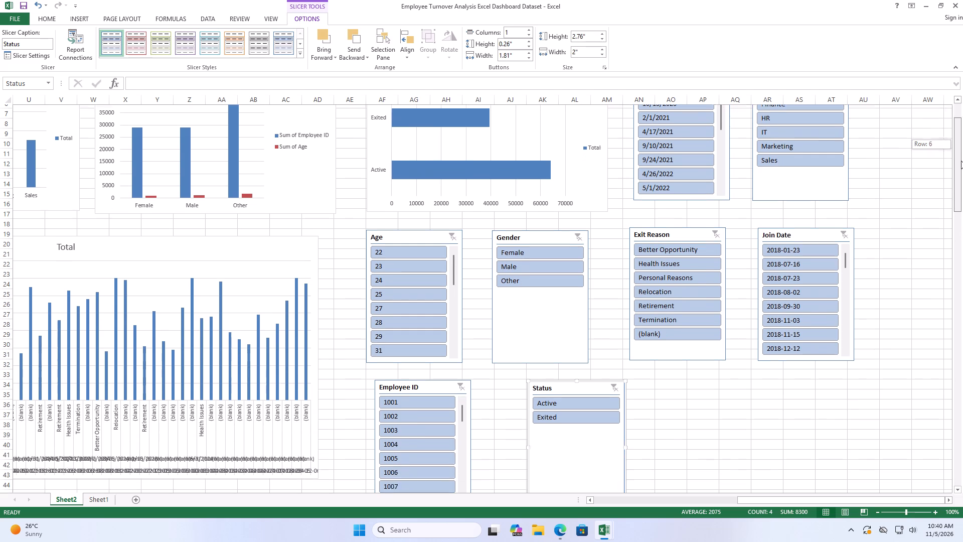
pyautogui.moveTo(961, 161); pyautogui.dragTo(962, 167)
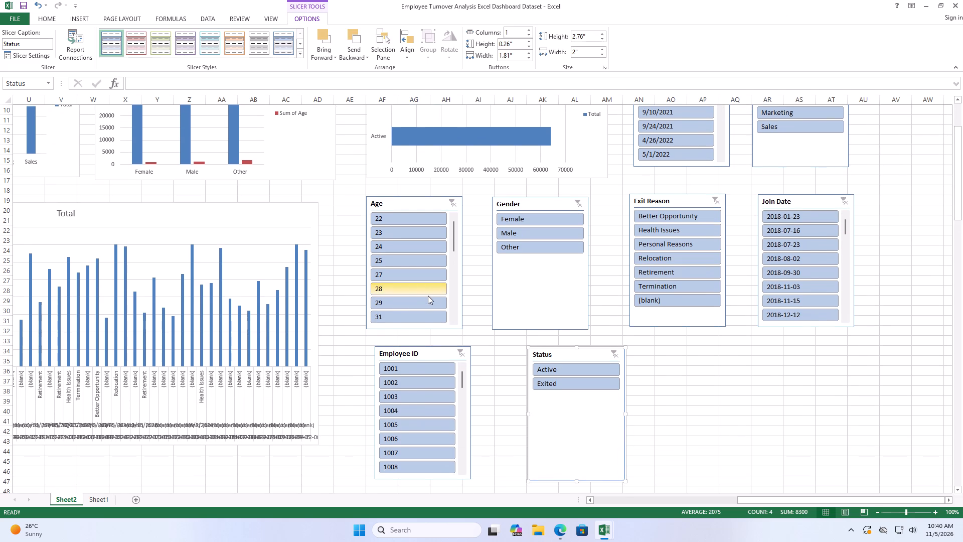
pyautogui.click(245, 411)
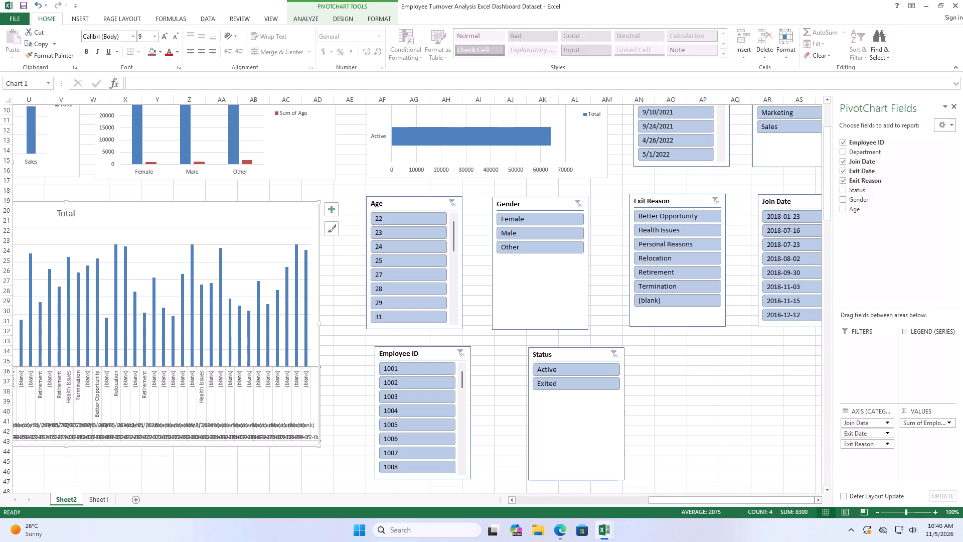
pyautogui.click(330, 230)
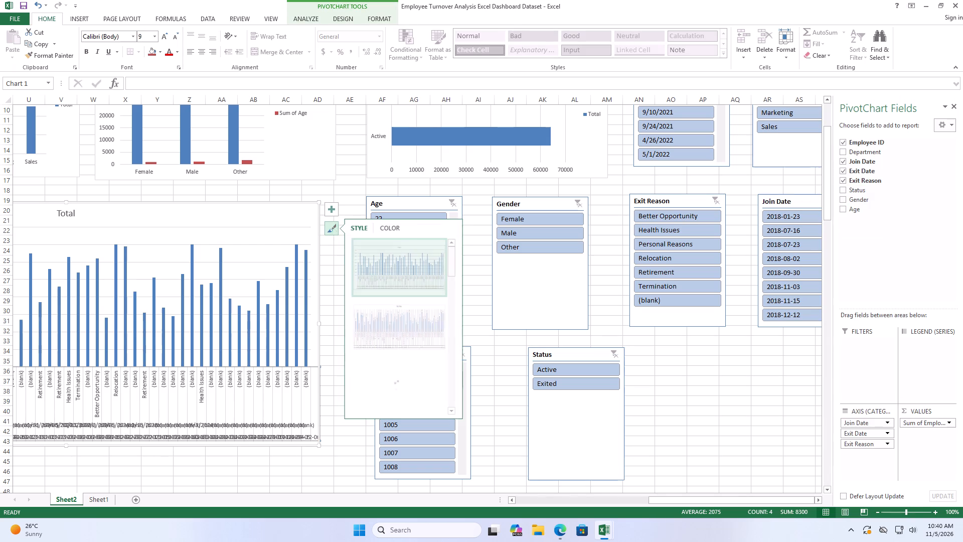
pyautogui.click(386, 332)
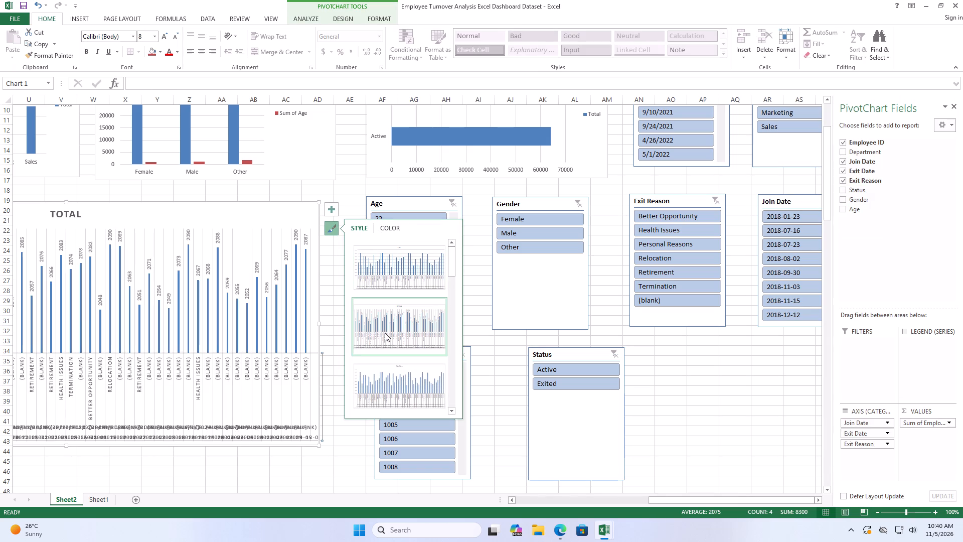
pyautogui.click(383, 364)
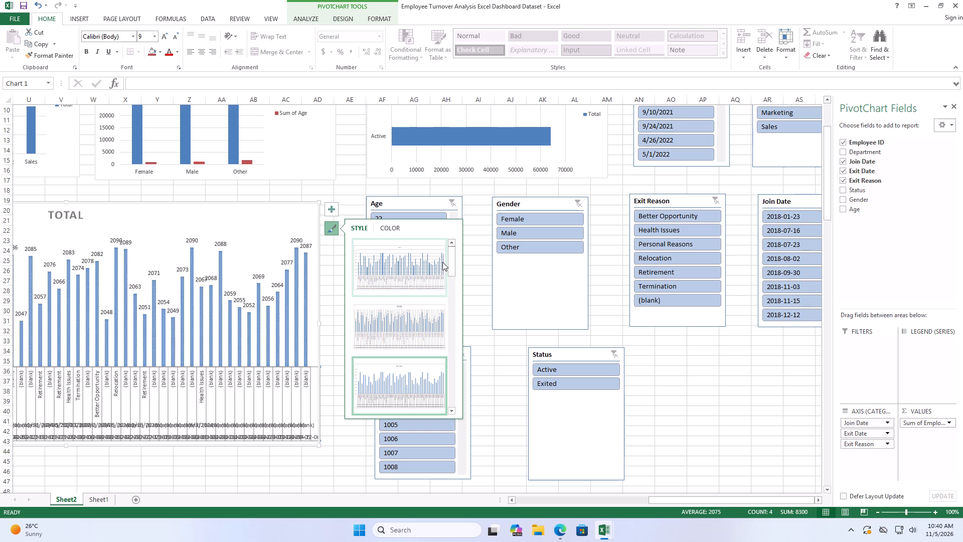
pyautogui.click(387, 266)
pyautogui.click(388, 270)
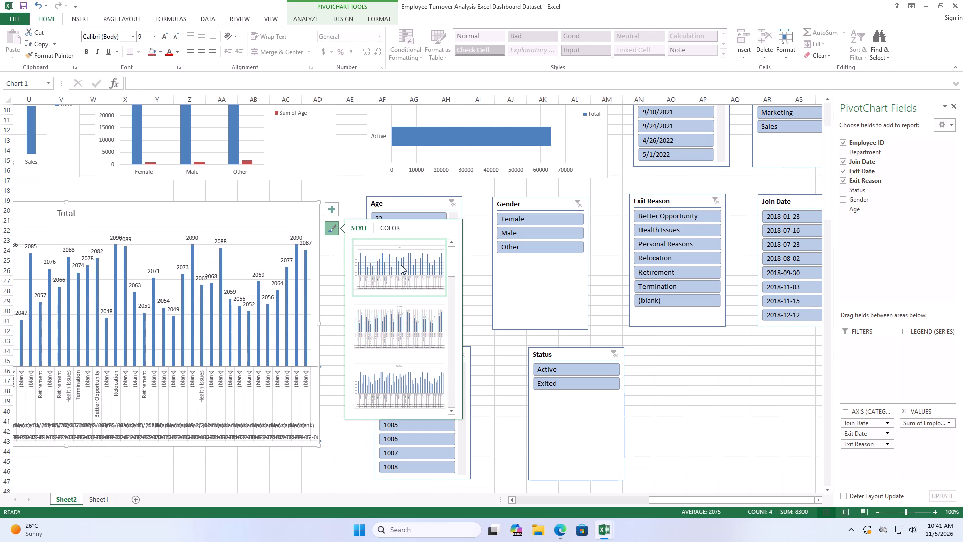
# Test the Exit Reason slicer by filtering the dashboard to Better Opportunity and then to (blank).
pyautogui.click(716, 204)
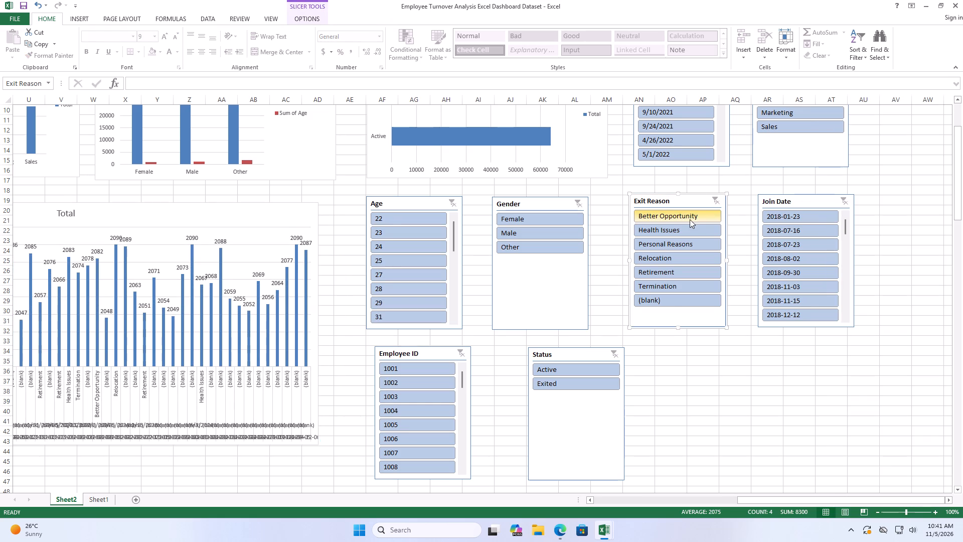
pyautogui.click(690, 215)
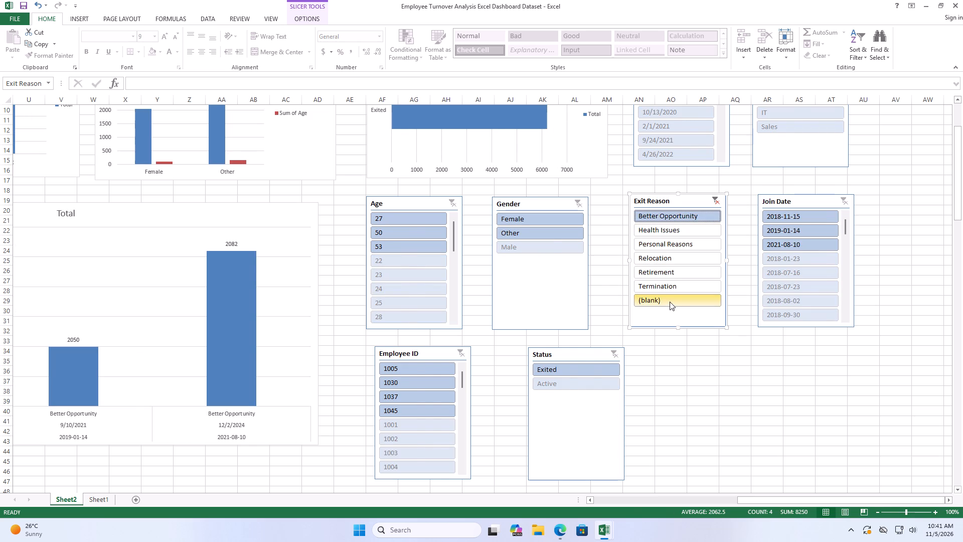
pyautogui.click(670, 302)
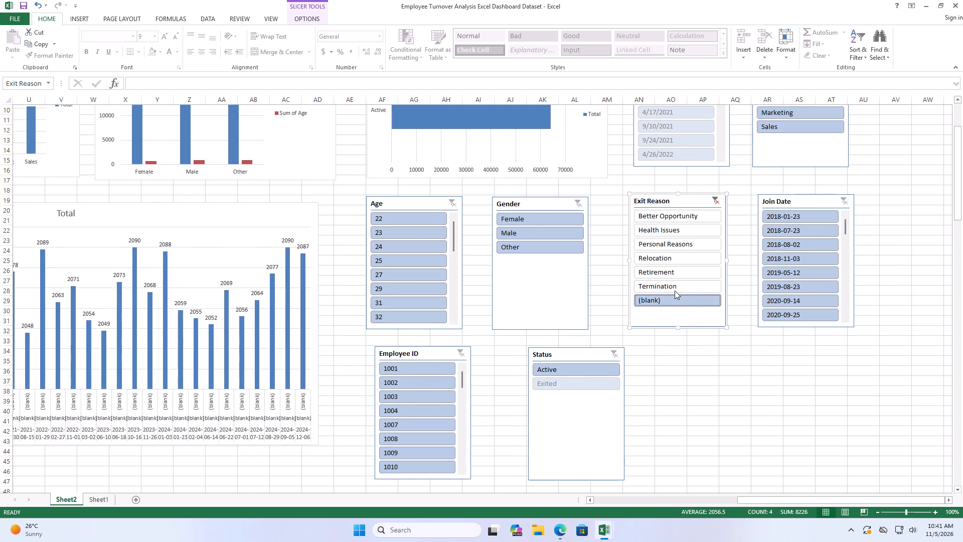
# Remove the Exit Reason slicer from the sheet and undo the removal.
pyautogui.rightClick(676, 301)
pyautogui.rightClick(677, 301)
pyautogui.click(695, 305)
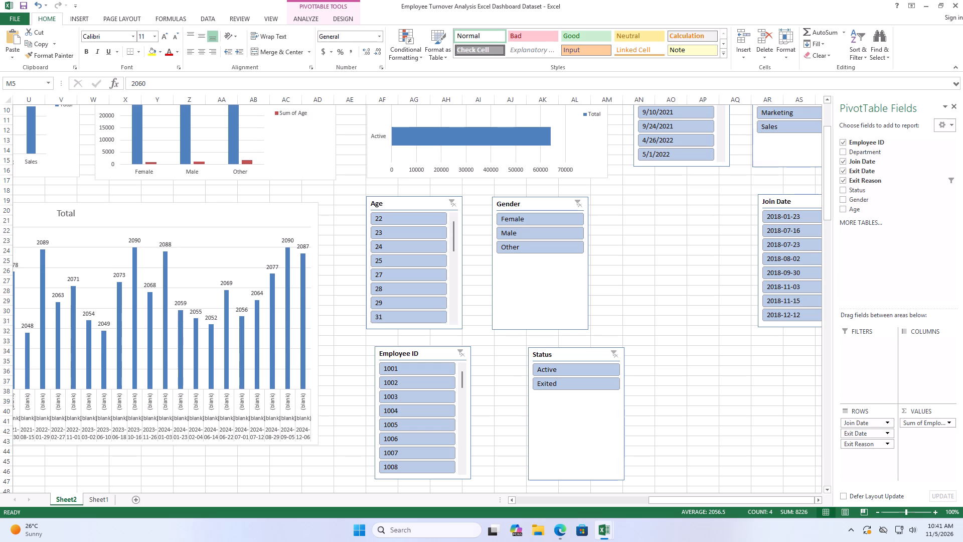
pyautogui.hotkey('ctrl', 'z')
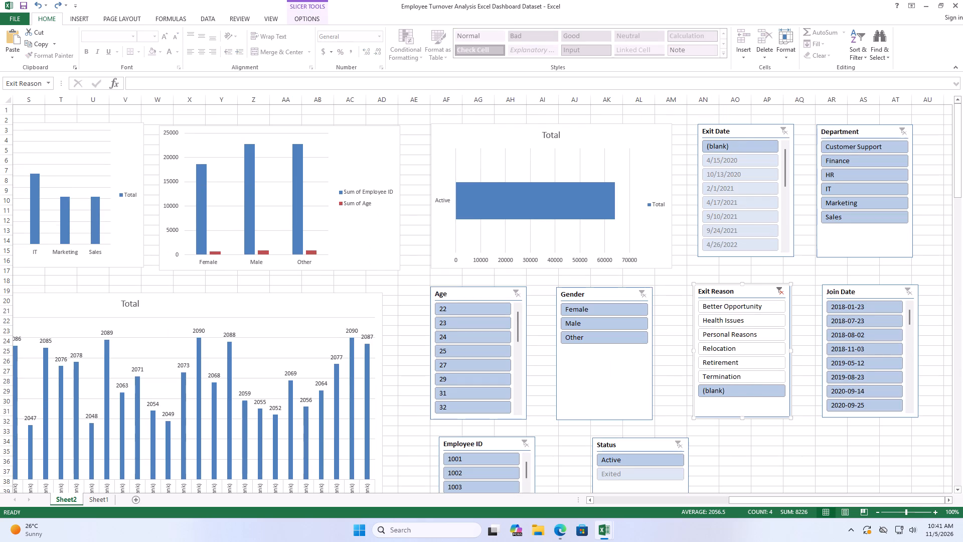
# Clear the filter on the Exit Reason slicer.
pyautogui.click(765, 401)
pyautogui.click(781, 295)
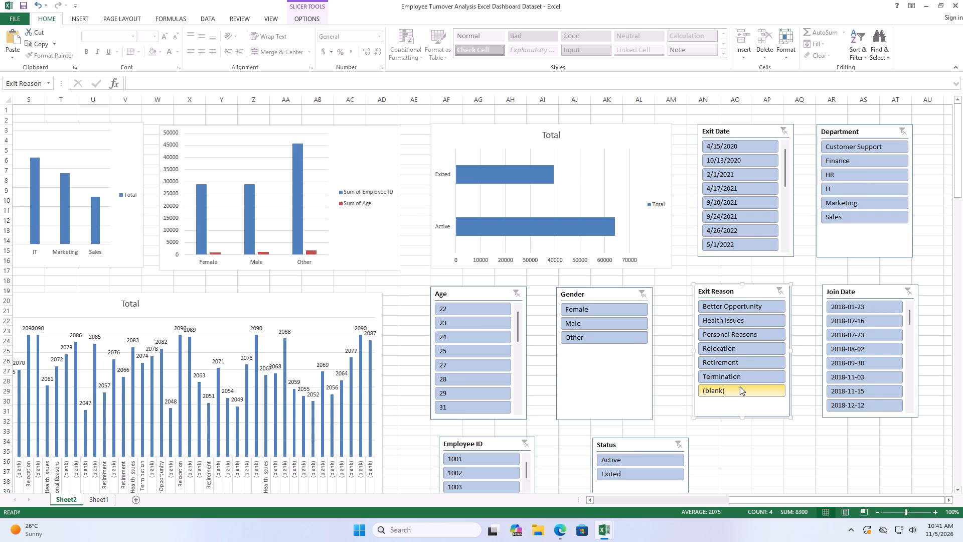
pyautogui.doubleClick(753, 292)
pyautogui.rightClick(753, 292)
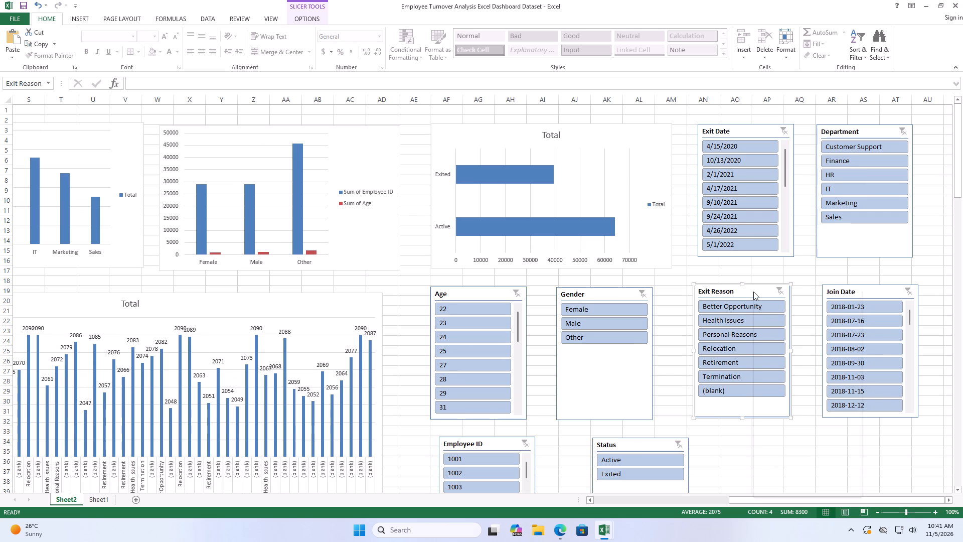
pyautogui.click(729, 412)
pyautogui.doubleClick(729, 412)
# Examine the Join Date filter list of the exit-details PivotTable through its last dates, leaving the filter unapplied.
pyautogui.moveTo(761, 500); pyautogui.dragTo(625, 500)
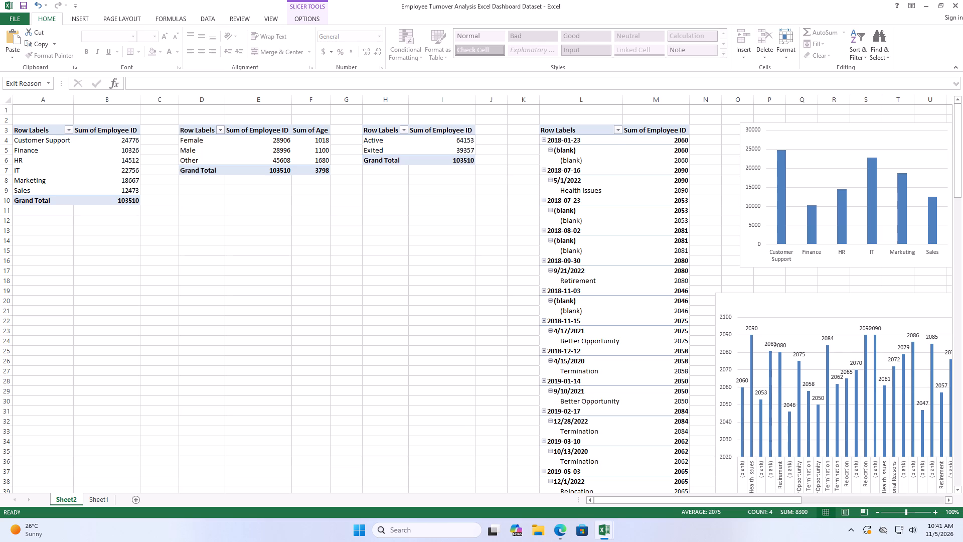
pyautogui.click(620, 132)
pyautogui.scroll(-1, 549, 275)
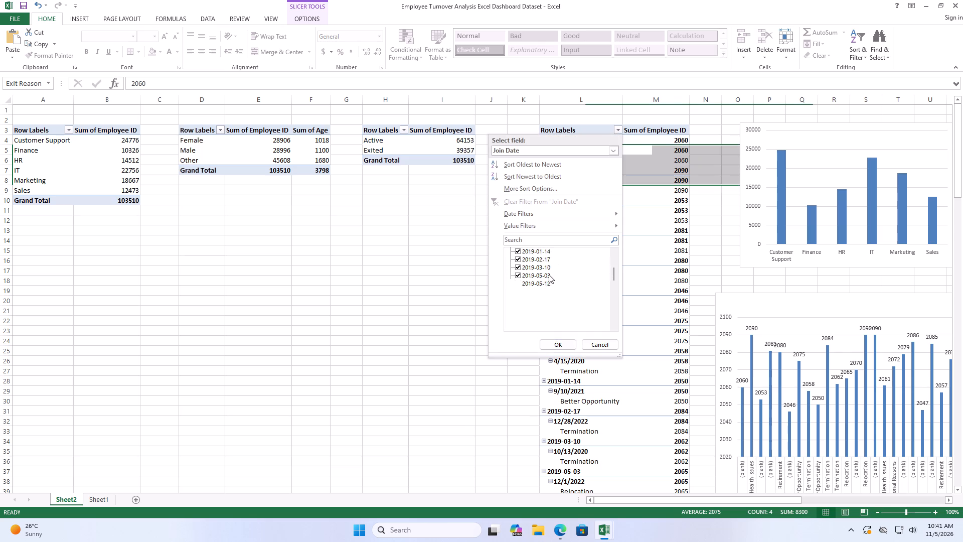
pyautogui.scroll(-4, 549, 275)
pyautogui.scroll(1, 549, 276)
pyautogui.scroll(-5, 549, 276)
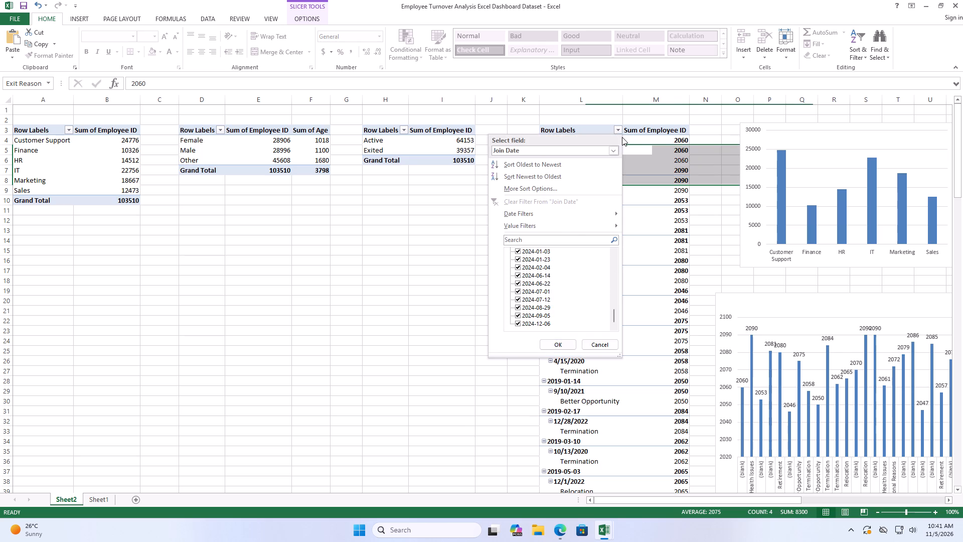
pyautogui.click(451, 176)
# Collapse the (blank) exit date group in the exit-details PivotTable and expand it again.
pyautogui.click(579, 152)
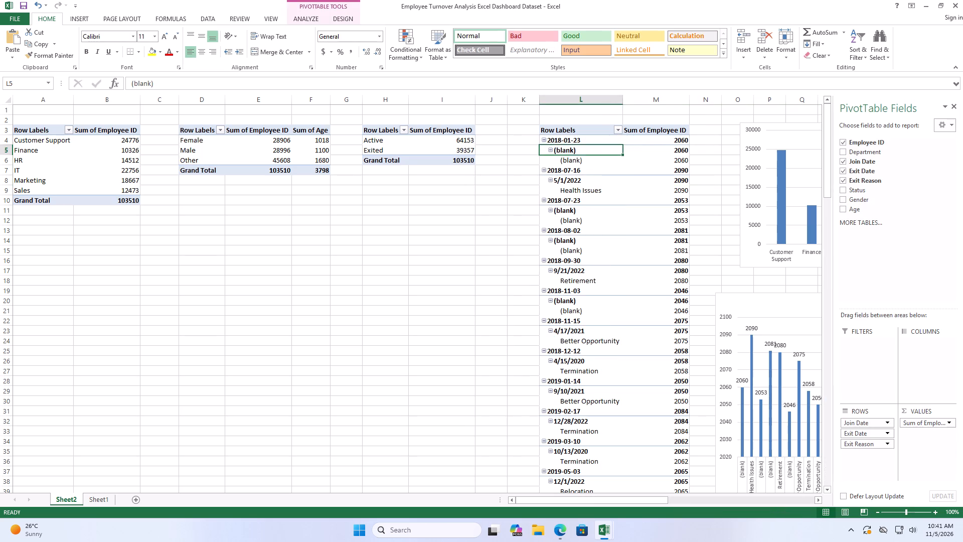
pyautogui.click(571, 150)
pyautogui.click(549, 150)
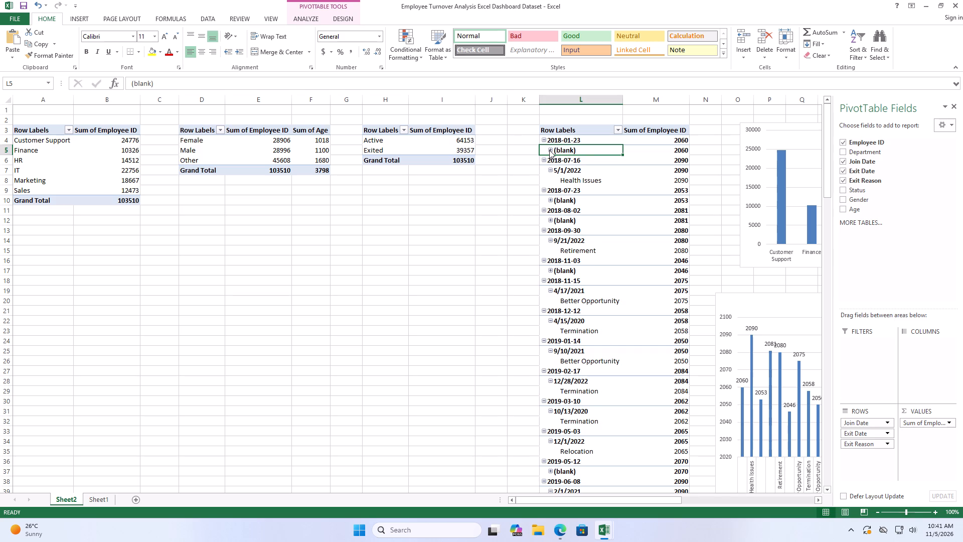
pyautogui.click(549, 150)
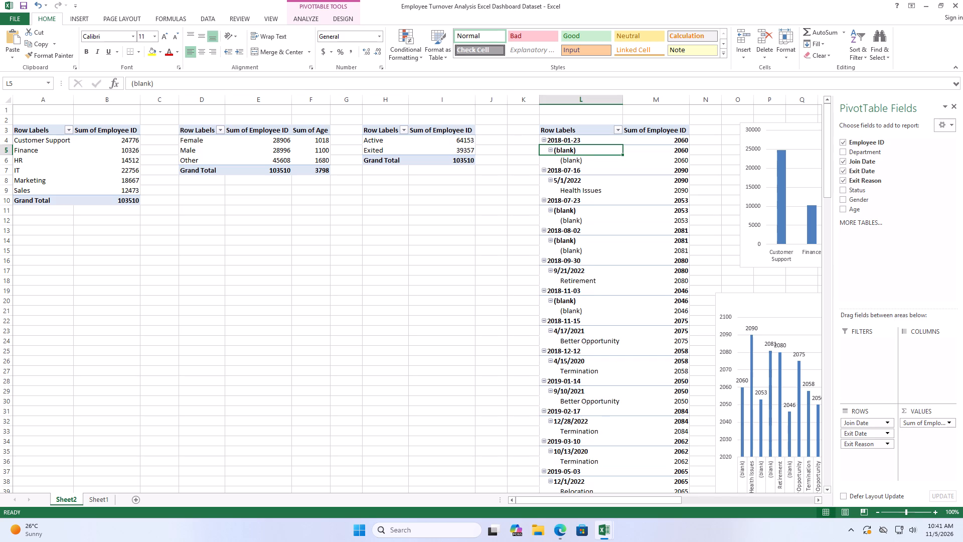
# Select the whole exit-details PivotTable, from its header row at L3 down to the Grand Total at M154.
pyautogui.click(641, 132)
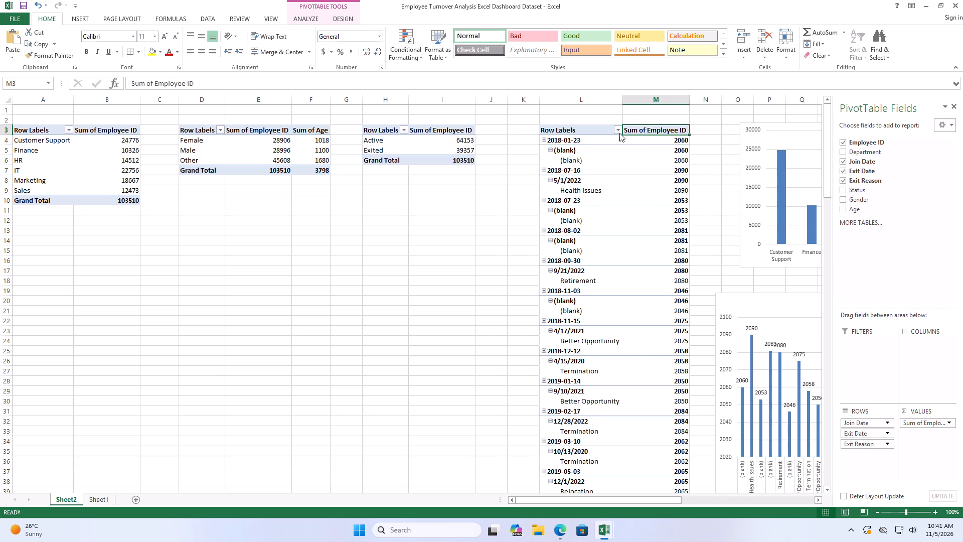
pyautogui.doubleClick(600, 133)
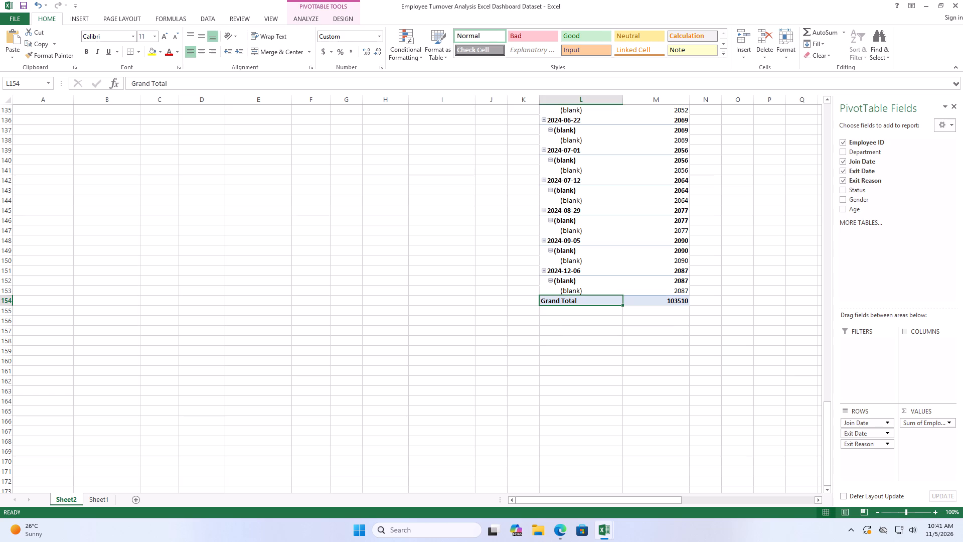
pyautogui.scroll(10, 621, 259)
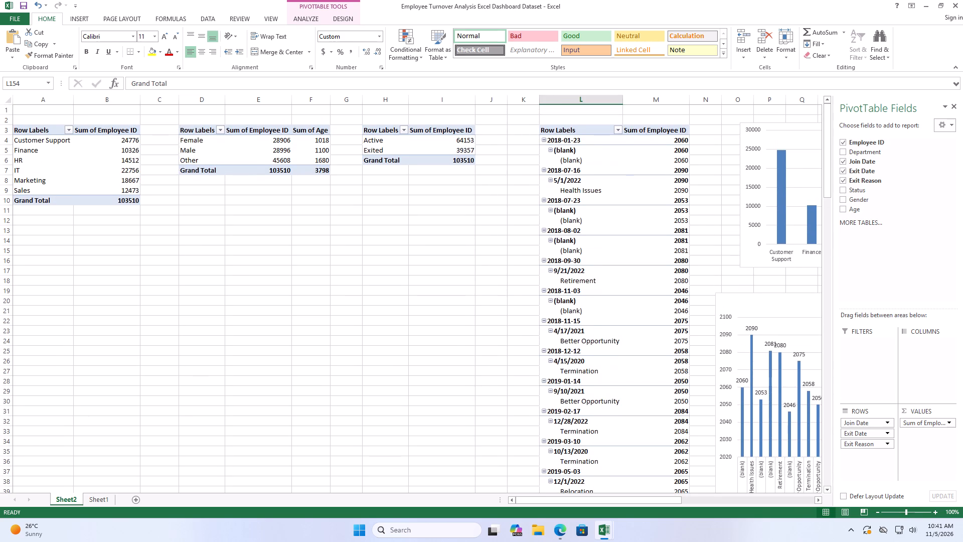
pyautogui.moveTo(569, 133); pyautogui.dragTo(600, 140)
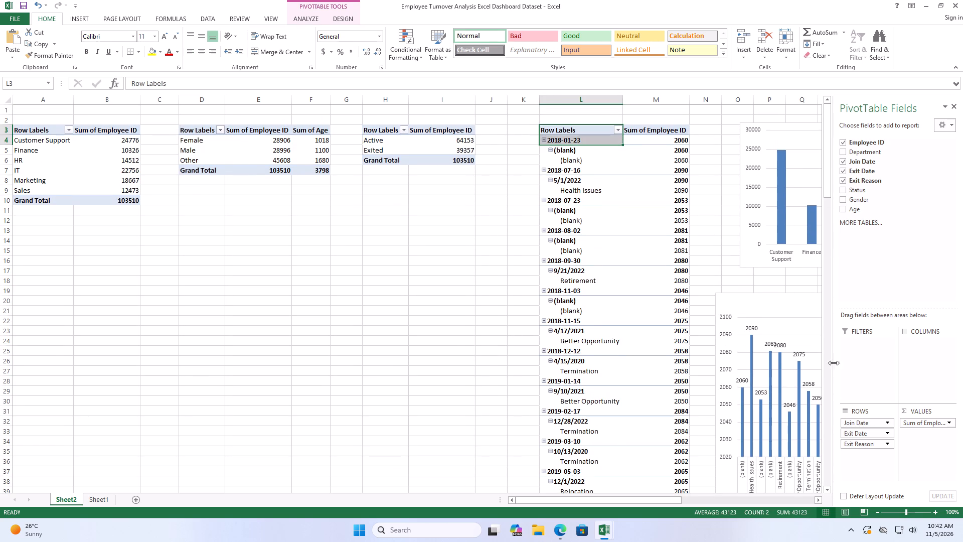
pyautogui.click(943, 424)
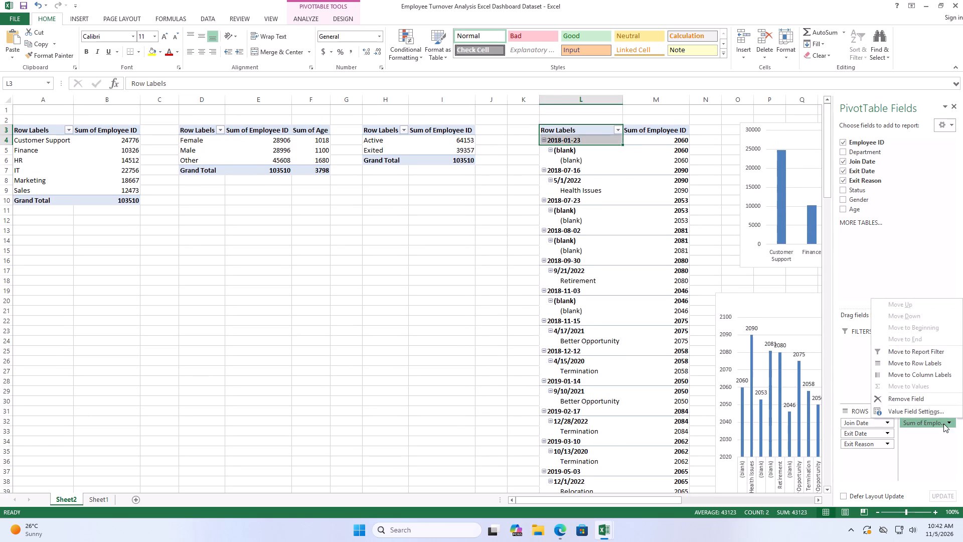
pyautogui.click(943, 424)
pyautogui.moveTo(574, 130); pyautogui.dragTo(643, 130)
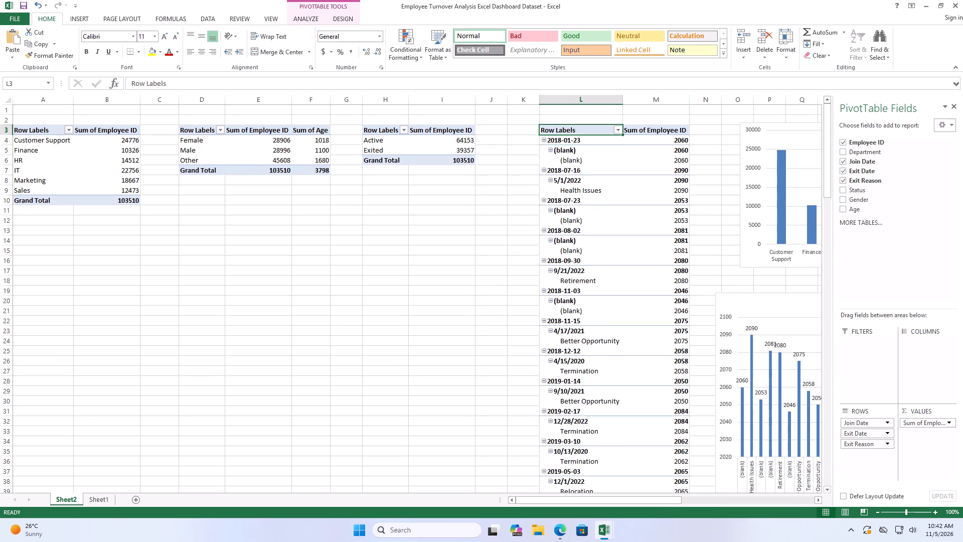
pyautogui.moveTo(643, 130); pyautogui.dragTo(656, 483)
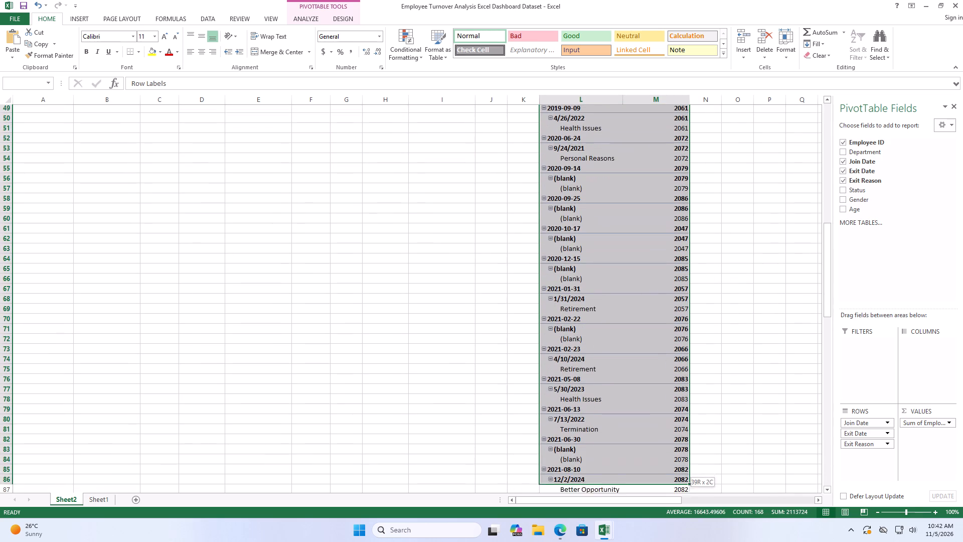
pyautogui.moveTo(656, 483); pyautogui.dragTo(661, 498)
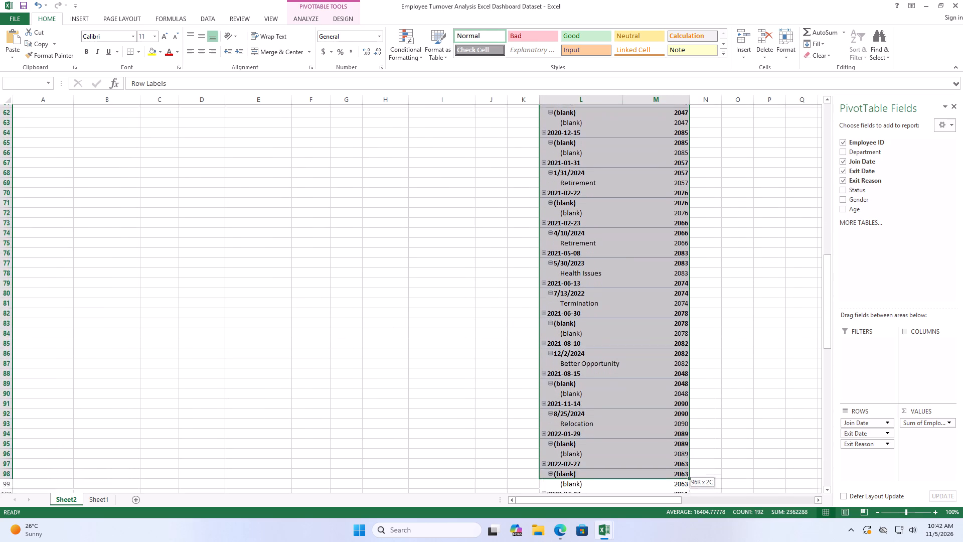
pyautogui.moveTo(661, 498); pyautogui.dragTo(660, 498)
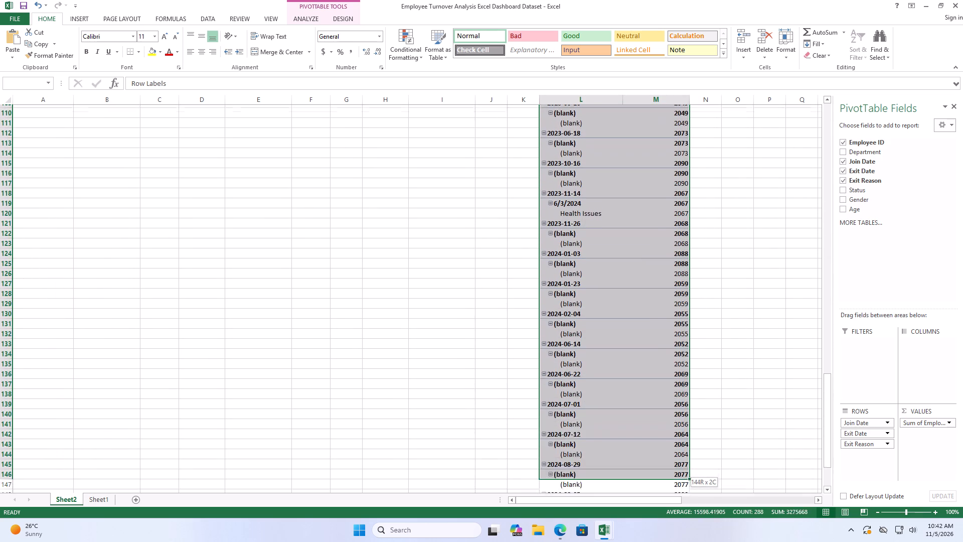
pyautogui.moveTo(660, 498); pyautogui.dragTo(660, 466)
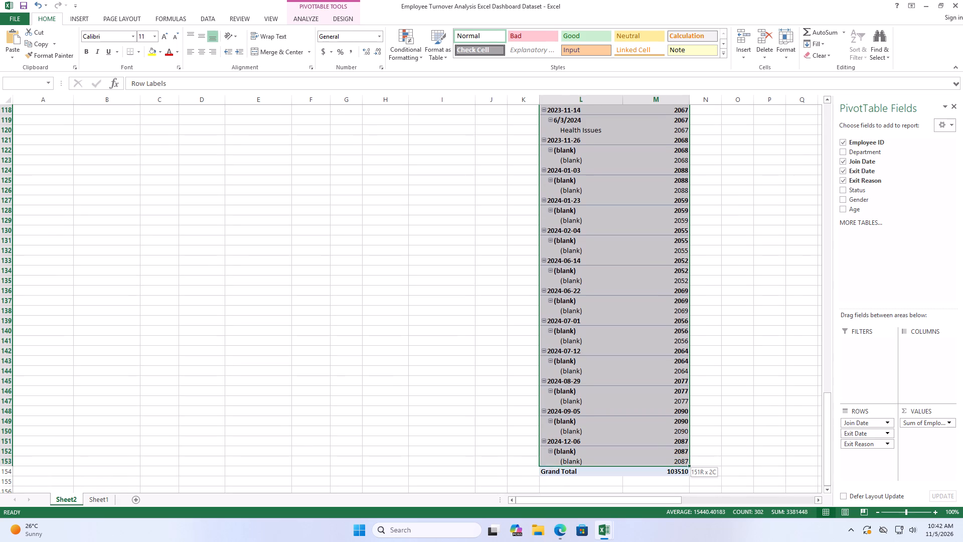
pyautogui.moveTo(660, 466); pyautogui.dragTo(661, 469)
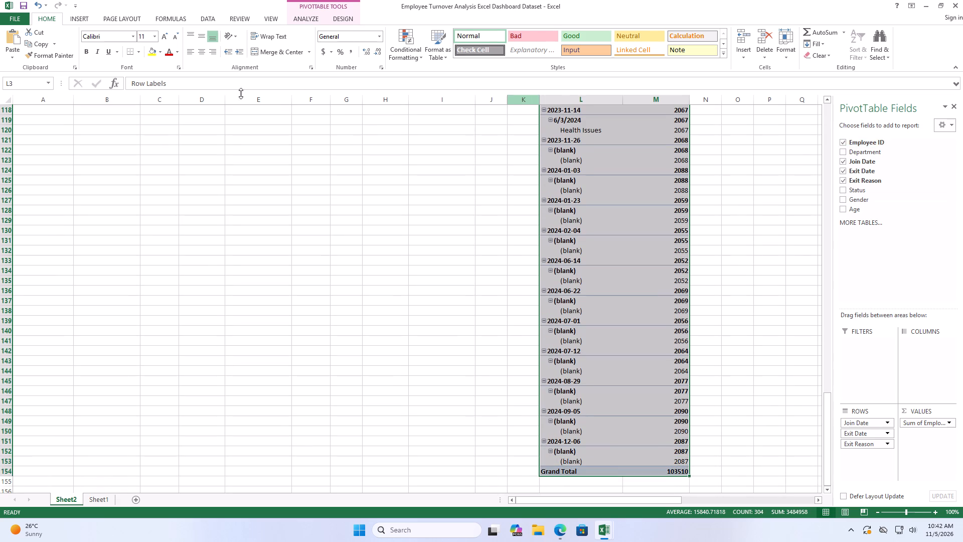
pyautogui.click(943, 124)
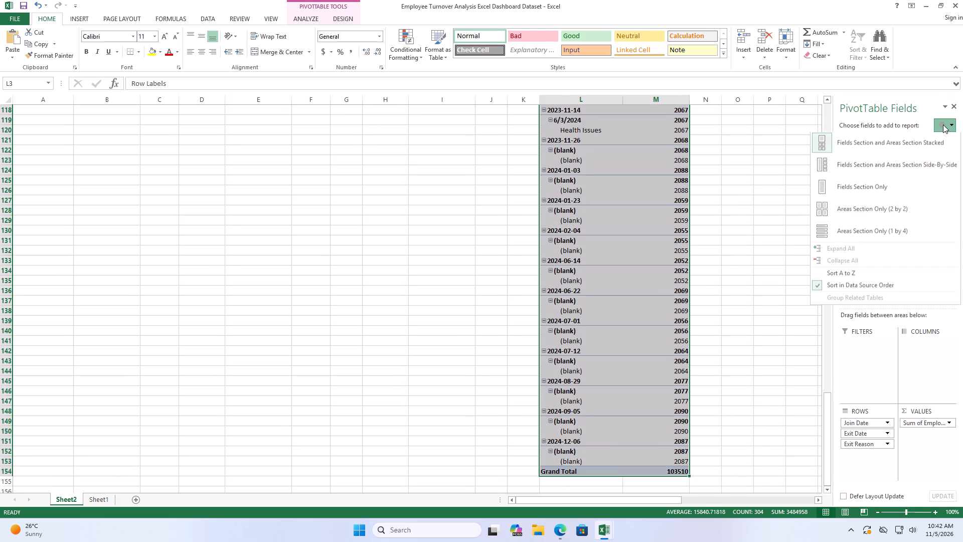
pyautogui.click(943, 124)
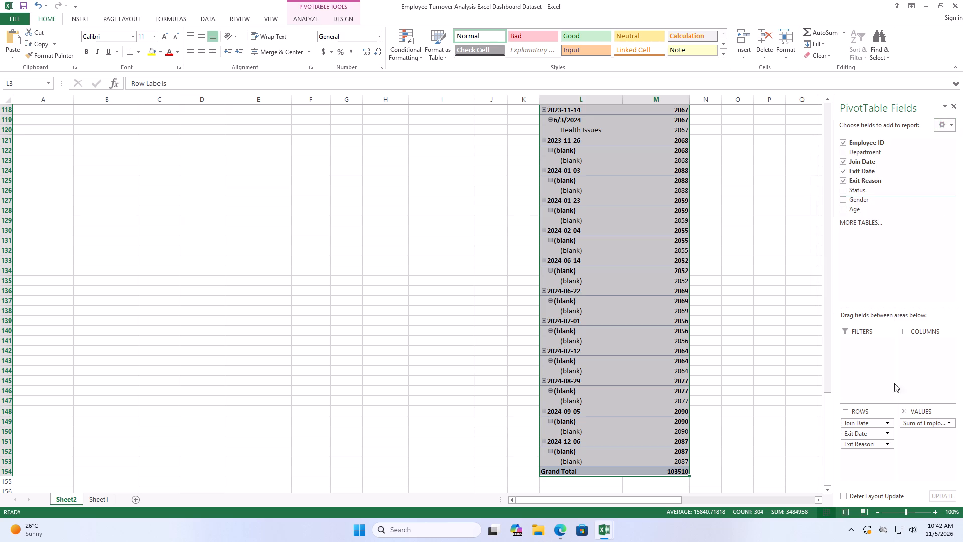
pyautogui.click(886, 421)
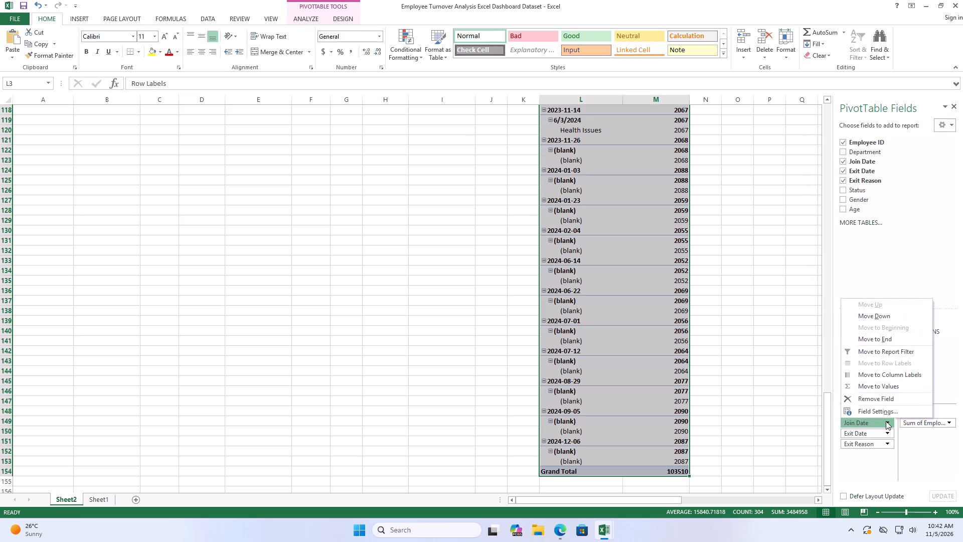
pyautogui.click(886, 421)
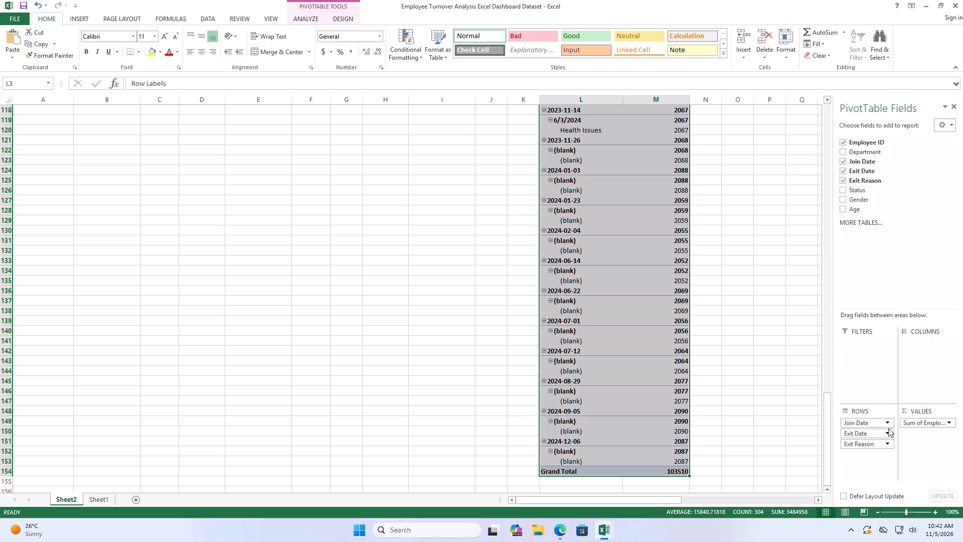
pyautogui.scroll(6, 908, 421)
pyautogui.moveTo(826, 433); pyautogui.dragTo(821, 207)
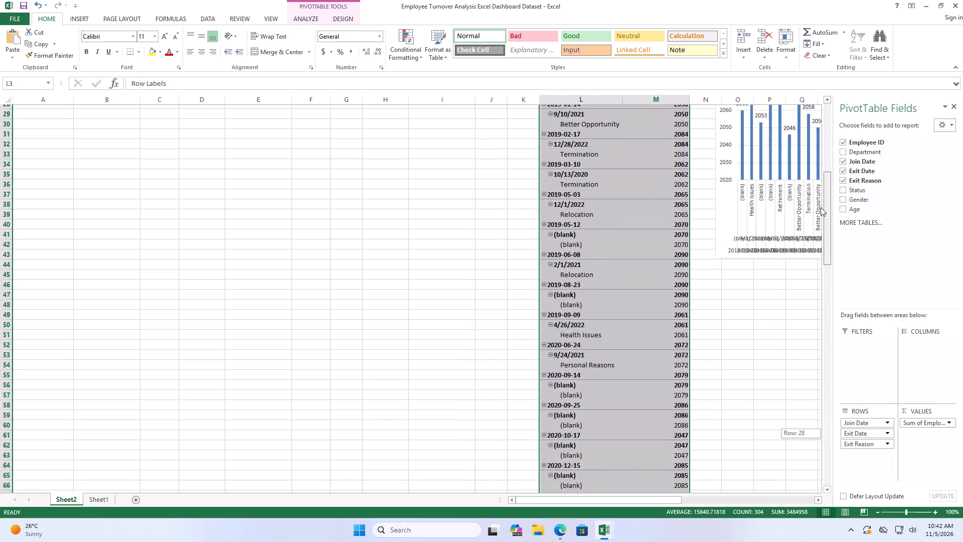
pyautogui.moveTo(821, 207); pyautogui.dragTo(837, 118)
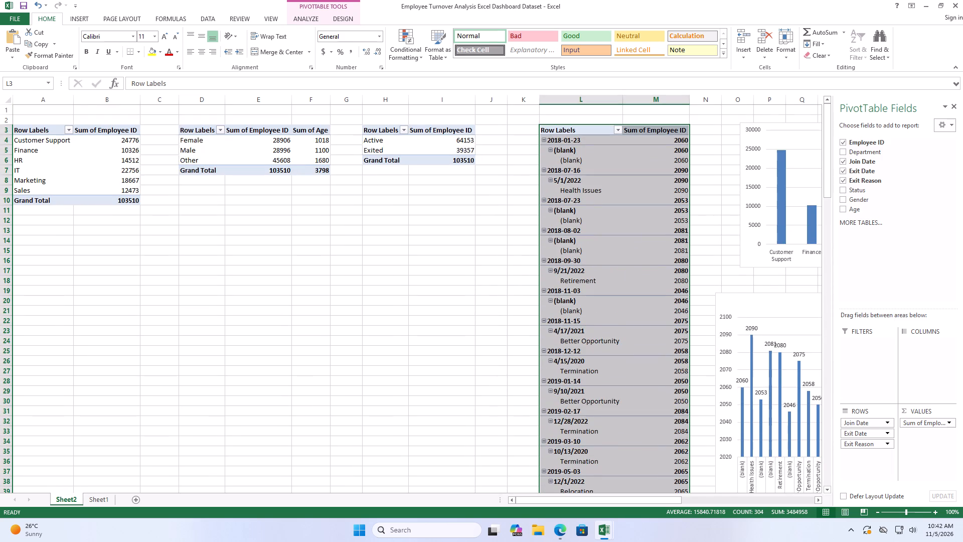
# View the WineDataFinished dashboard and the employee source data on Sheet1, and return to Sheet2.
pyautogui.hotkey('alt', 'Tab')
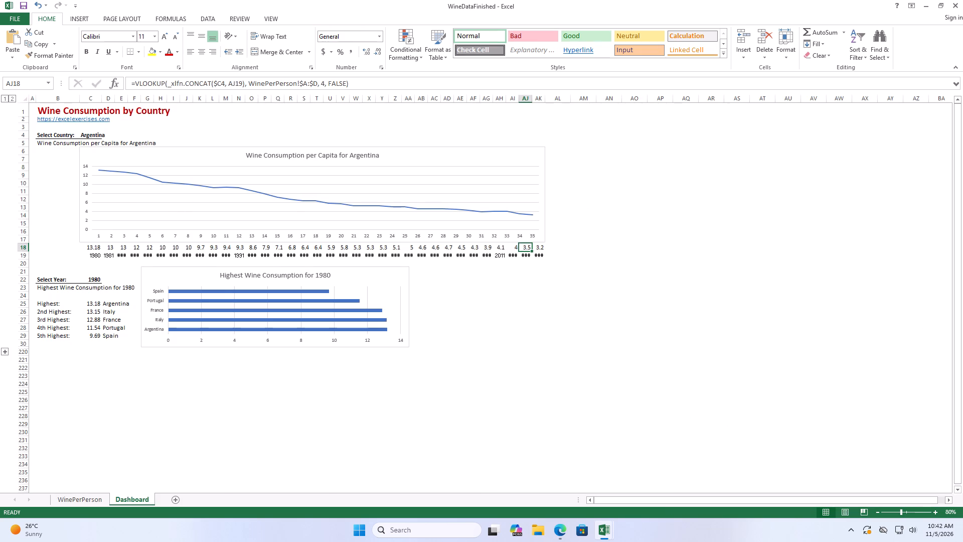
pyautogui.hotkey('alt', 'Tab')
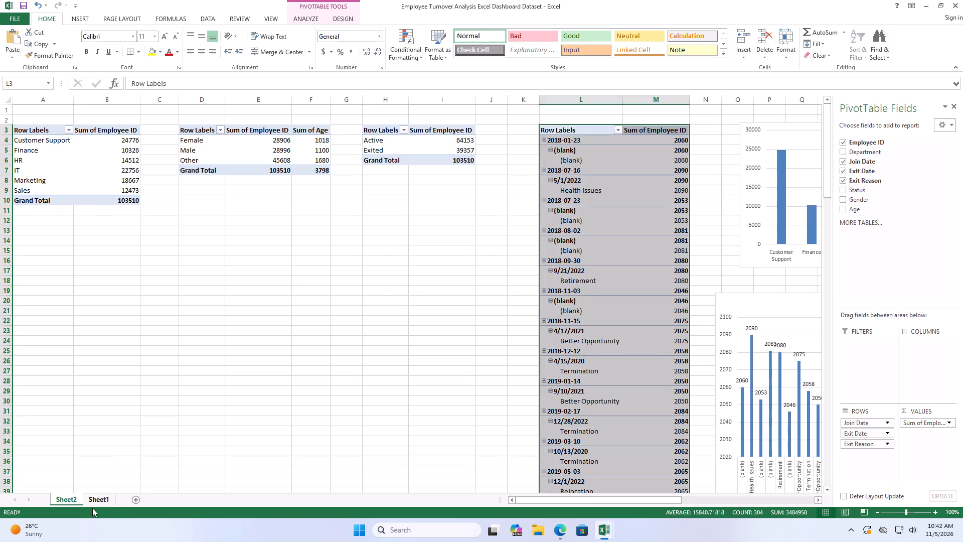
pyautogui.click(94, 501)
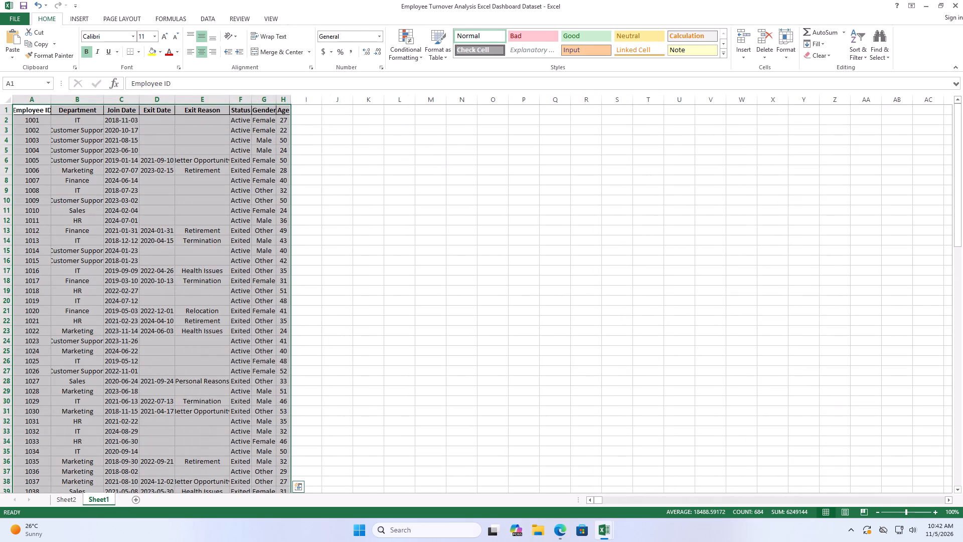
pyautogui.hotkey('alt', 'Tab')
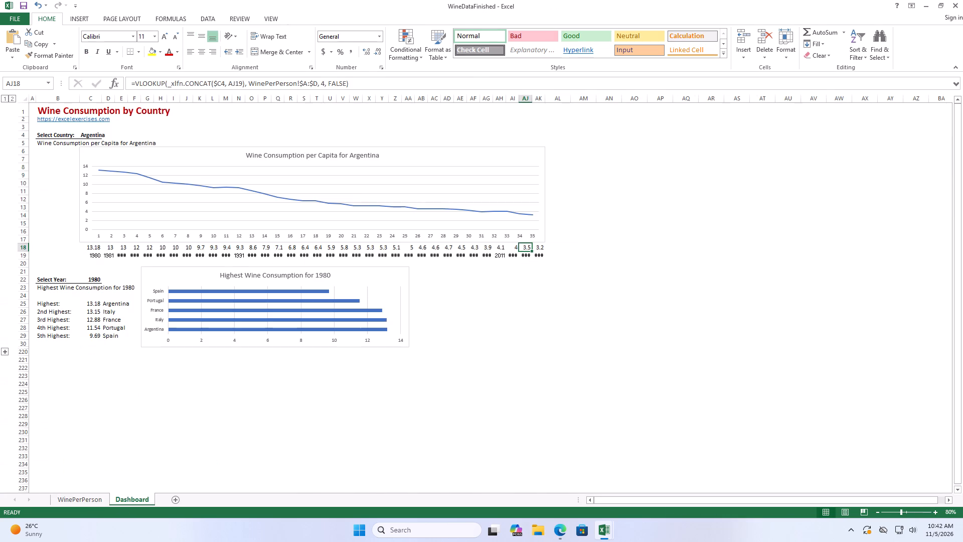
pyautogui.hotkey('alt', 'Tab')
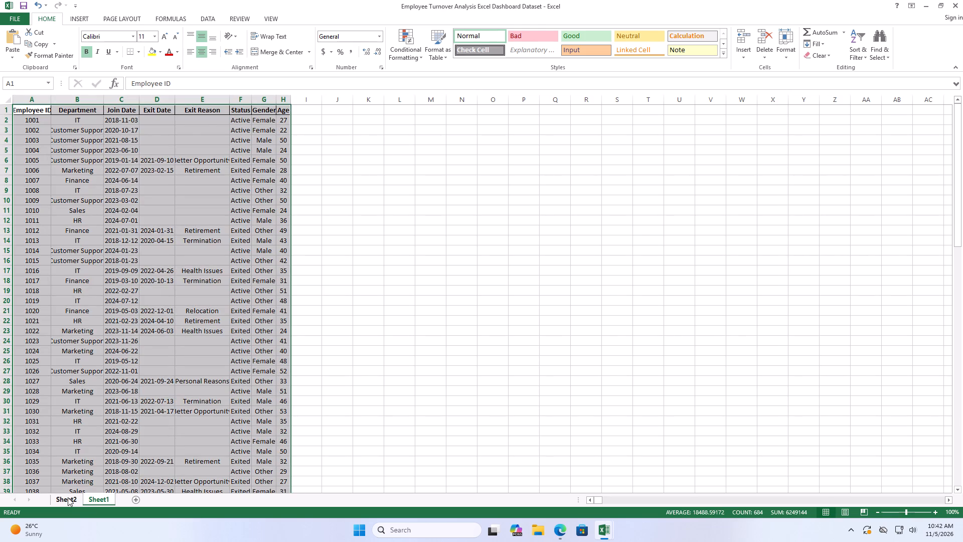
pyautogui.click(68, 497)
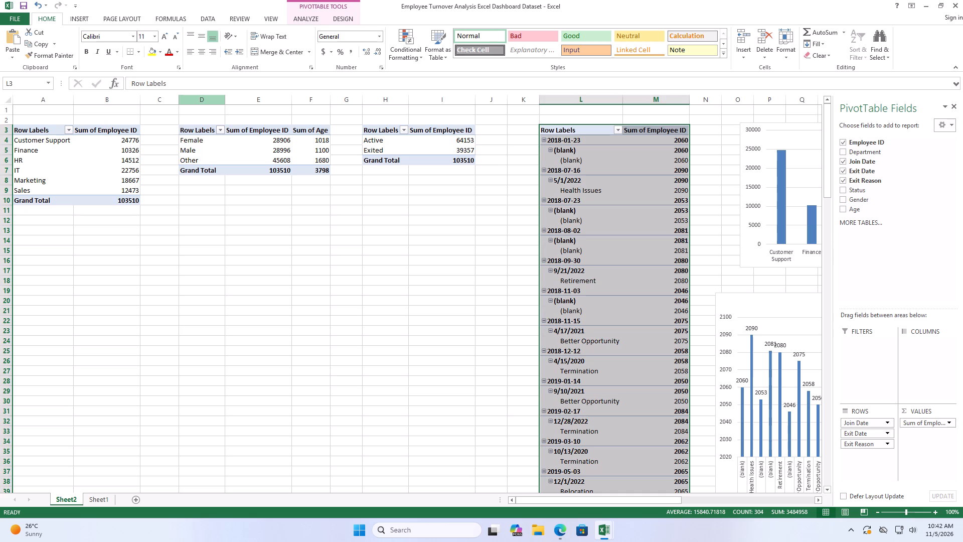
# Filter the exit-details PivotTable by Exit Date to exclude the (blank) entries.
pyautogui.click(574, 152)
pyautogui.click(575, 152)
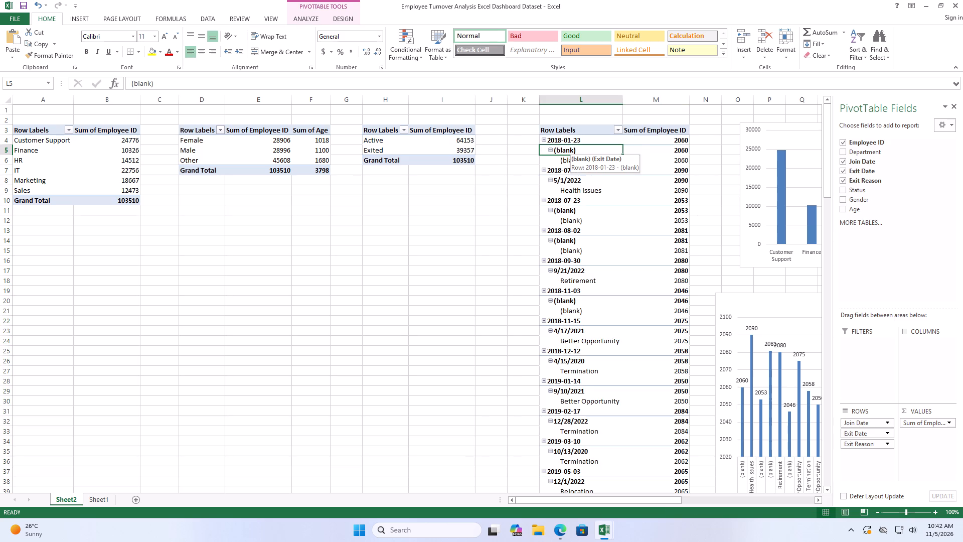
pyautogui.click(617, 130)
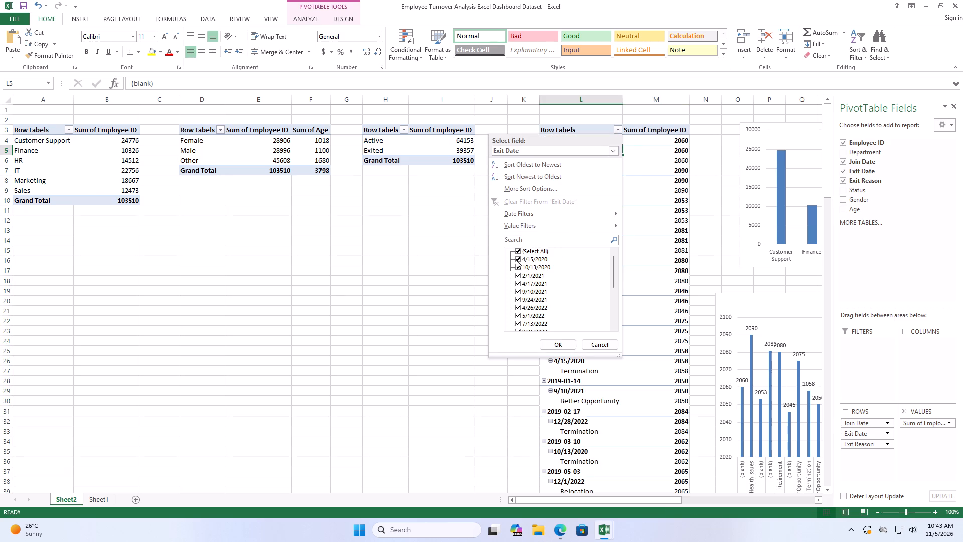
pyautogui.scroll(-4, 516, 260)
pyautogui.click(519, 321)
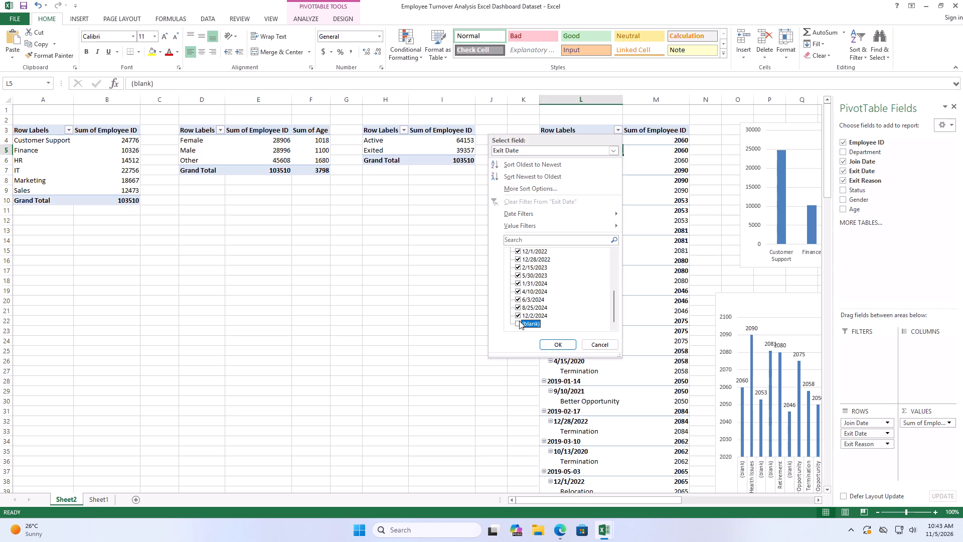
pyautogui.click(561, 344)
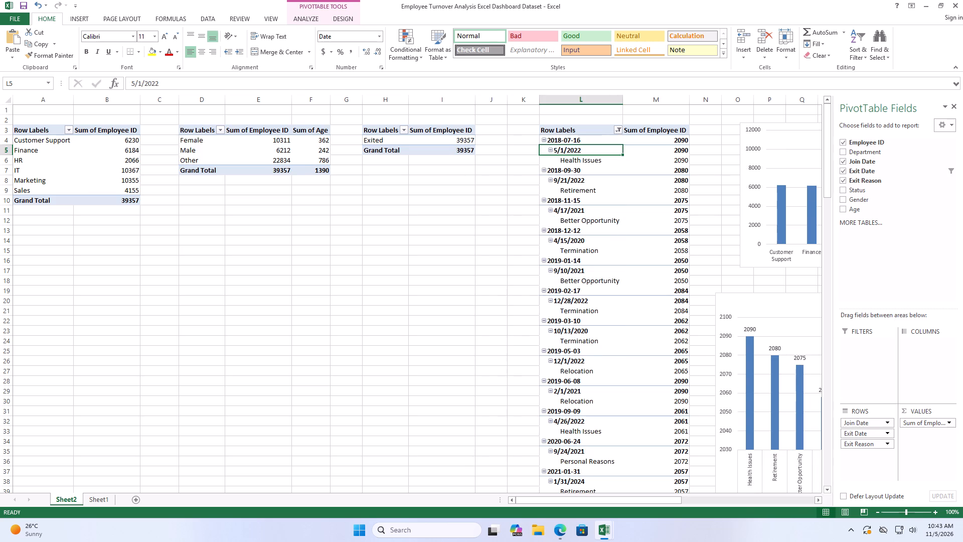
# Examine the PivotCharts and slicers on Sheet2 after the Exit Date filter.
pyautogui.moveTo(648, 498); pyautogui.dragTo(765, 515)
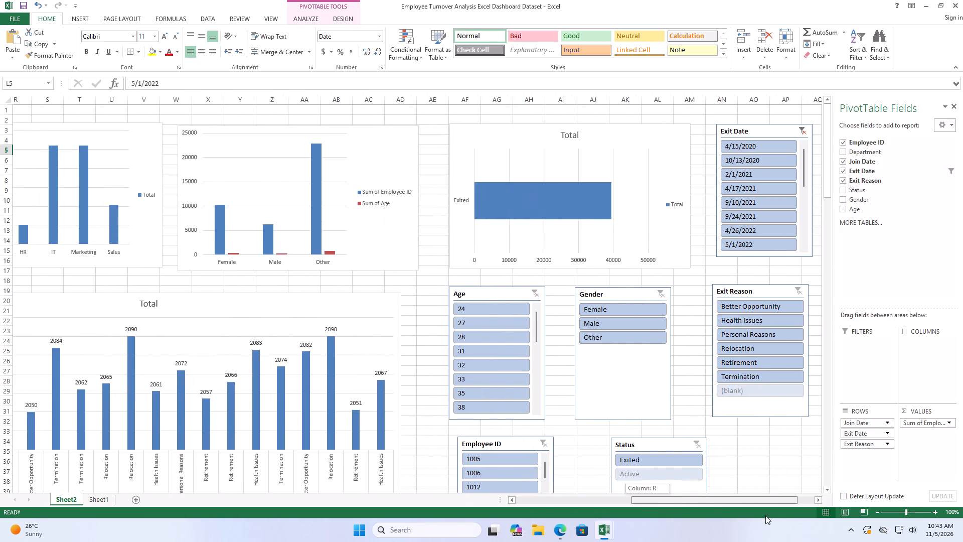
pyautogui.moveTo(765, 515); pyautogui.dragTo(772, 516)
pyautogui.scroll(-4, 531, 431)
pyautogui.scroll(4, 530, 429)
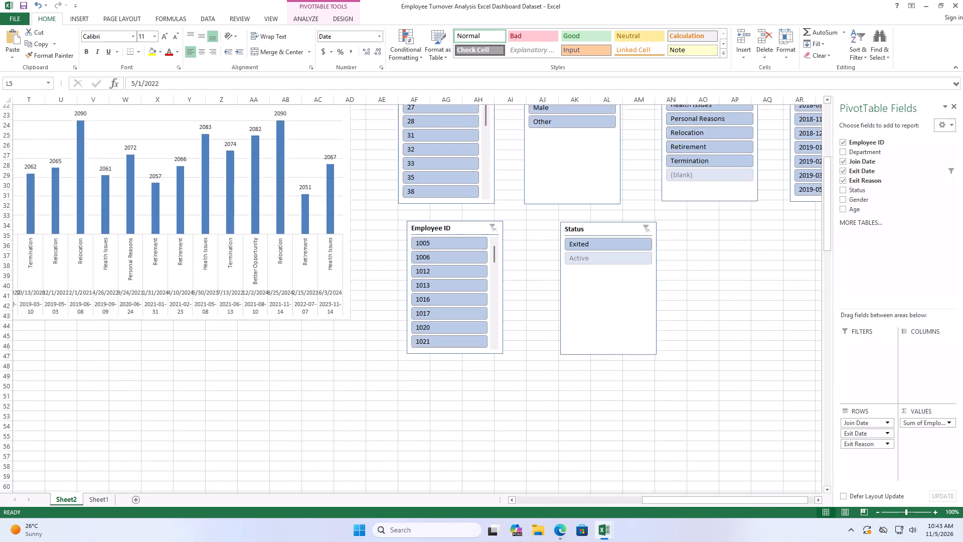
pyautogui.scroll(-1, 532, 421)
pyautogui.scroll(1, 532, 421)
pyautogui.scroll(-1, 532, 421)
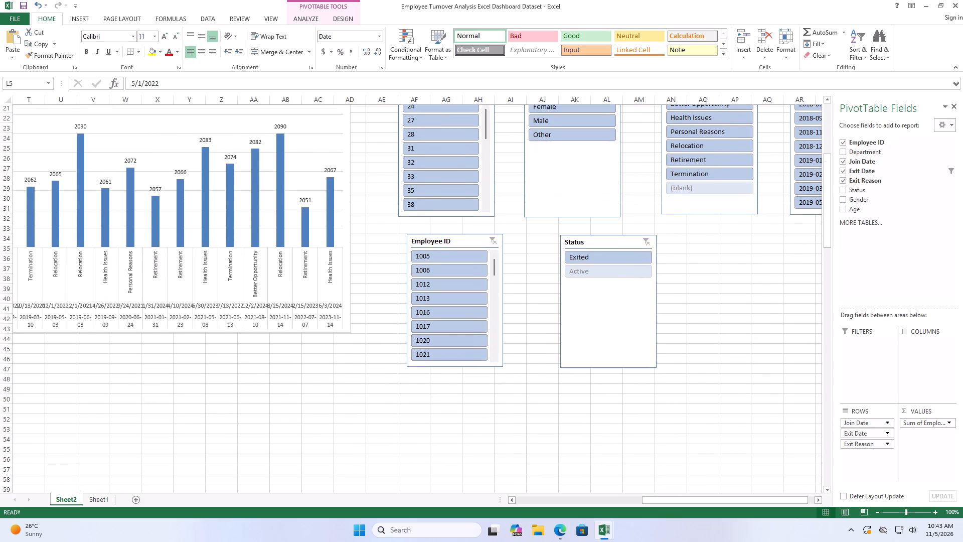
pyautogui.scroll(1, 532, 421)
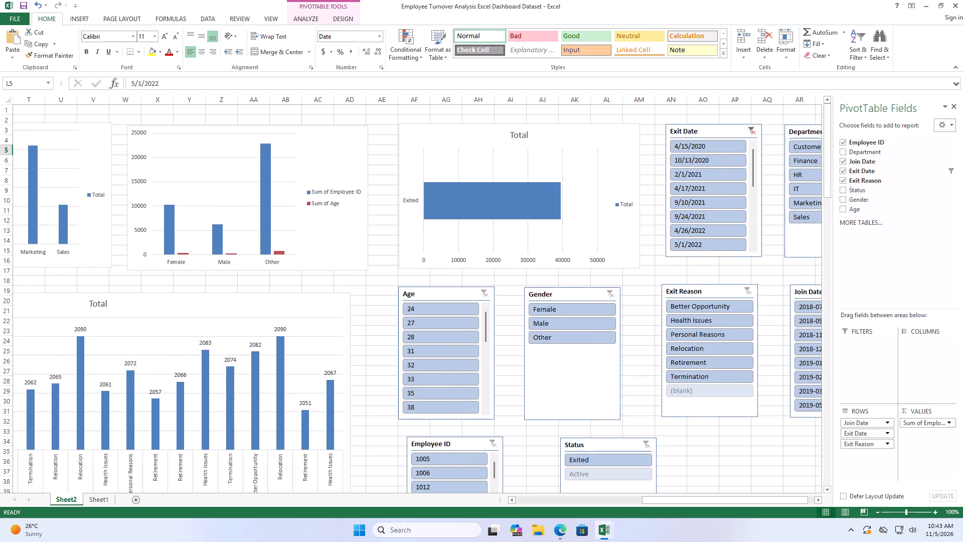
# Widen the exit-details PivotChart so that its right edge extends into column AE.
pyautogui.click(329, 306)
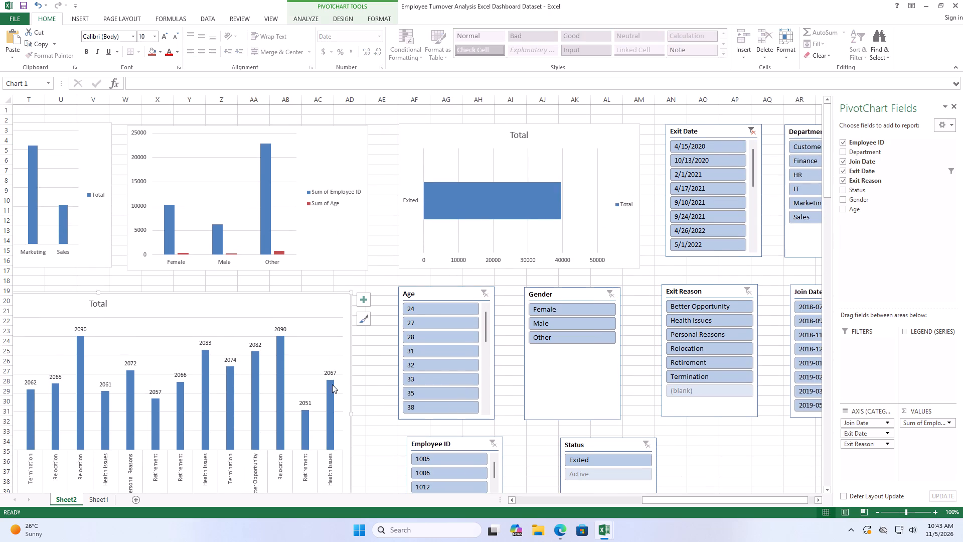
pyautogui.moveTo(352, 415); pyautogui.dragTo(367, 414)
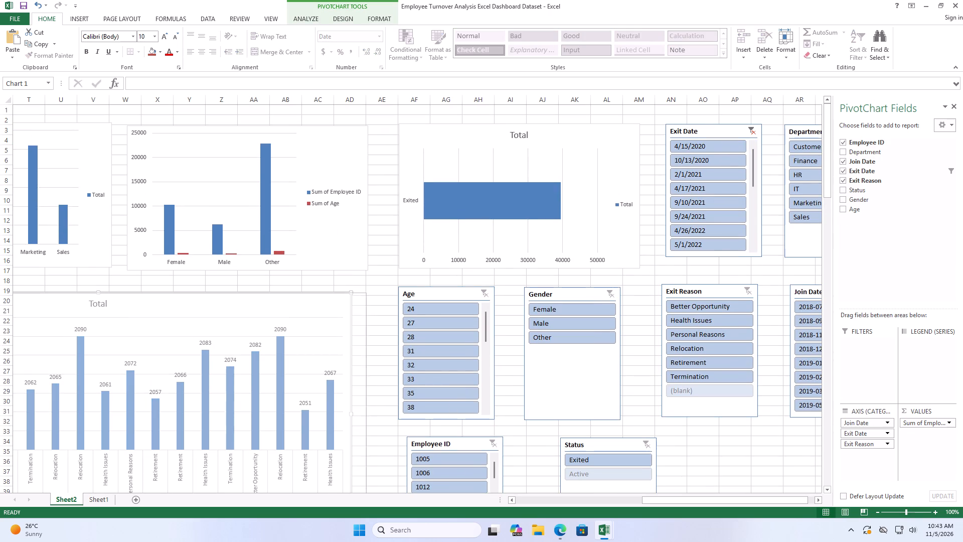
pyautogui.moveTo(367, 414); pyautogui.dragTo(375, 415)
pyautogui.scroll(-1, 347, 417)
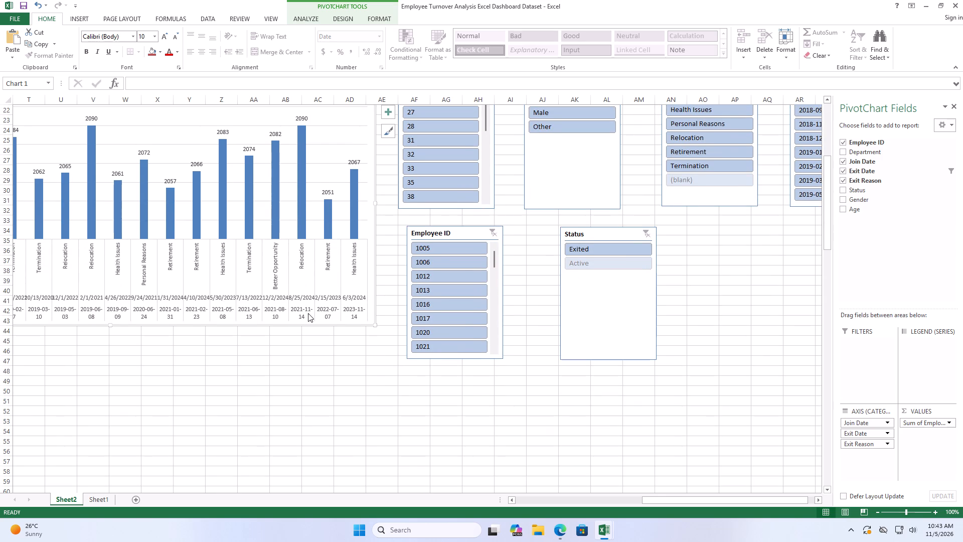
pyautogui.scroll(2, 309, 313)
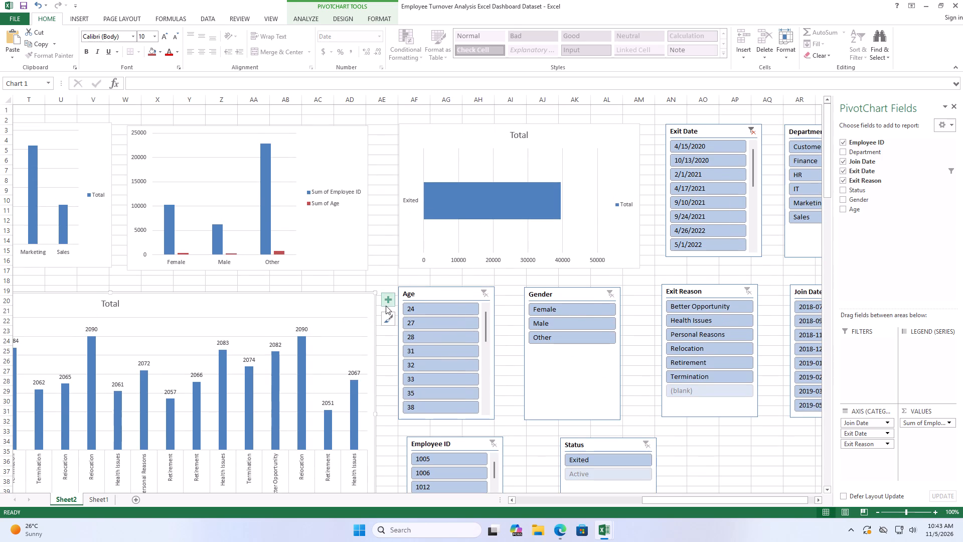
# Apply the dark gradient chart style with glossy blue columns to the exit-details PivotChart.
pyautogui.click(386, 306)
pyautogui.click(391, 320)
pyautogui.click(441, 407)
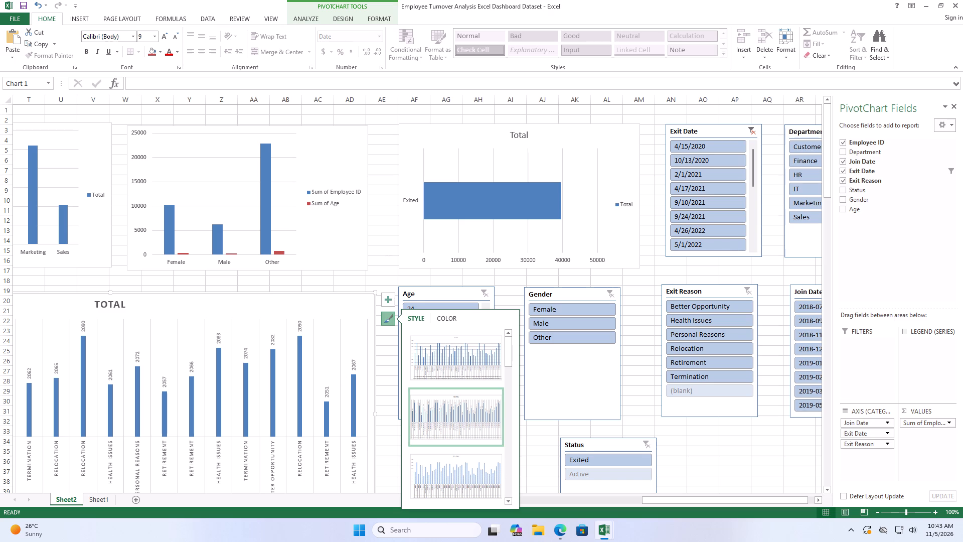
pyautogui.click(345, 13)
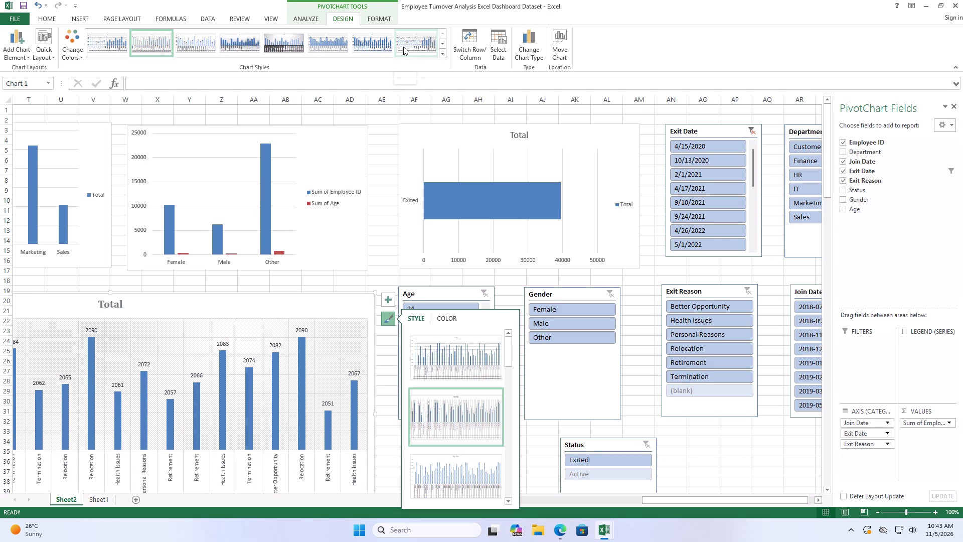
pyautogui.click(442, 50)
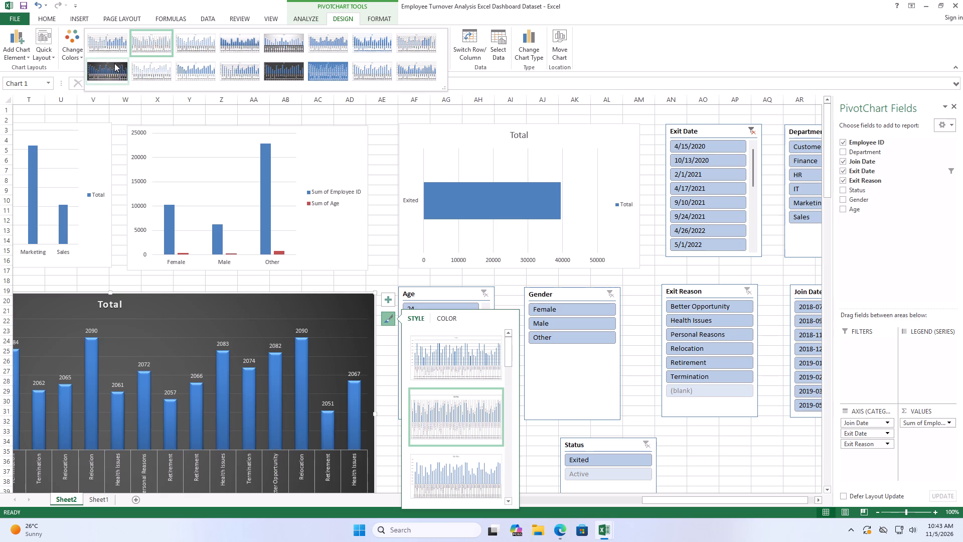
pyautogui.click(114, 63)
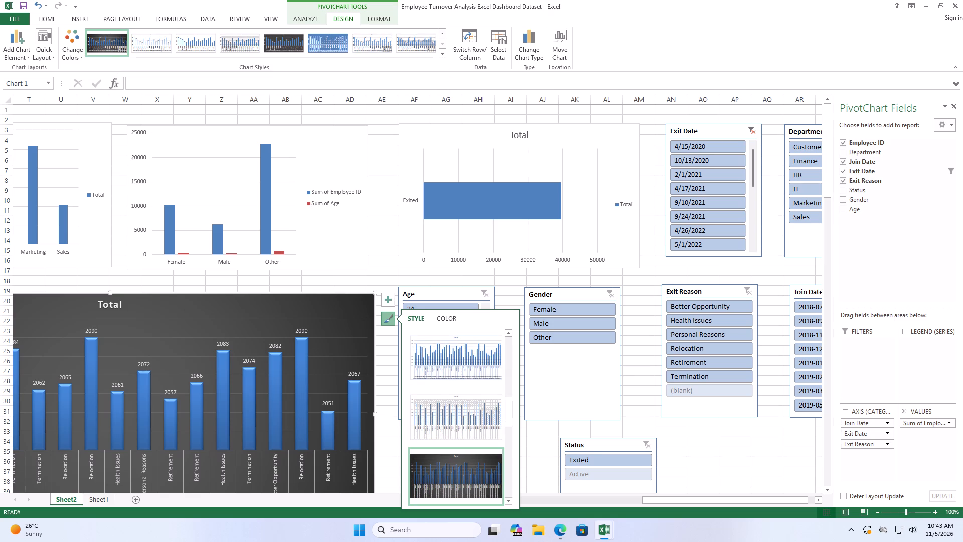
# Apply the dark chart style with outlined, unfilled columns to the gender PivotChart.
pyautogui.click(335, 151)
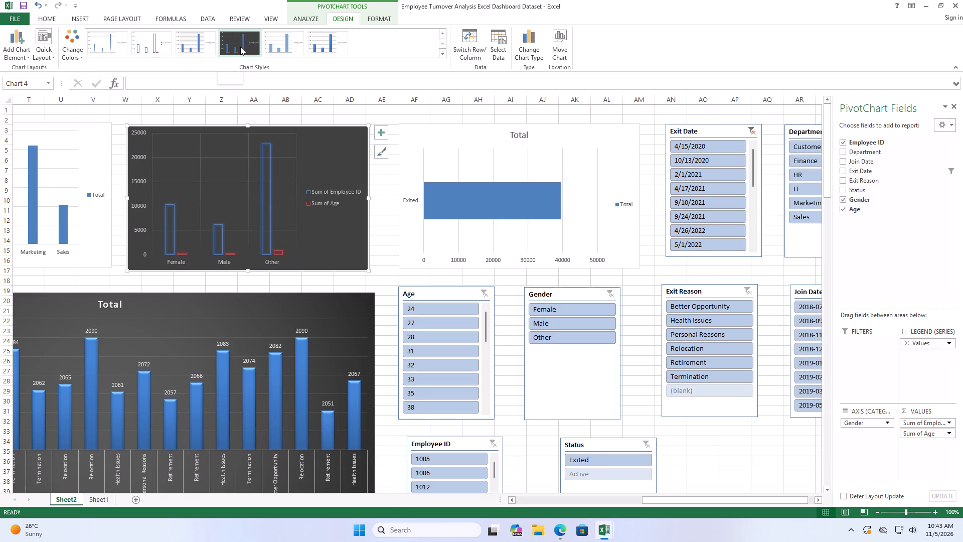
pyautogui.click(240, 47)
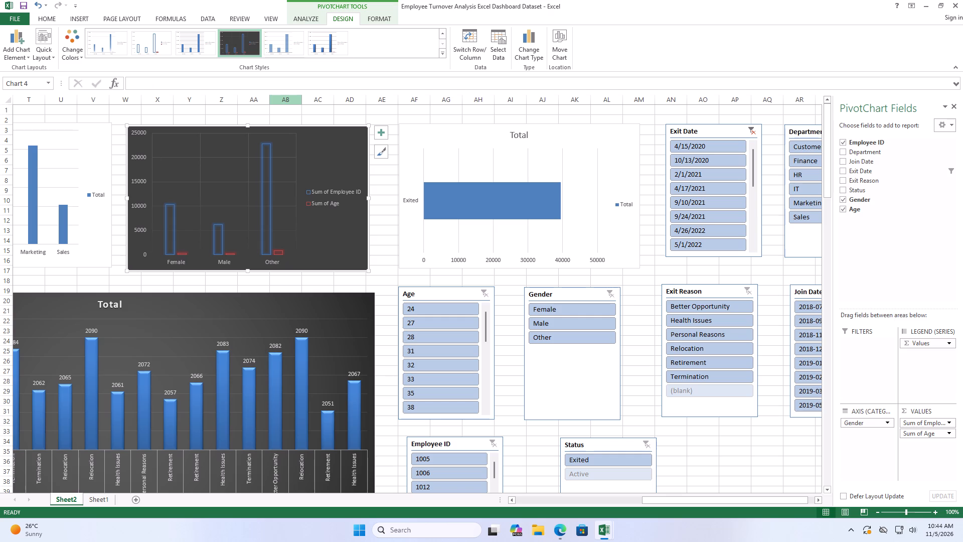
# Apply the white chart style with blue columns fading toward the base to the department PivotChart.
pyautogui.click(89, 166)
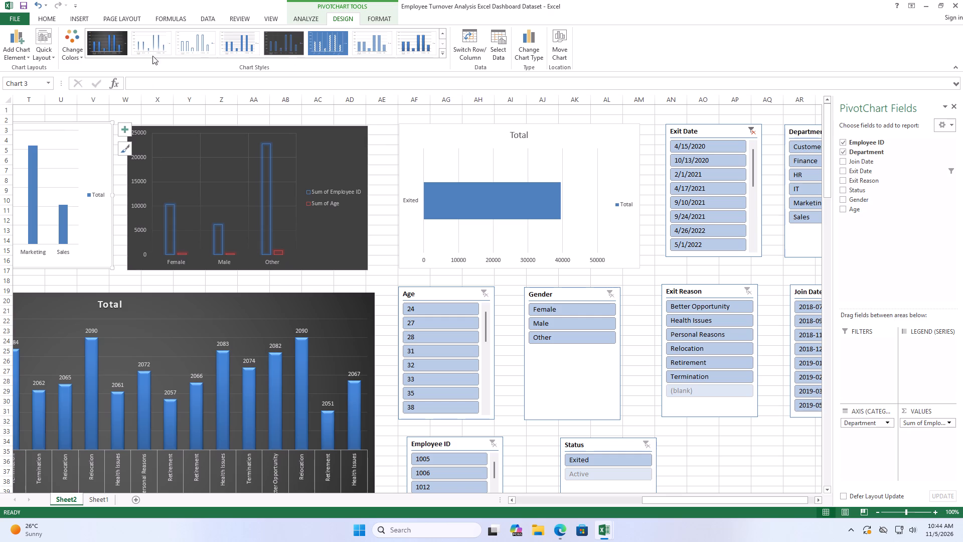
pyautogui.click(100, 47)
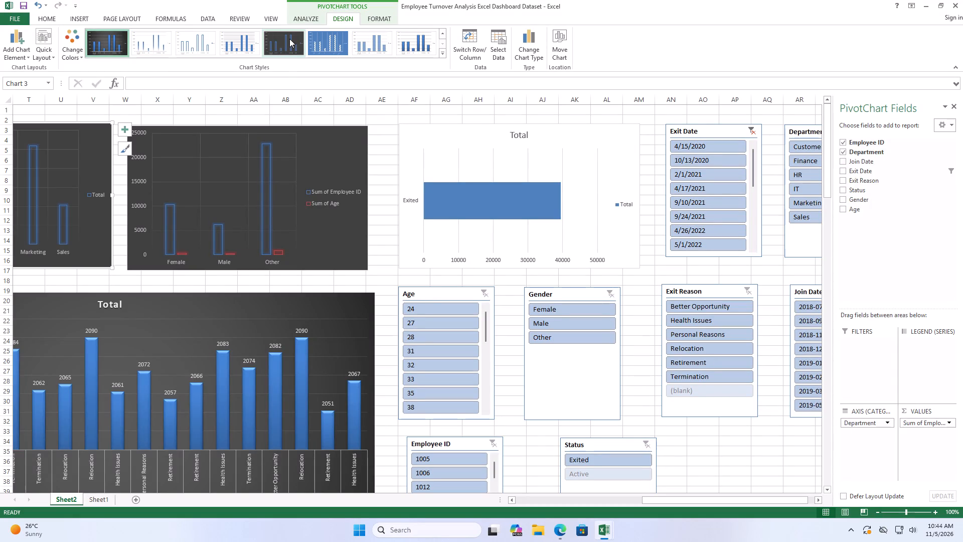
pyautogui.click(161, 43)
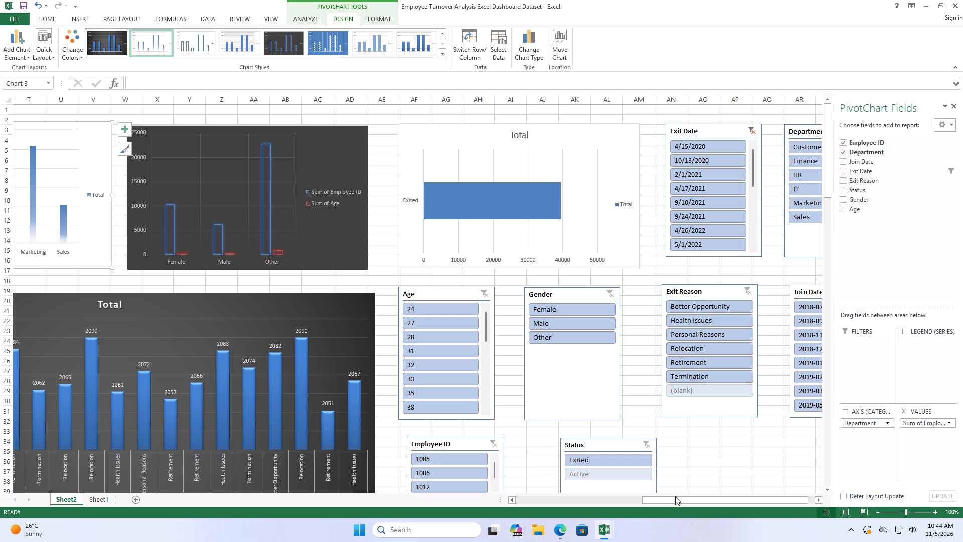
# Apply the white chart style with a glossy blue gradient bar to the status PivotChart.
pyautogui.moveTo(672, 503); pyautogui.dragTo(565, 486)
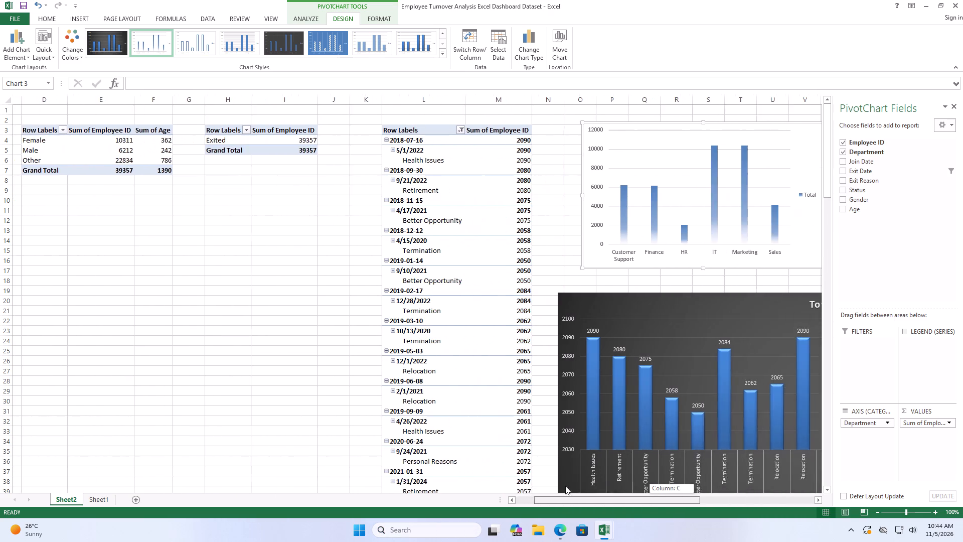
pyautogui.moveTo(565, 486); pyautogui.dragTo(652, 504)
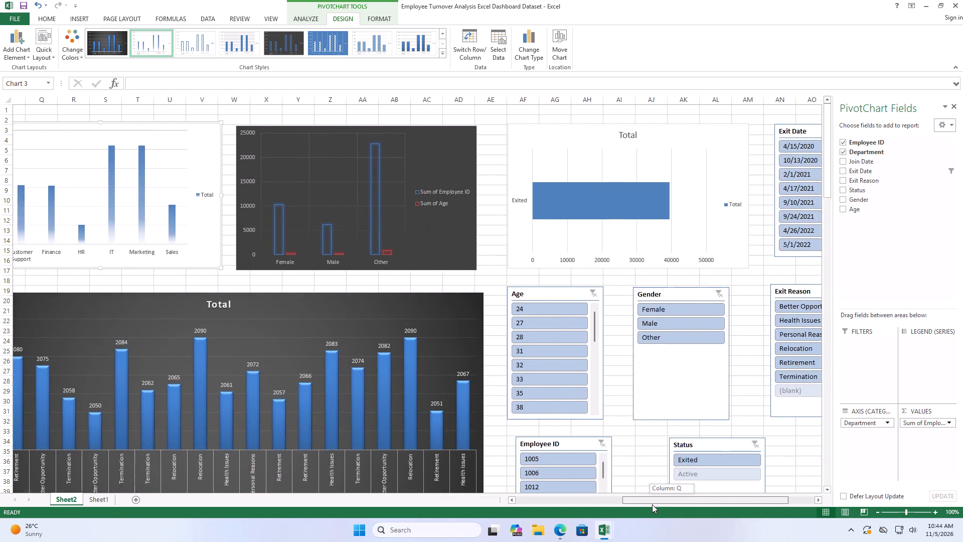
pyautogui.moveTo(652, 504); pyautogui.dragTo(644, 499)
pyautogui.click(743, 135)
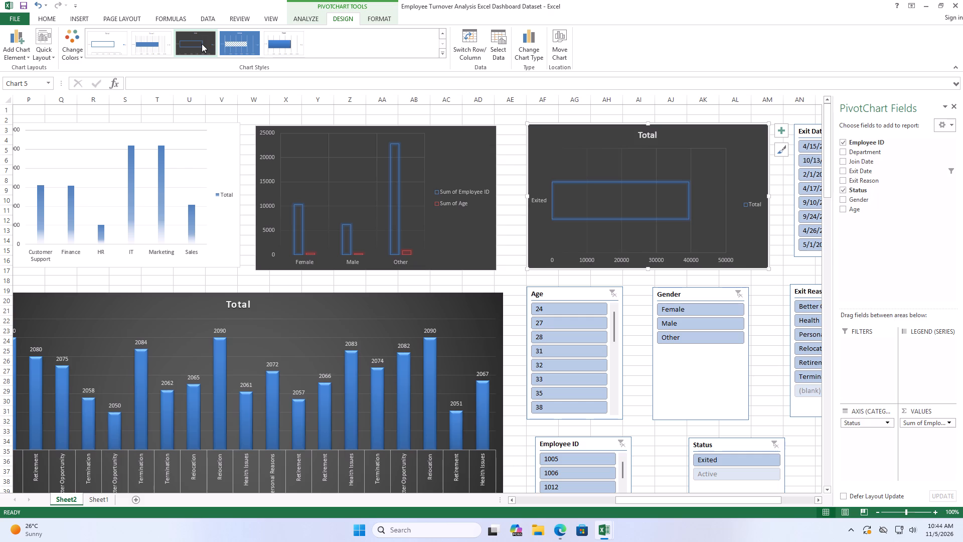
pyautogui.click(264, 39)
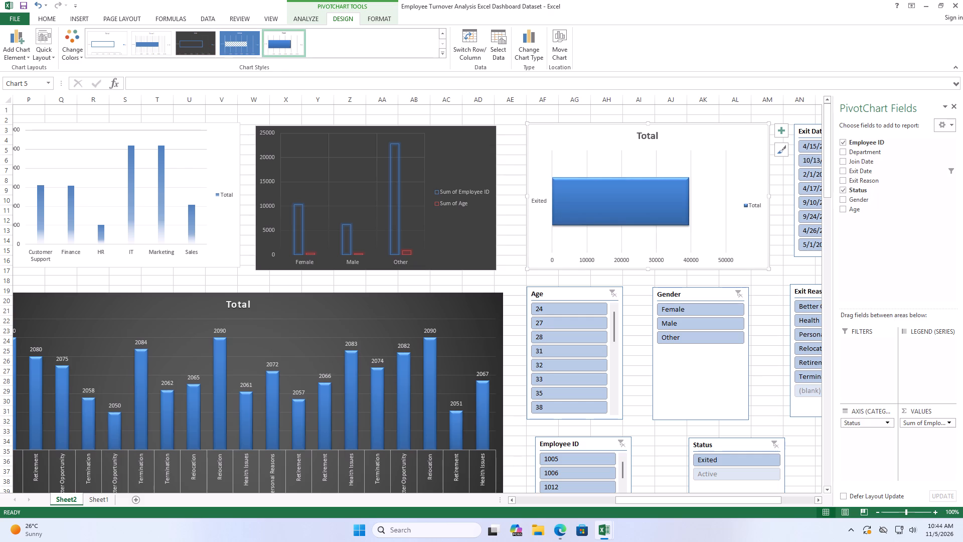
# Review the restyled PivotCharts alongside the PivotTables and slicers on Sheet2.
pyautogui.moveTo(667, 501); pyautogui.dragTo(598, 514)
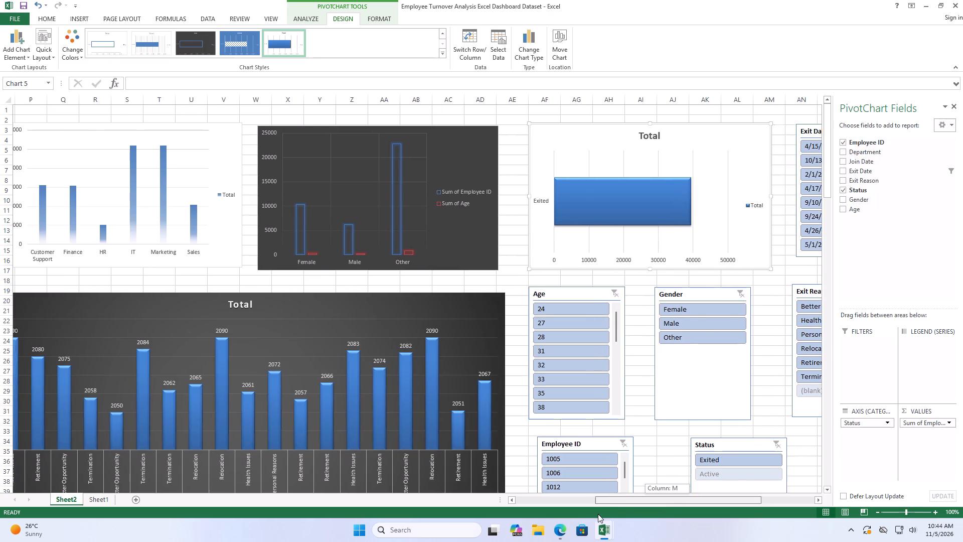
pyautogui.moveTo(598, 514); pyautogui.dragTo(554, 514)
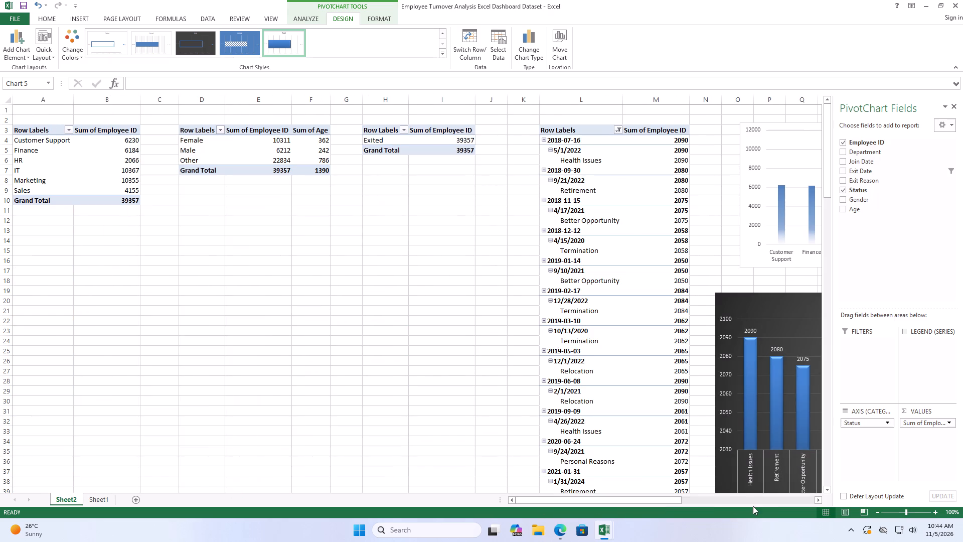
pyautogui.moveTo(654, 501); pyautogui.dragTo(678, 500)
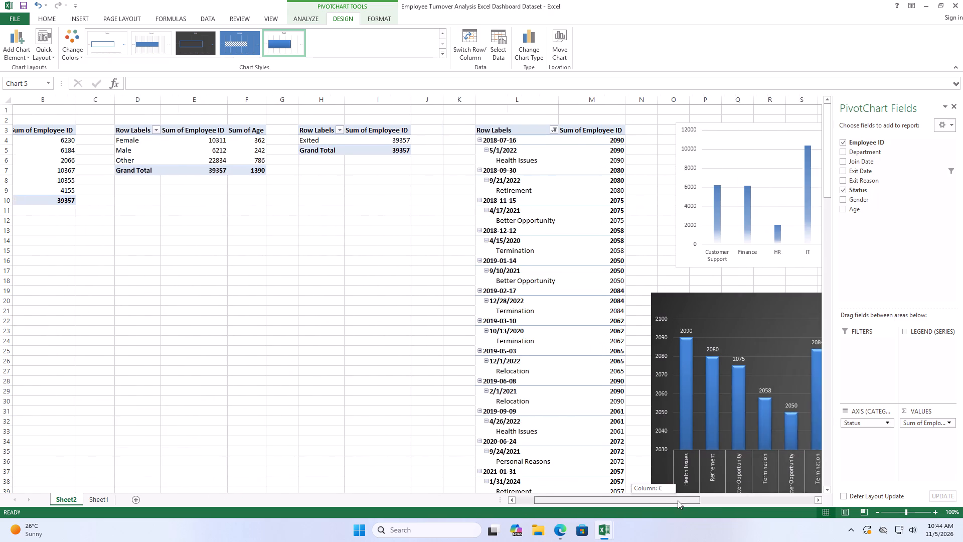
pyautogui.moveTo(678, 500); pyautogui.dragTo(739, 495)
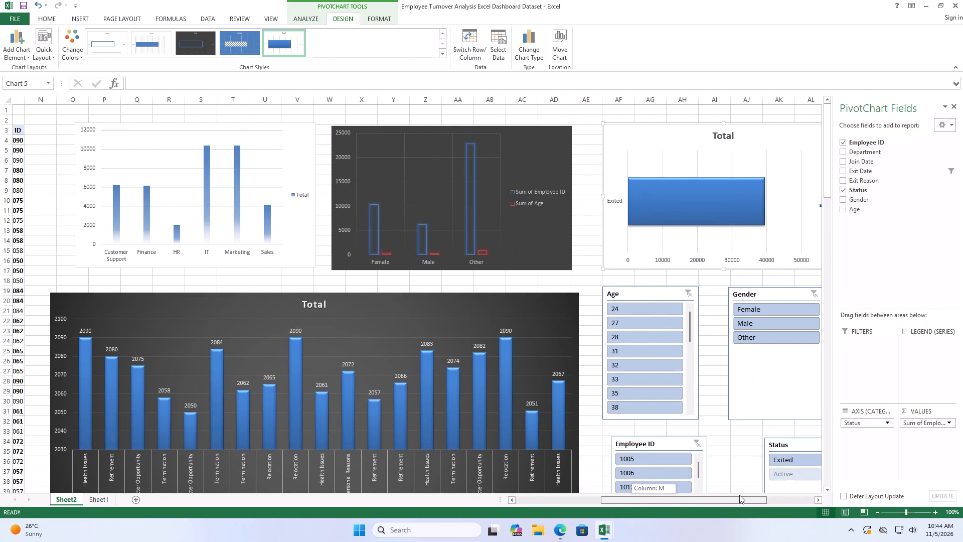
pyautogui.moveTo(739, 495); pyautogui.dragTo(744, 488)
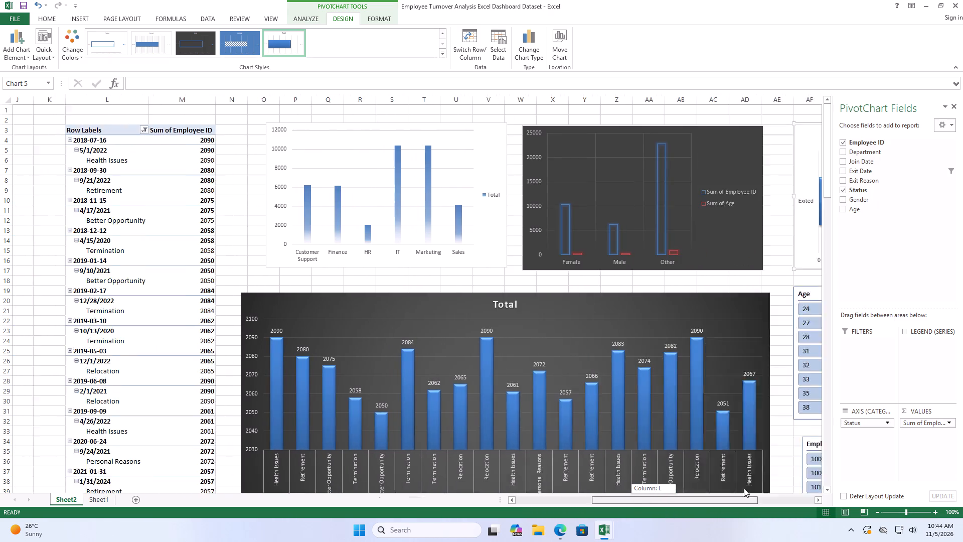
pyautogui.moveTo(744, 488); pyautogui.dragTo(806, 484)
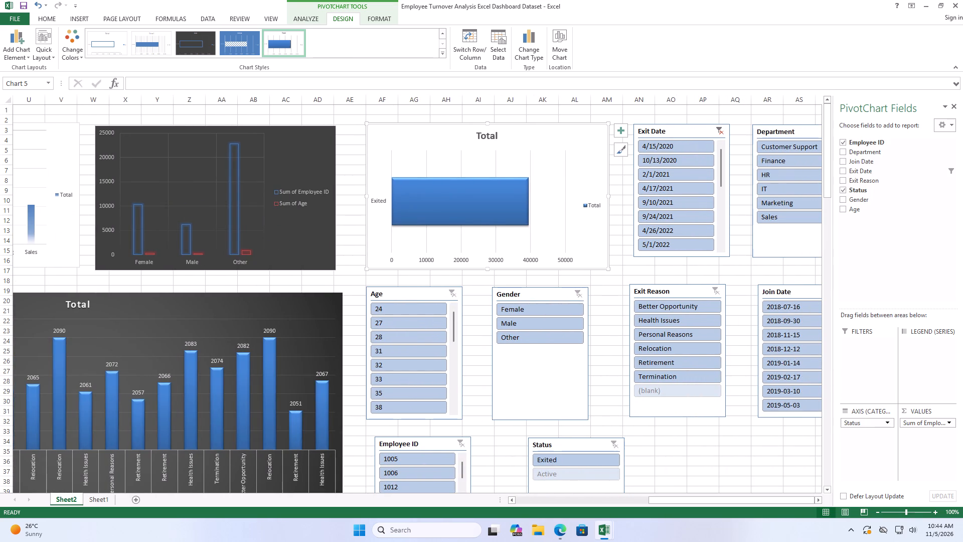
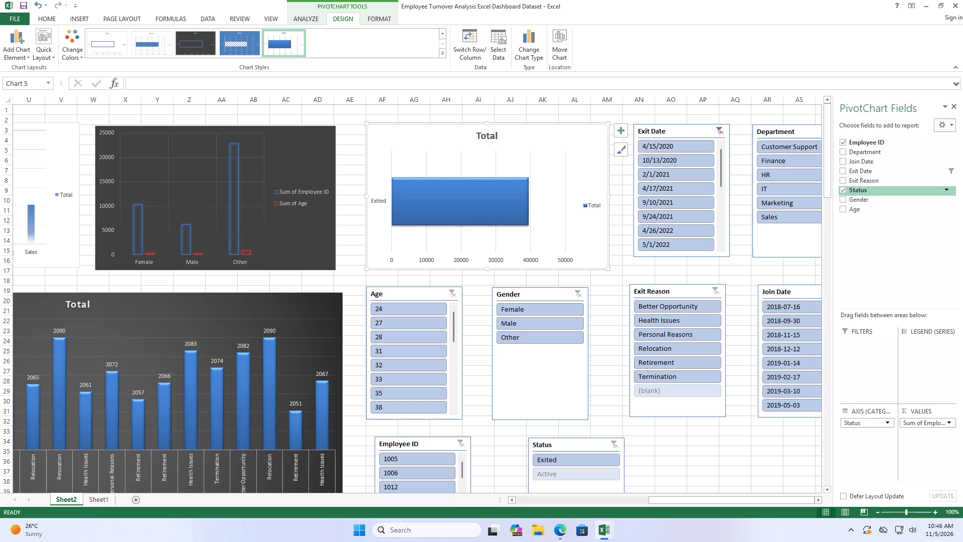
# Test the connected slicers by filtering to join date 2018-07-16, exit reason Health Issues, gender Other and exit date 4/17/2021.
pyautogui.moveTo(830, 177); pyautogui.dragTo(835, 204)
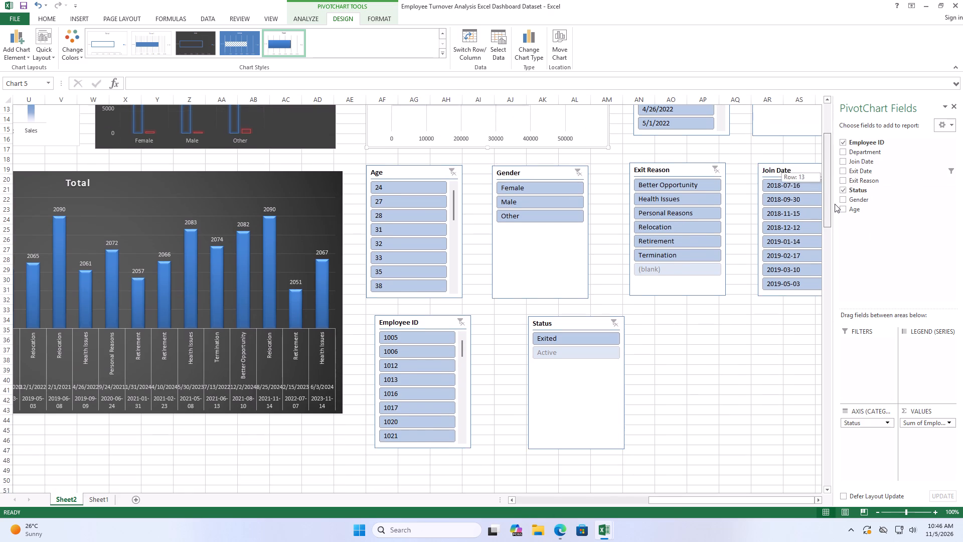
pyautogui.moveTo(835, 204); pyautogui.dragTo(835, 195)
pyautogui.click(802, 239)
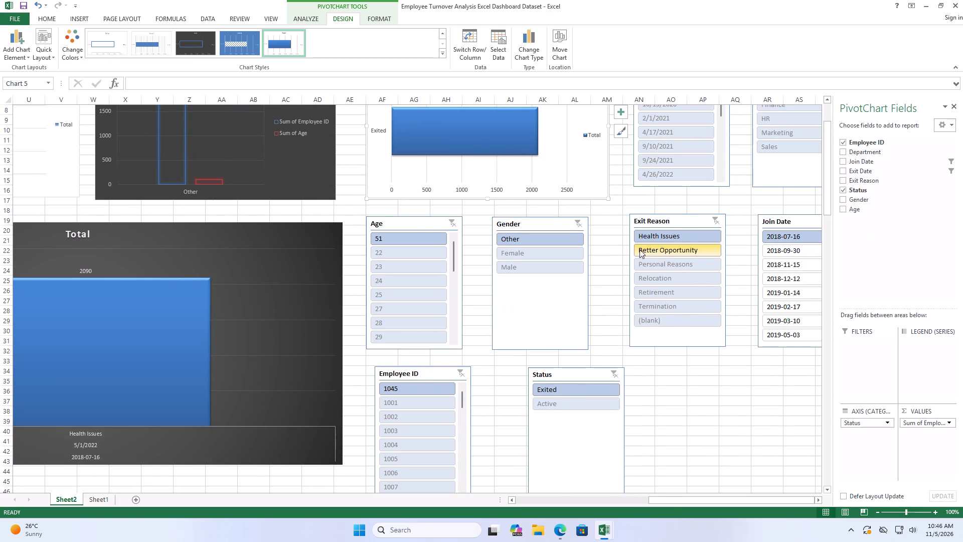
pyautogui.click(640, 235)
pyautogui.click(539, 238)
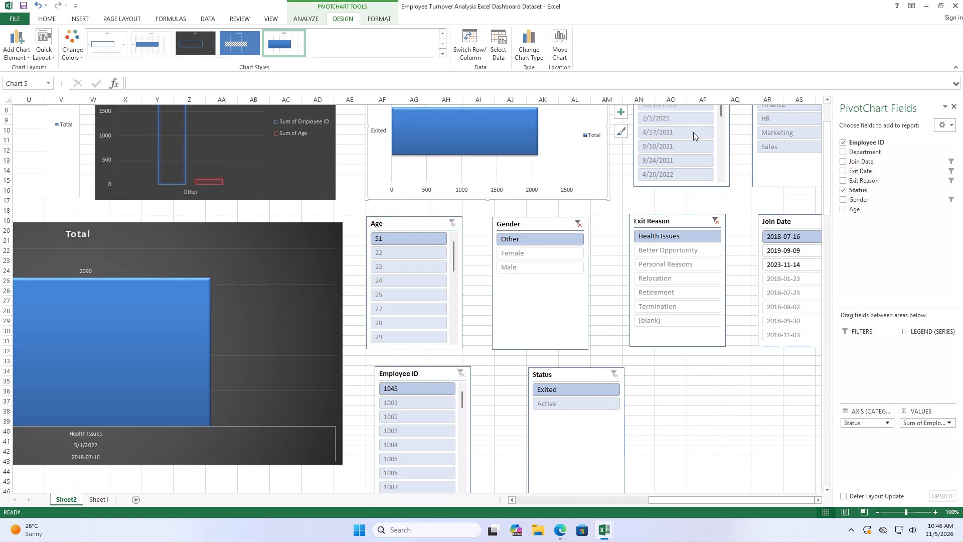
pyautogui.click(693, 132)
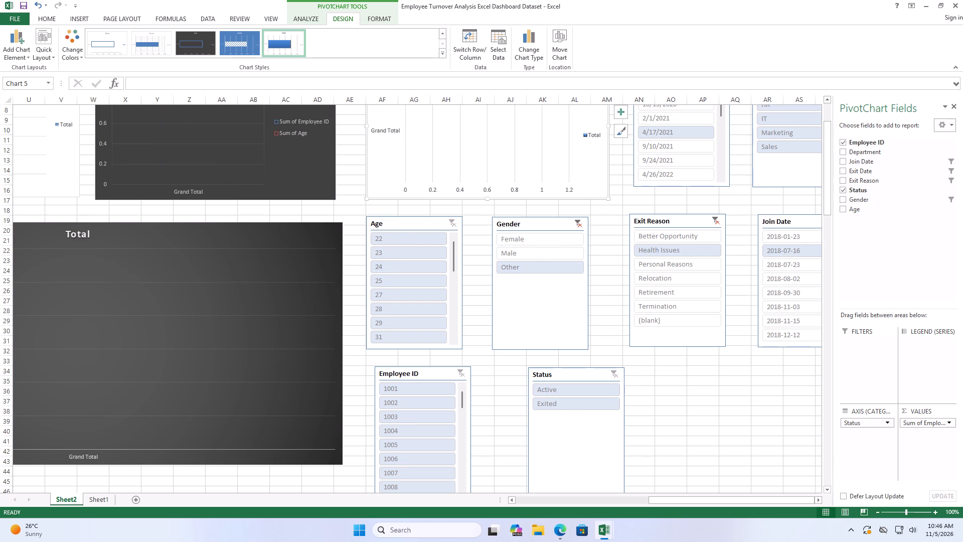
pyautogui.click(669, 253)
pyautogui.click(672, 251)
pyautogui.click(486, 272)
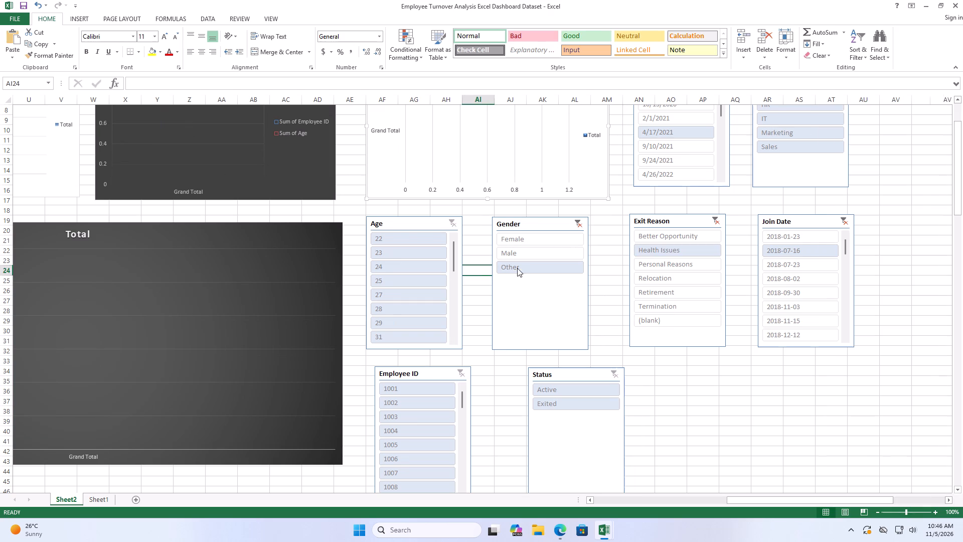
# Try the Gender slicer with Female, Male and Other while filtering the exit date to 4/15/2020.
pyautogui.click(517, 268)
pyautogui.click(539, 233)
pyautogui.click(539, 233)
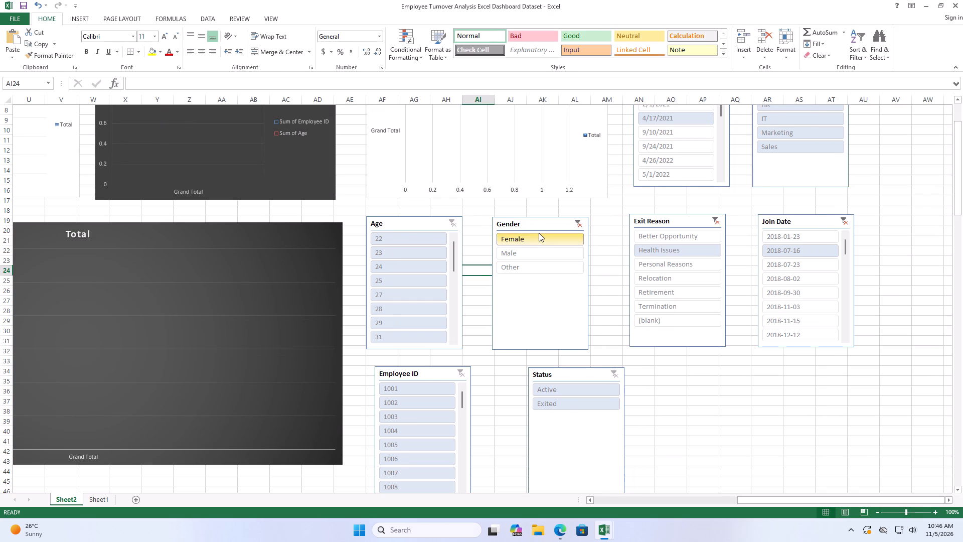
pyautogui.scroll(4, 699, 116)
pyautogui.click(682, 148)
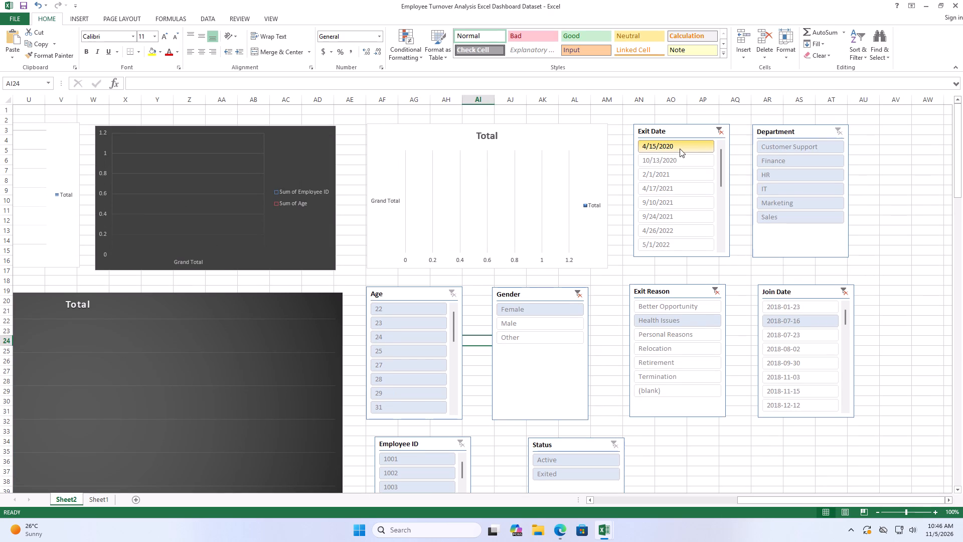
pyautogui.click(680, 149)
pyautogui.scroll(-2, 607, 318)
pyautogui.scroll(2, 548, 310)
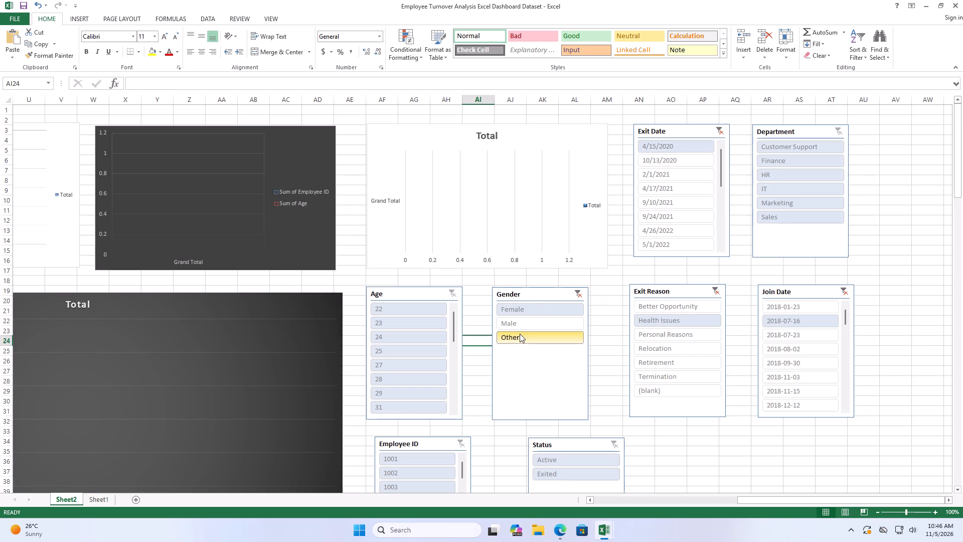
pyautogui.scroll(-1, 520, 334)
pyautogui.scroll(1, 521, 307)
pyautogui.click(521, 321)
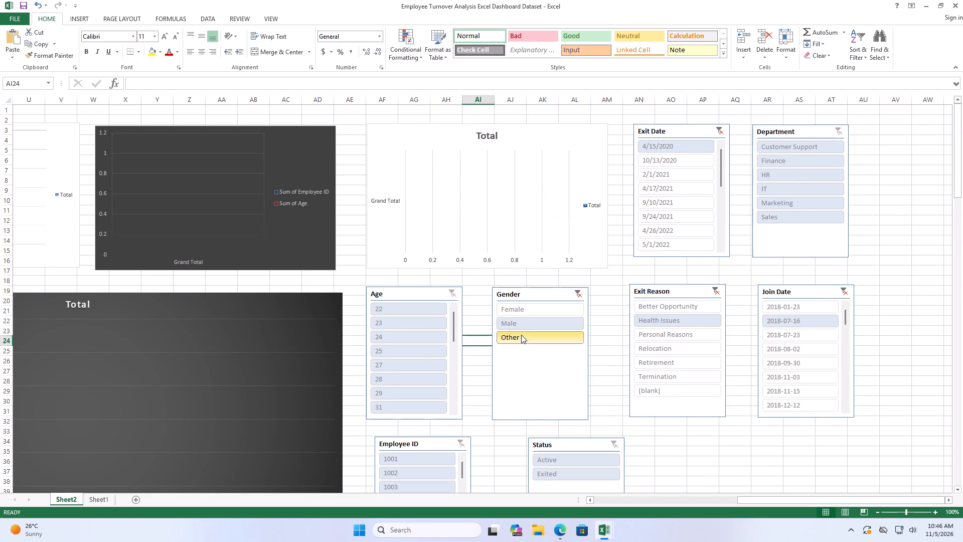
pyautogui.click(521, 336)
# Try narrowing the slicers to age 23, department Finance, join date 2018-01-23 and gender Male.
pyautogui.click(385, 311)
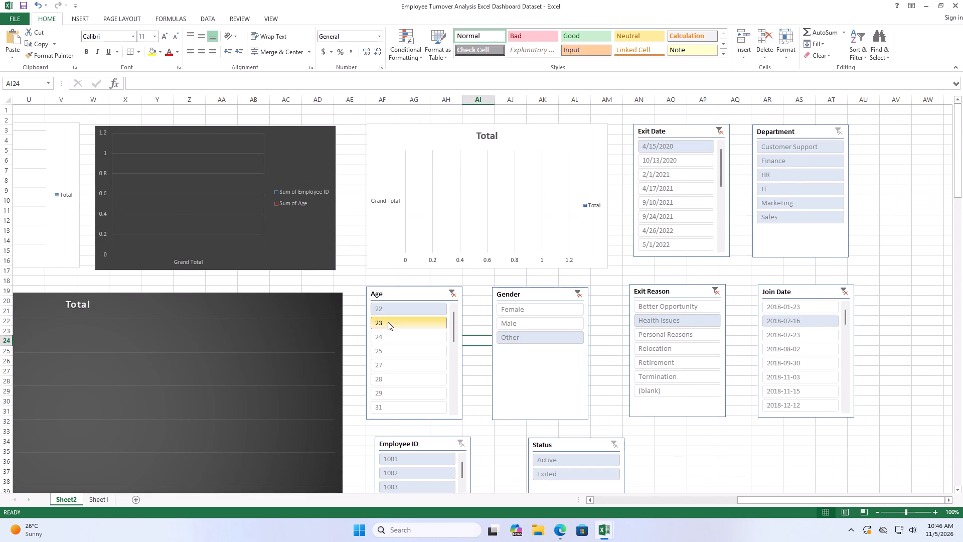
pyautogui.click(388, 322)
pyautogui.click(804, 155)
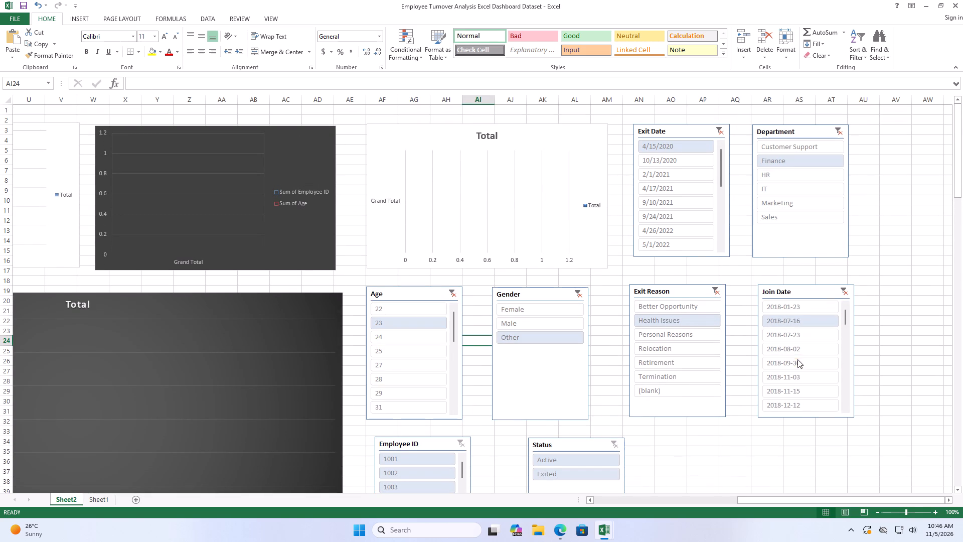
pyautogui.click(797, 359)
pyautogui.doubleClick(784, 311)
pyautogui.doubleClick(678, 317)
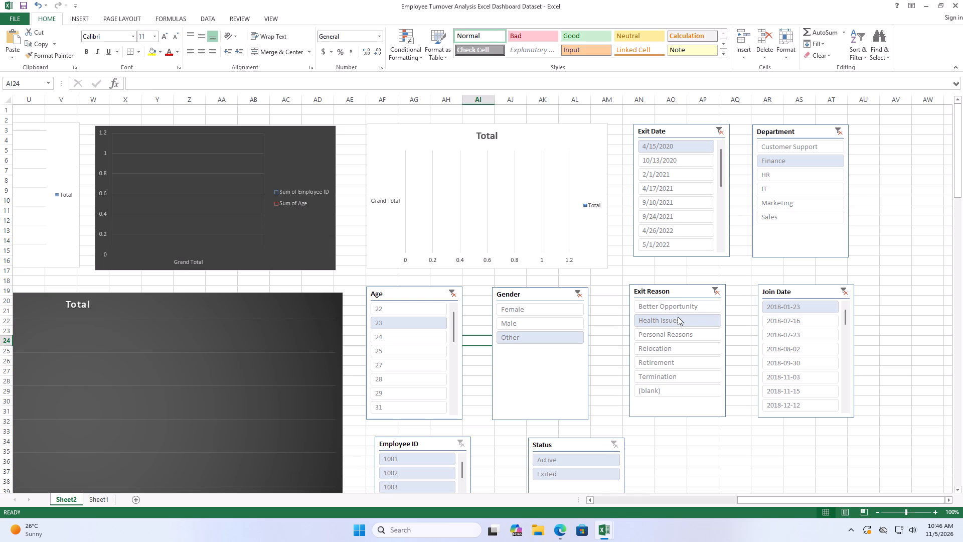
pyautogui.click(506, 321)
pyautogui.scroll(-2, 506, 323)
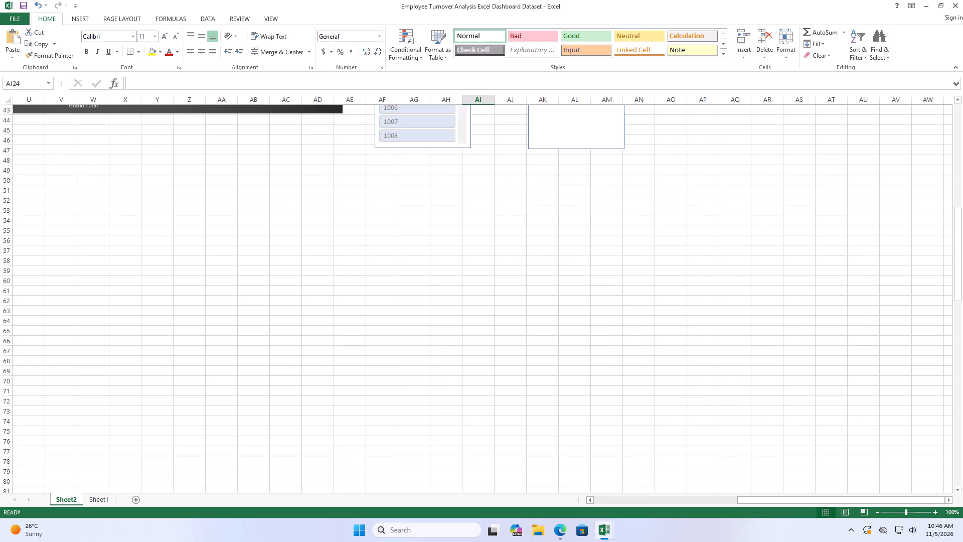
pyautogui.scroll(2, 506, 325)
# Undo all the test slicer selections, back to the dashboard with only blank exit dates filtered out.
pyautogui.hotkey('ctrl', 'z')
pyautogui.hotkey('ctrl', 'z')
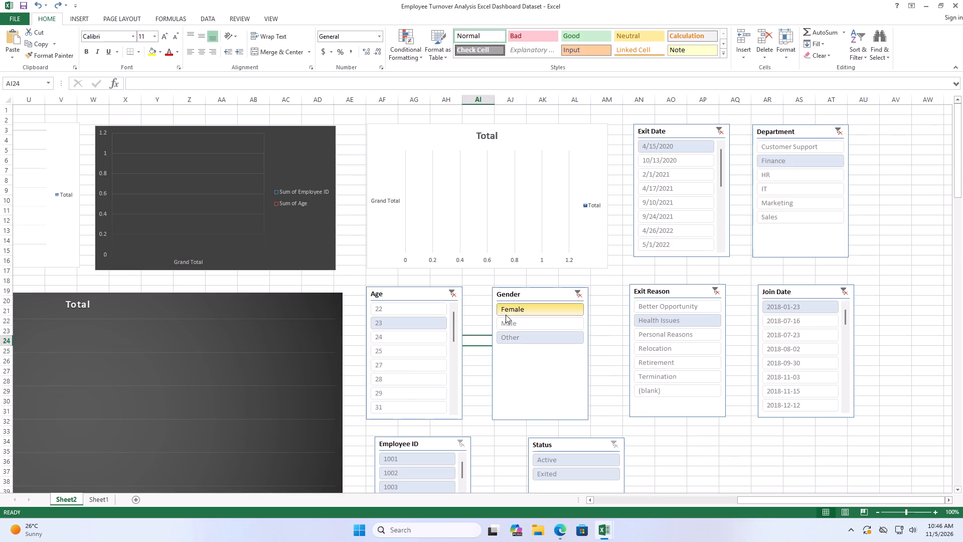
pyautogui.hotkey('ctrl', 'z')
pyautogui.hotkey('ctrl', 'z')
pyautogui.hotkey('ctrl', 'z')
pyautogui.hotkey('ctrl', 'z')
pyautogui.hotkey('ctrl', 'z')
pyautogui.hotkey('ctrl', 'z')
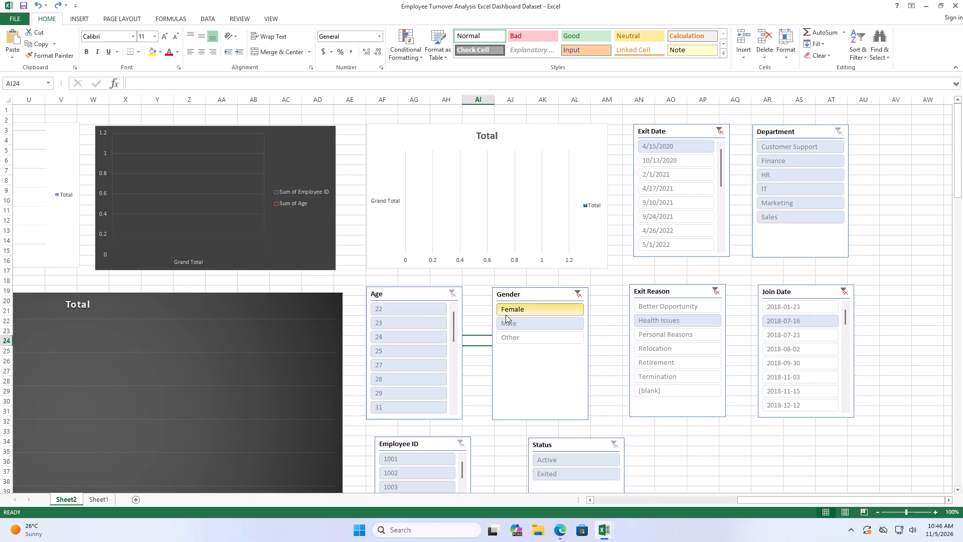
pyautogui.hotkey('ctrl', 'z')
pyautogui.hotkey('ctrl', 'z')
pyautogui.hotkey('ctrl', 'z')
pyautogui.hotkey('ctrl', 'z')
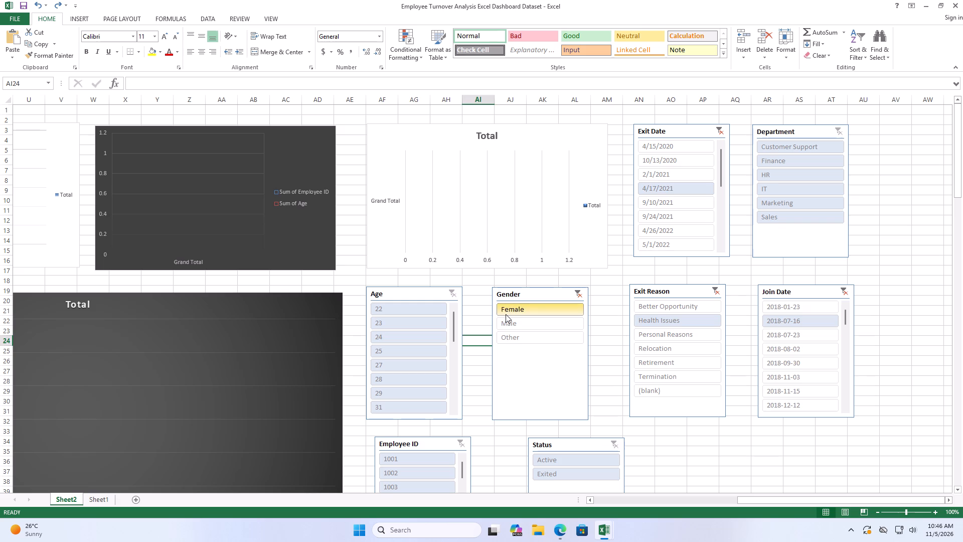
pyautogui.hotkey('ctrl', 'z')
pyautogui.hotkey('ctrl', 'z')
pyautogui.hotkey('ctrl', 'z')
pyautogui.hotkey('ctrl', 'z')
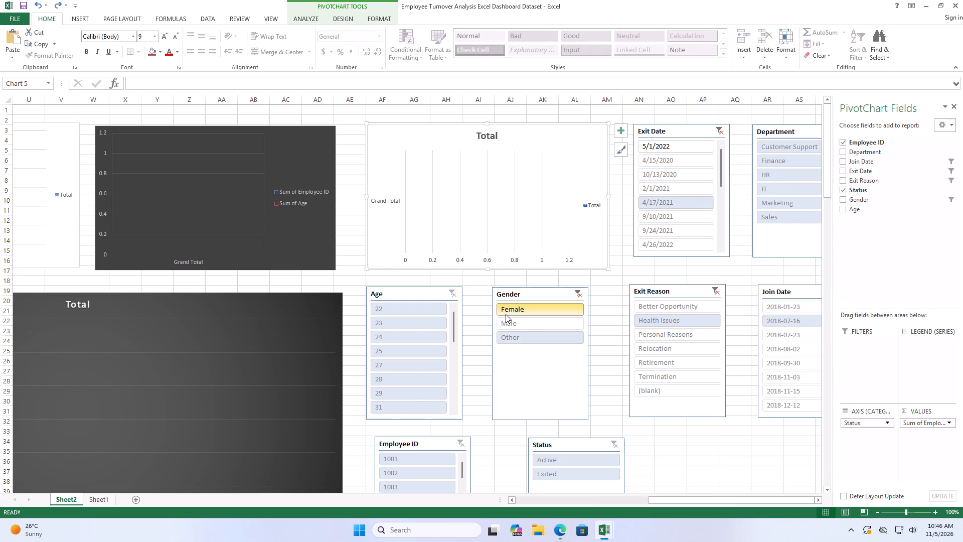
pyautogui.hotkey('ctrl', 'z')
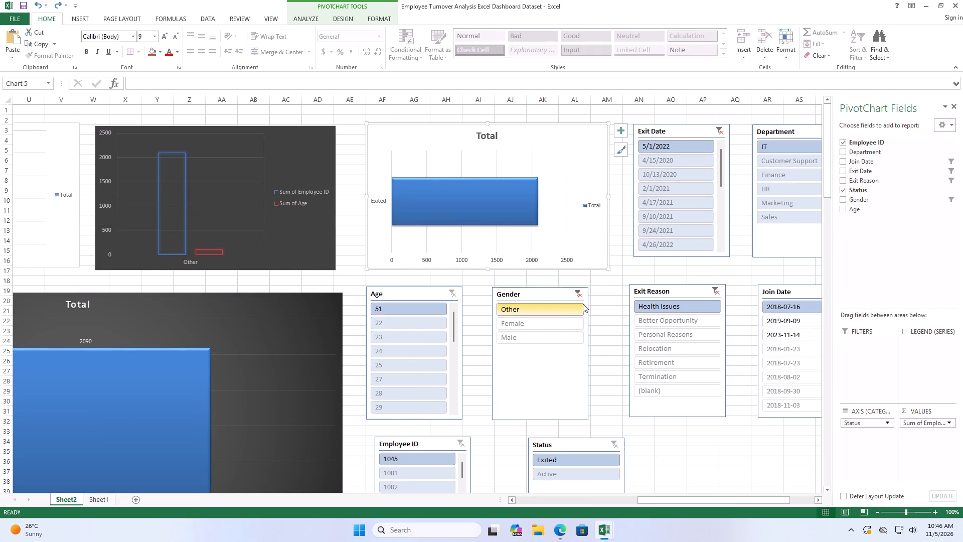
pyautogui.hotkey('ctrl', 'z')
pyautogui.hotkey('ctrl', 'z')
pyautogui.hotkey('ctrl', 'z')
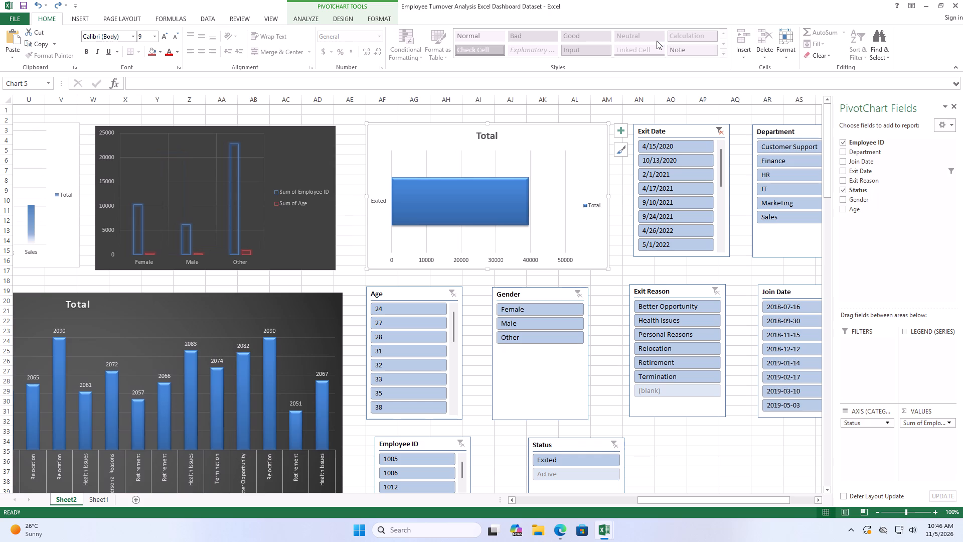
# Compare chart types for the join date, exit date and exit reason PivotChart and change it to a basic Line chart.
pyautogui.click(196, 322)
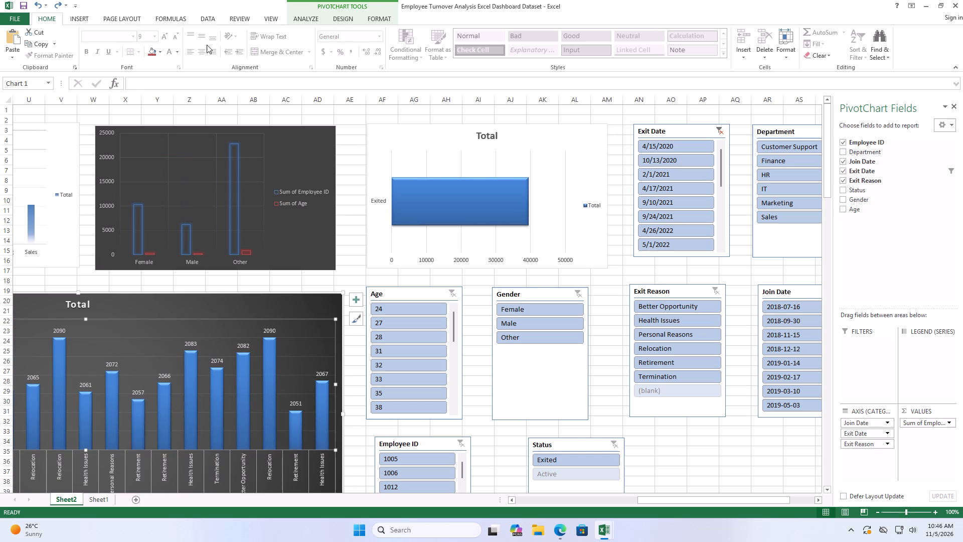
pyautogui.click(70, 19)
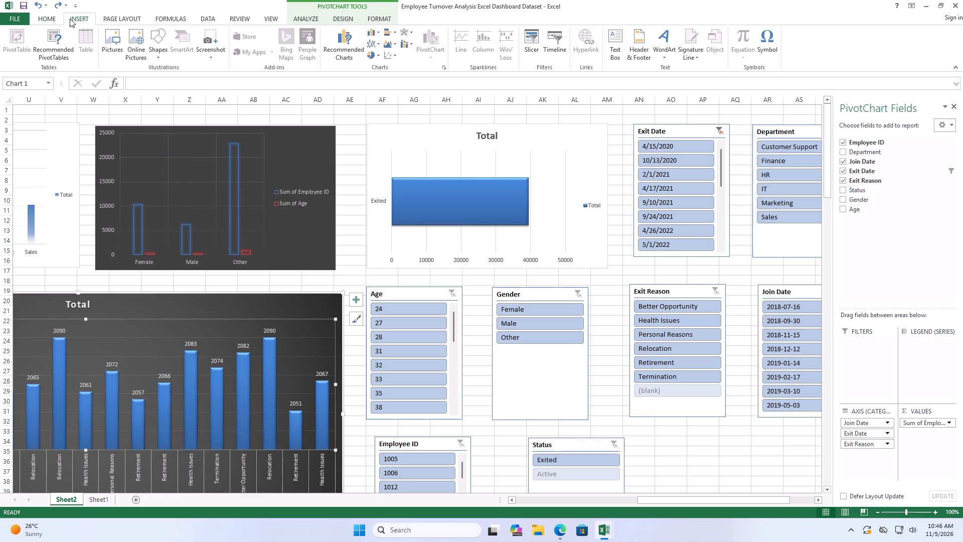
pyautogui.click(354, 44)
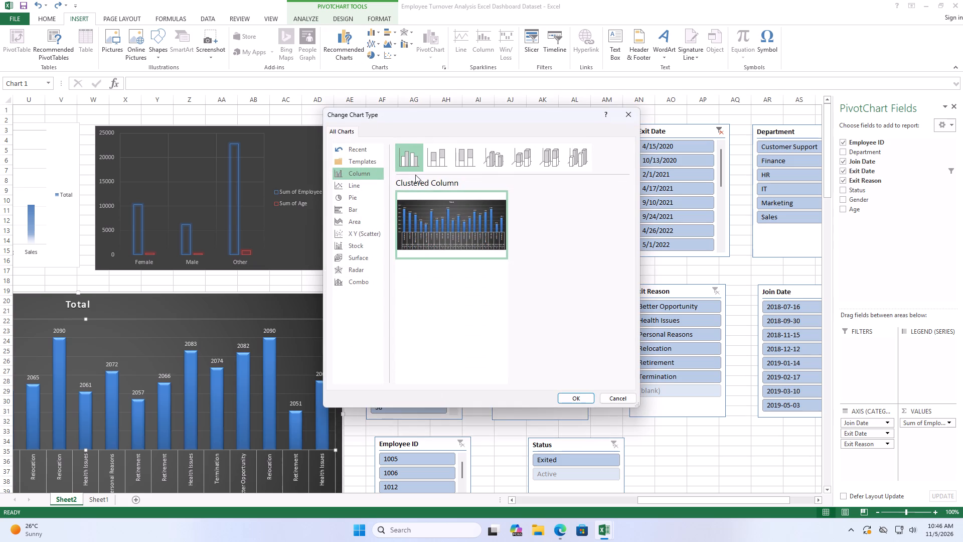
pyautogui.click(345, 192)
pyautogui.click(349, 185)
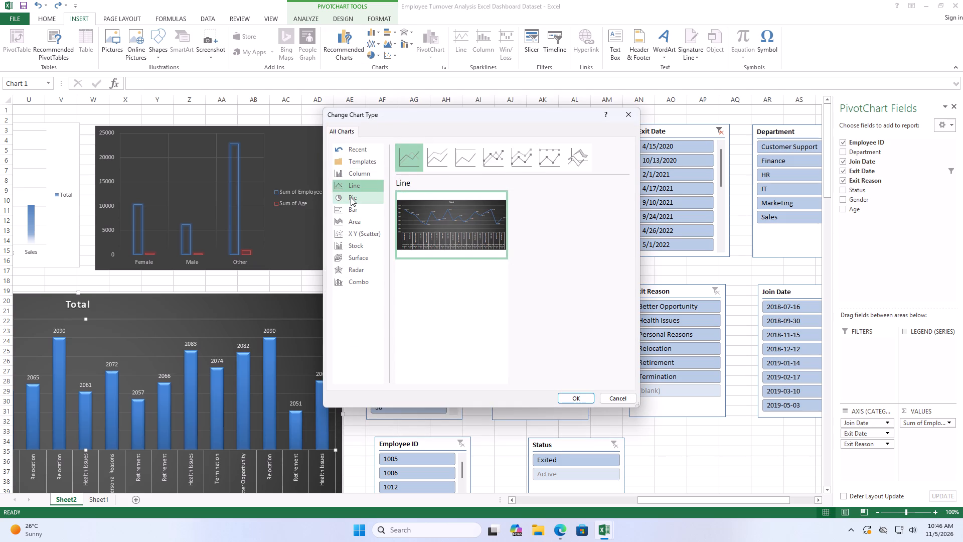
pyautogui.click(471, 216)
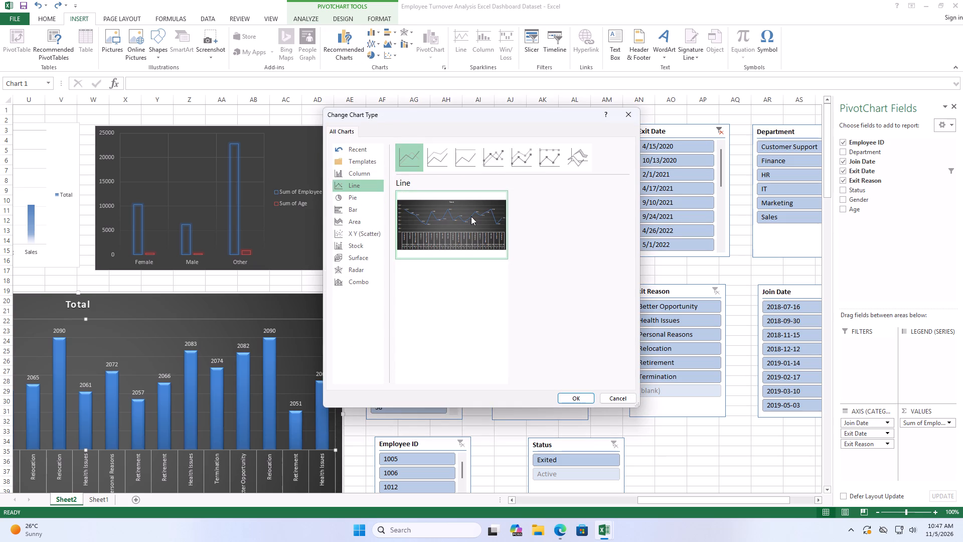
pyautogui.click(468, 206)
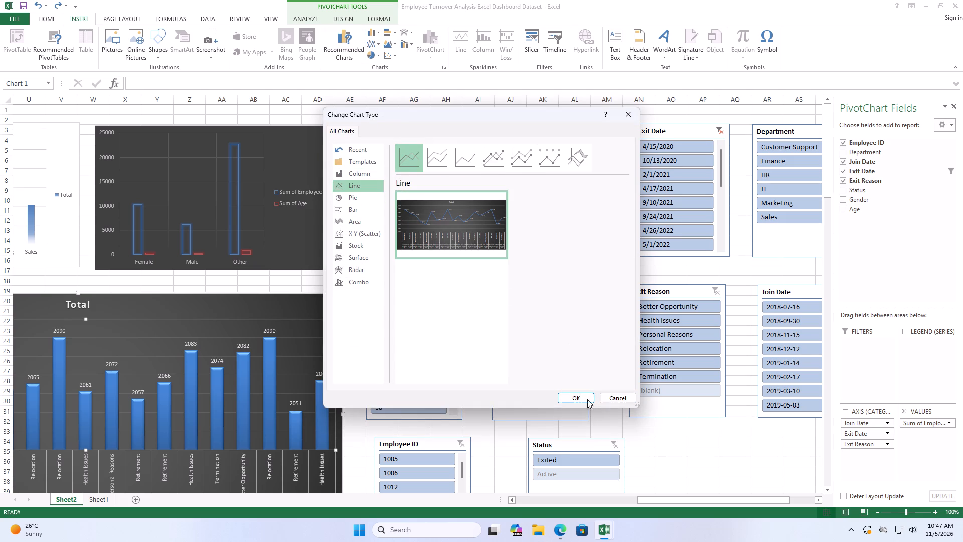
pyautogui.click(343, 200)
pyautogui.click(346, 209)
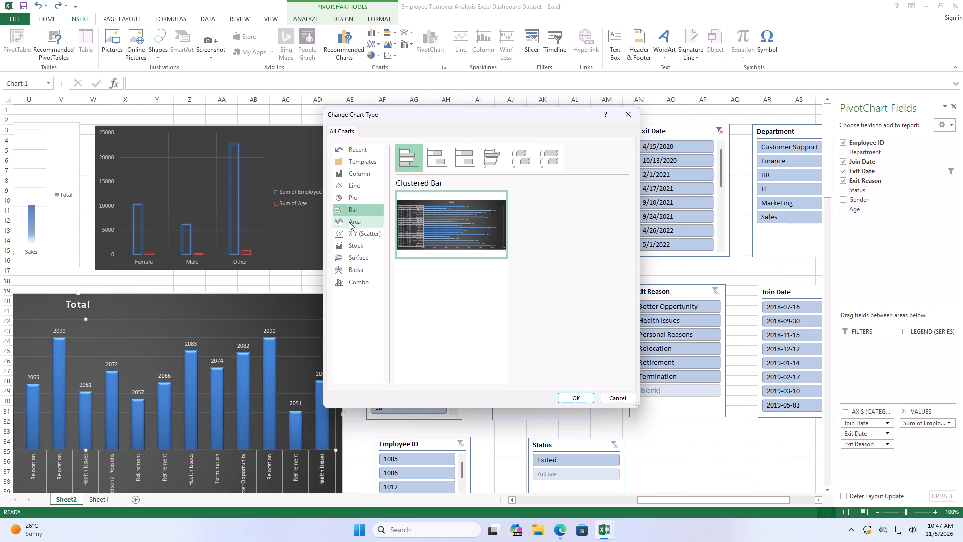
pyautogui.click(345, 219)
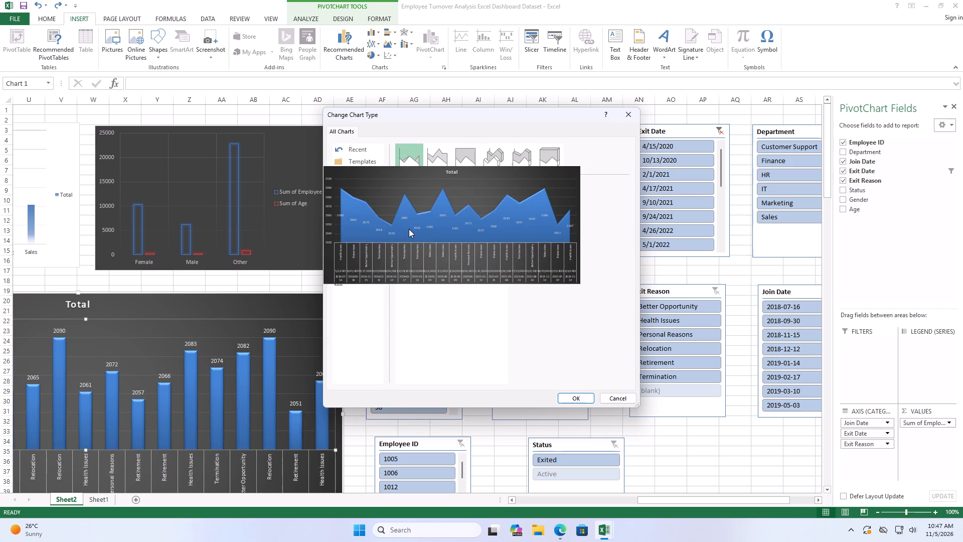
pyautogui.click(356, 236)
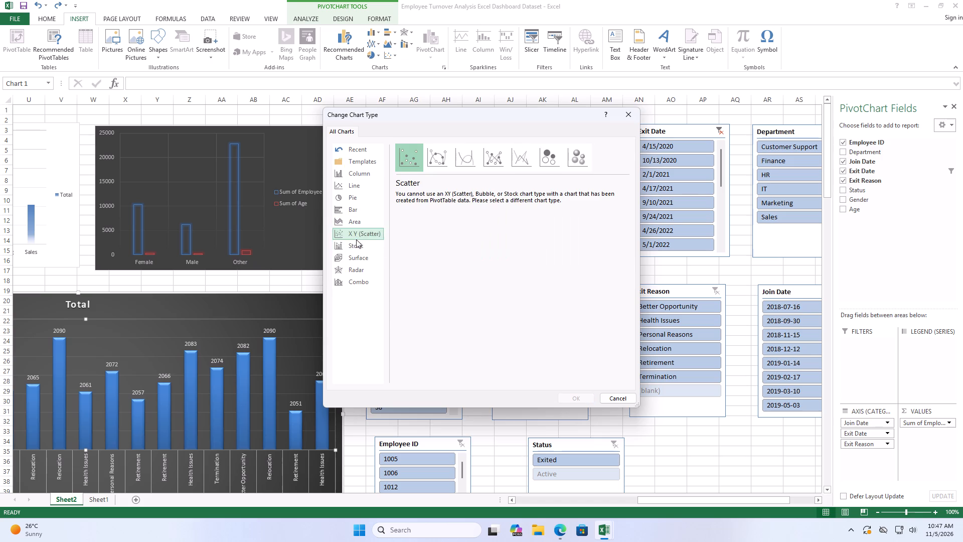
pyautogui.click(357, 243)
pyautogui.click(359, 259)
pyautogui.click(361, 273)
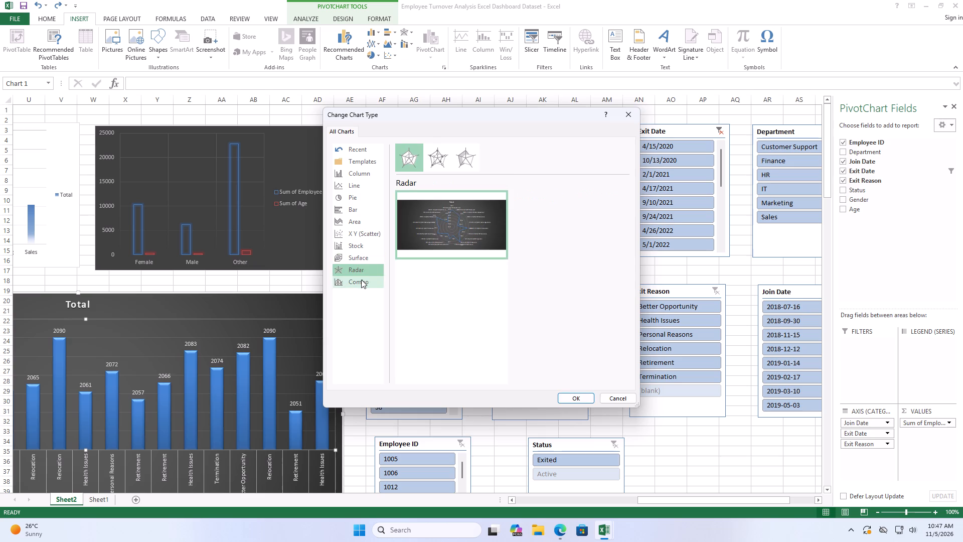
pyautogui.click(361, 281)
pyautogui.click(358, 153)
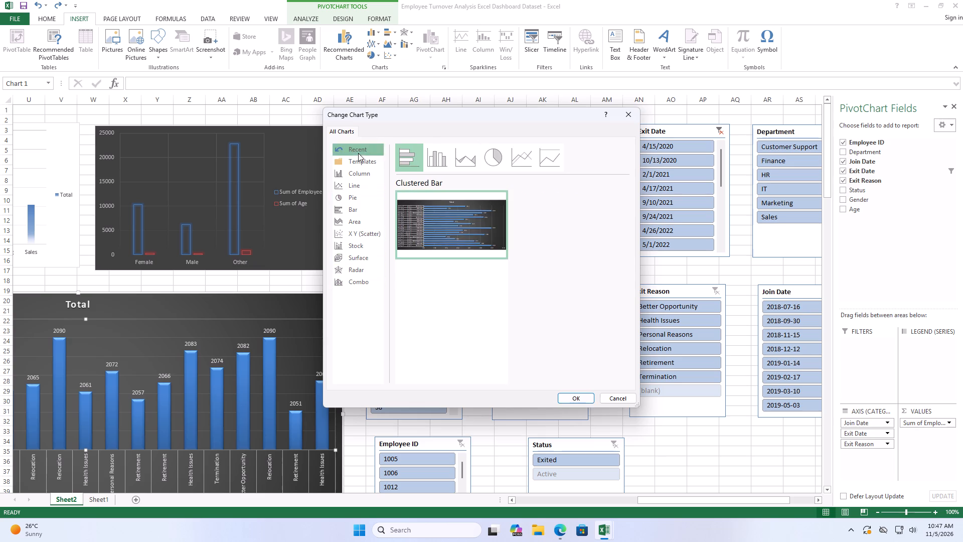
pyautogui.click(359, 167)
pyautogui.click(362, 175)
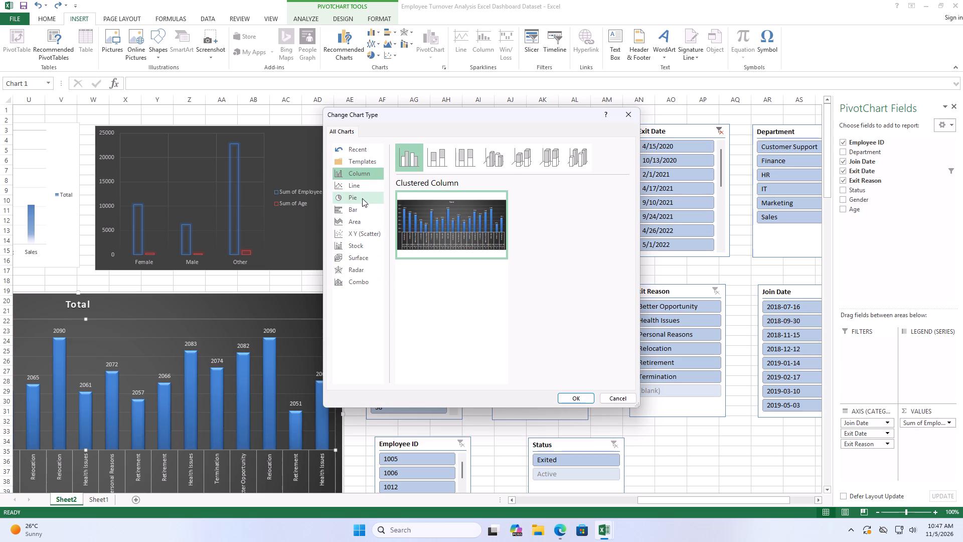
pyautogui.click(364, 187)
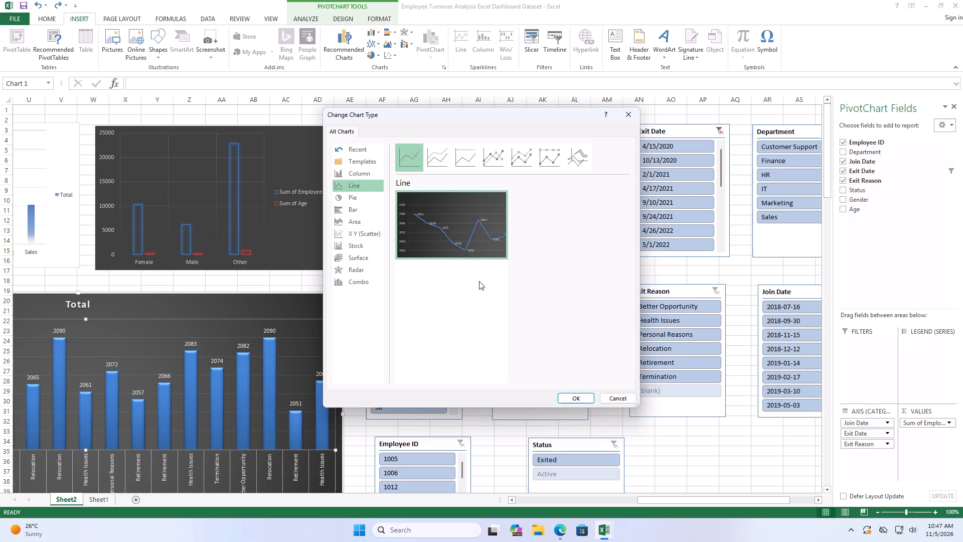
pyautogui.click(582, 398)
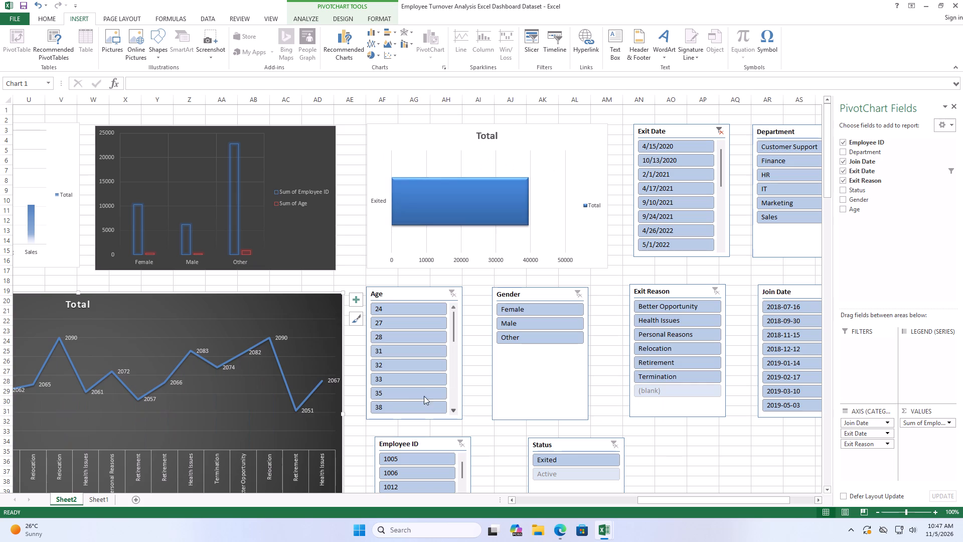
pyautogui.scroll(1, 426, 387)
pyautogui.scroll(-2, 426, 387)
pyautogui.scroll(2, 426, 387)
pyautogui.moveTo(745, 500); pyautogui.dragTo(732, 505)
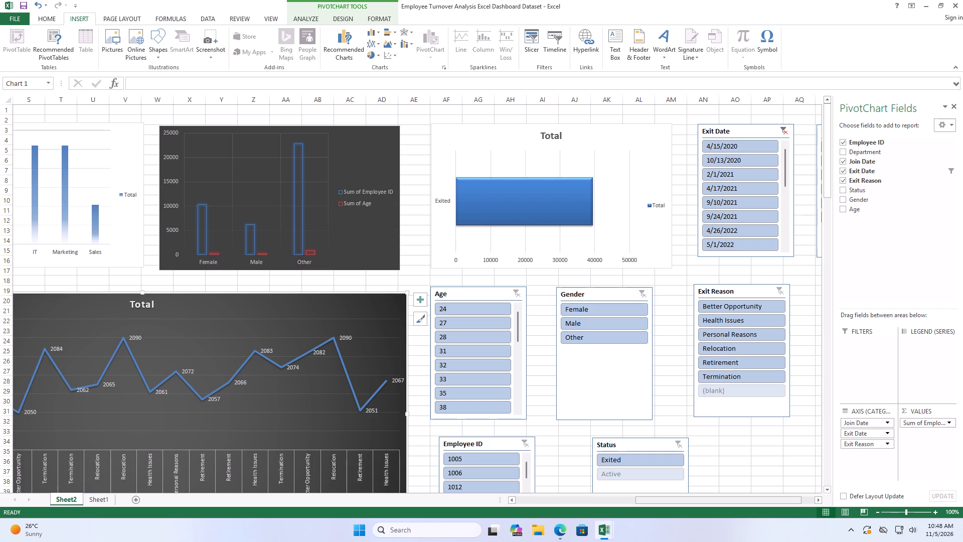
# Insert Join Date and Exit Date timelines for the PivotTable of join dates, exit dates and exit reasons.
pyautogui.scroll(1, 683, 404)
pyautogui.scroll(-2, 686, 403)
pyautogui.scroll(3, 686, 403)
pyautogui.click(744, 131)
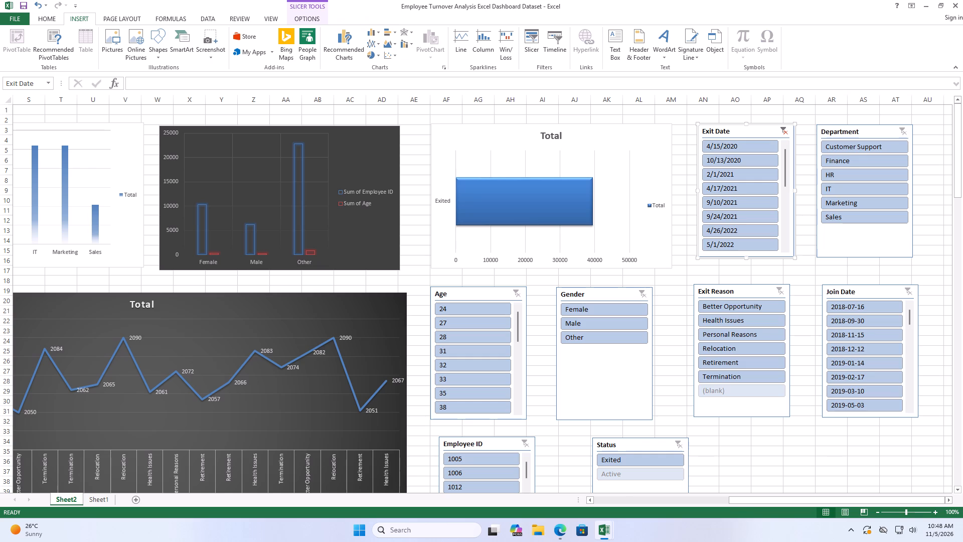
pyautogui.moveTo(743, 502); pyautogui.dragTo(568, 506)
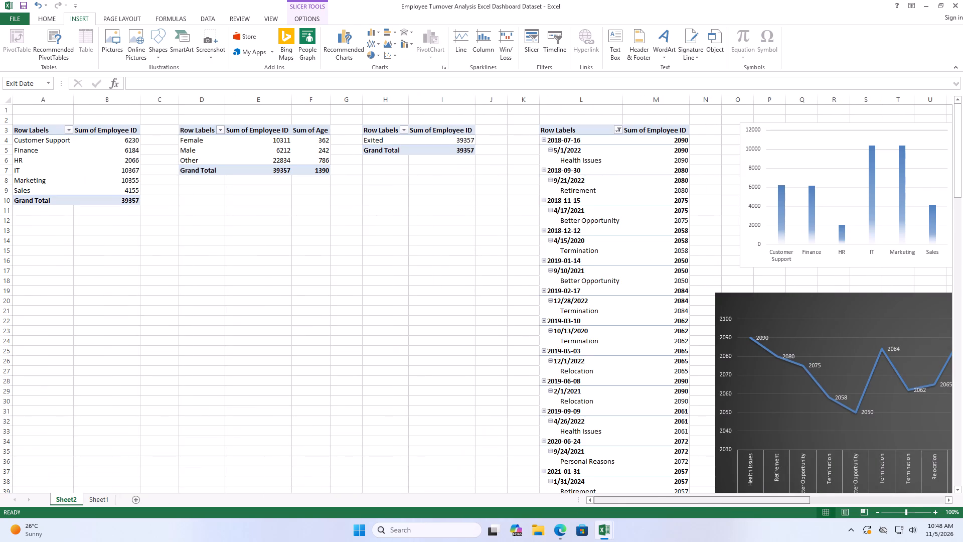
pyautogui.click(594, 129)
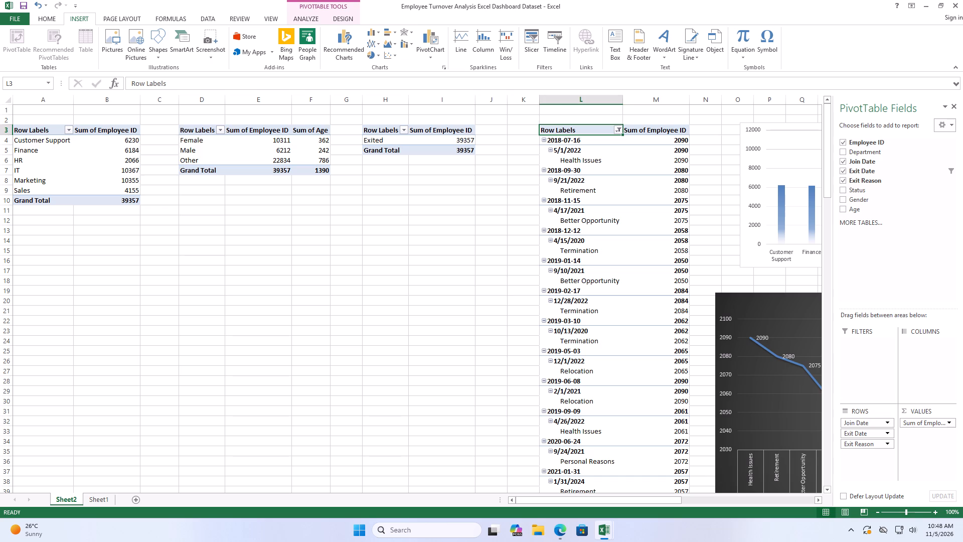
pyautogui.hotkey('ctrl', 'a')
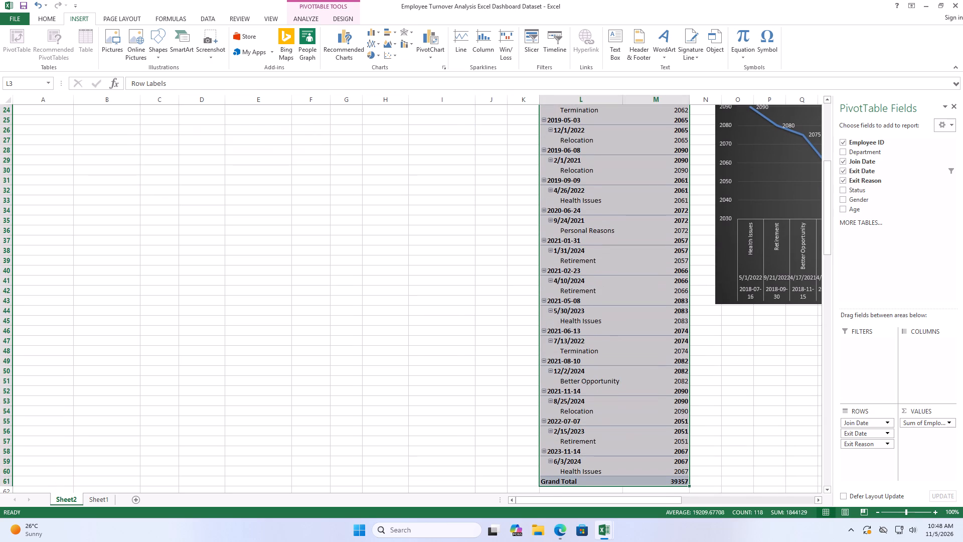
pyautogui.scroll(2, 482, 57)
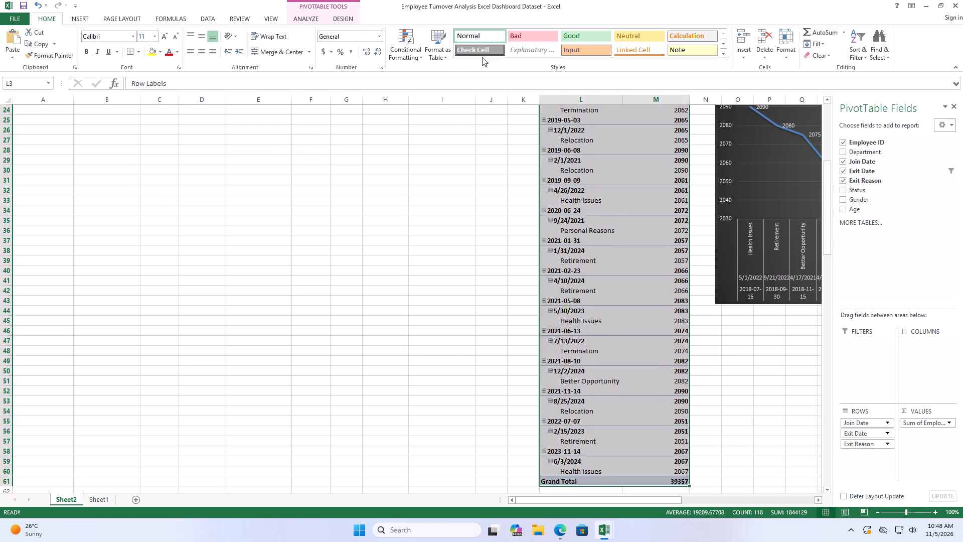
pyautogui.scroll(2, 482, 57)
pyautogui.click(356, 13)
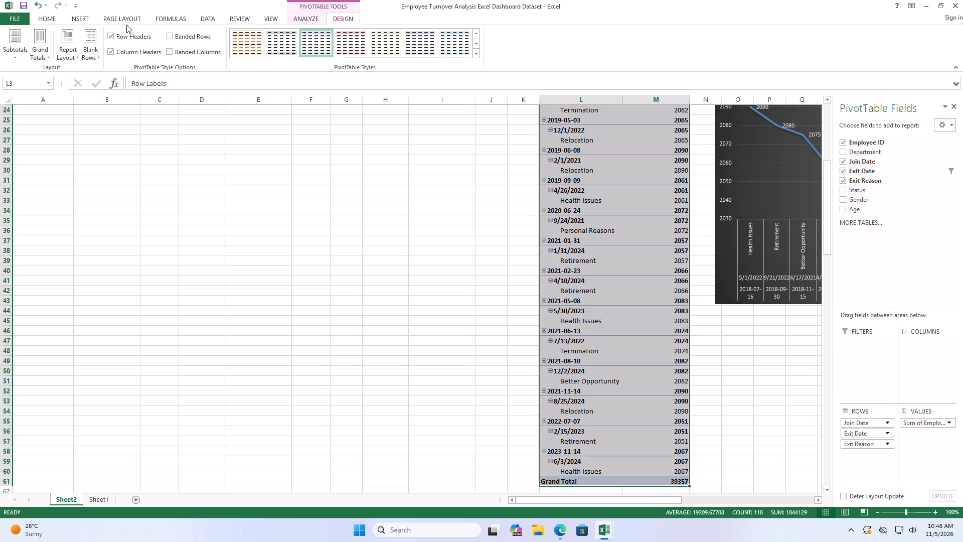
pyautogui.click(80, 16)
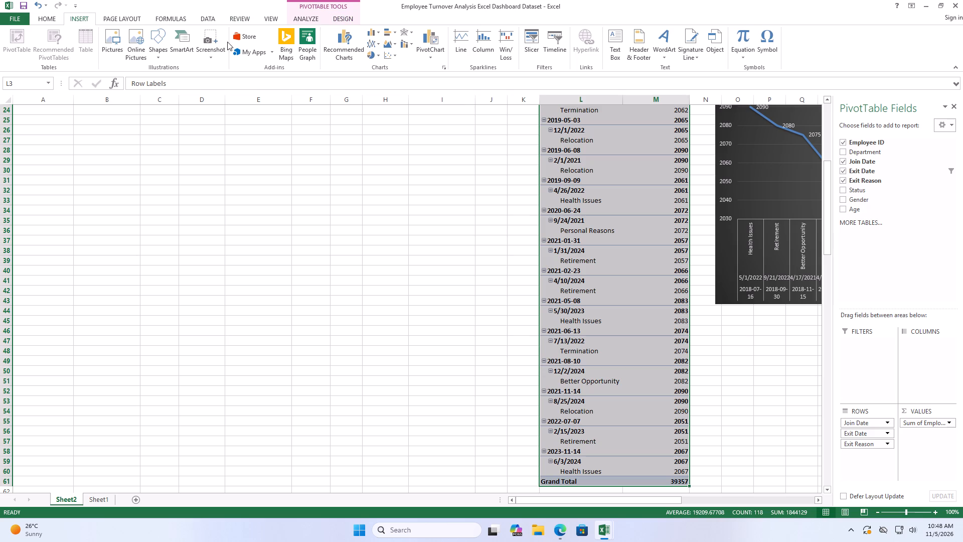
pyautogui.click(554, 42)
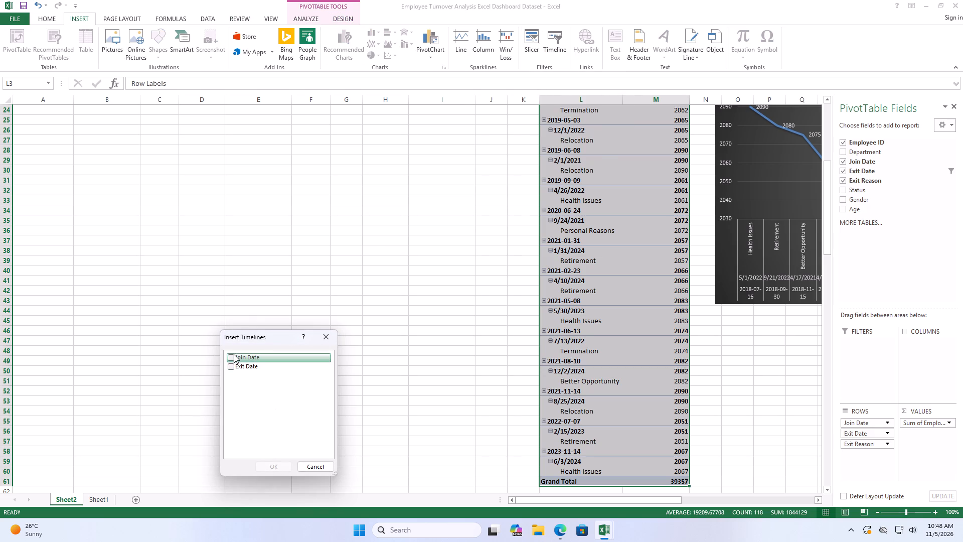
pyautogui.click(233, 355)
pyautogui.click(230, 368)
pyautogui.click(278, 468)
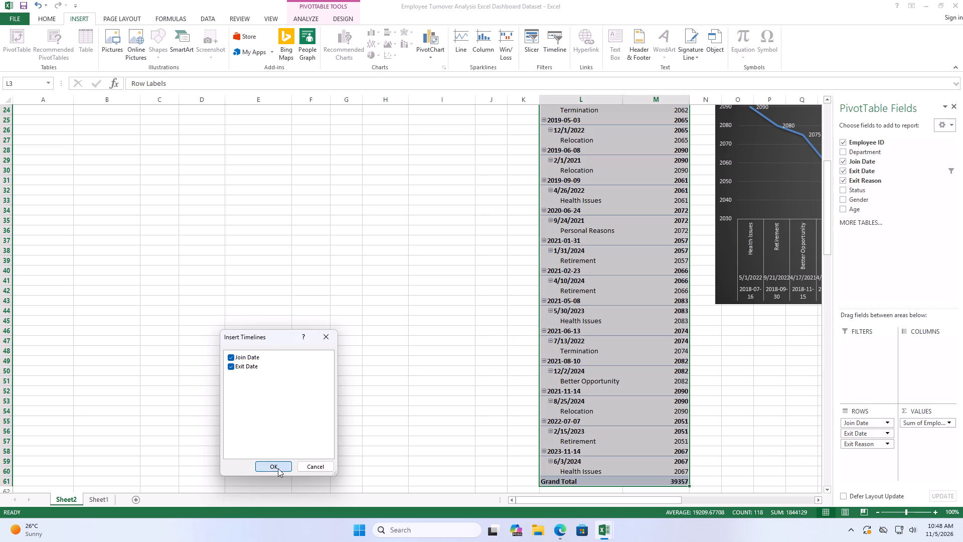
# Move the Exit Date and Join Date timelines across the sheet to the area below the Employee ID and Status slicers.
pyautogui.moveTo(428, 284); pyautogui.dragTo(428, 284)
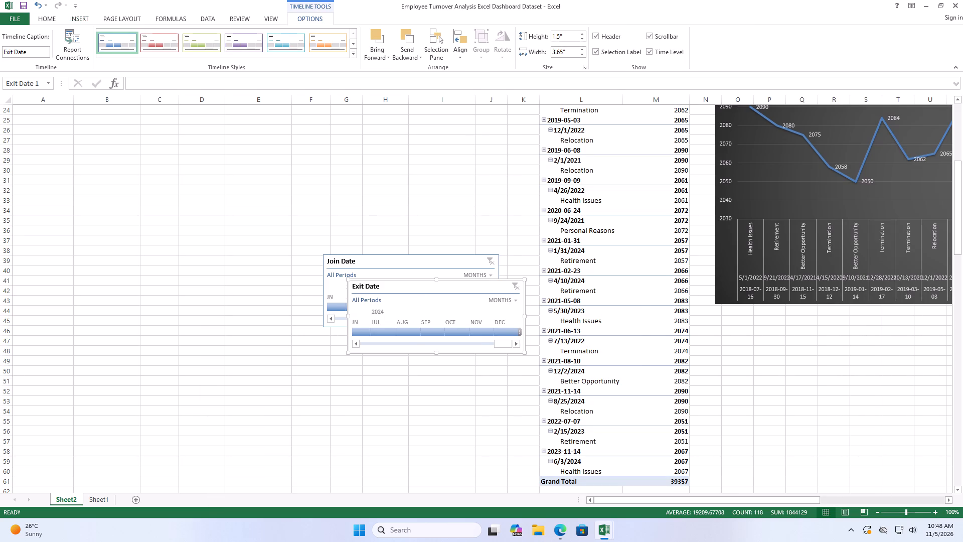
pyautogui.moveTo(428, 284); pyautogui.dragTo(962, 318)
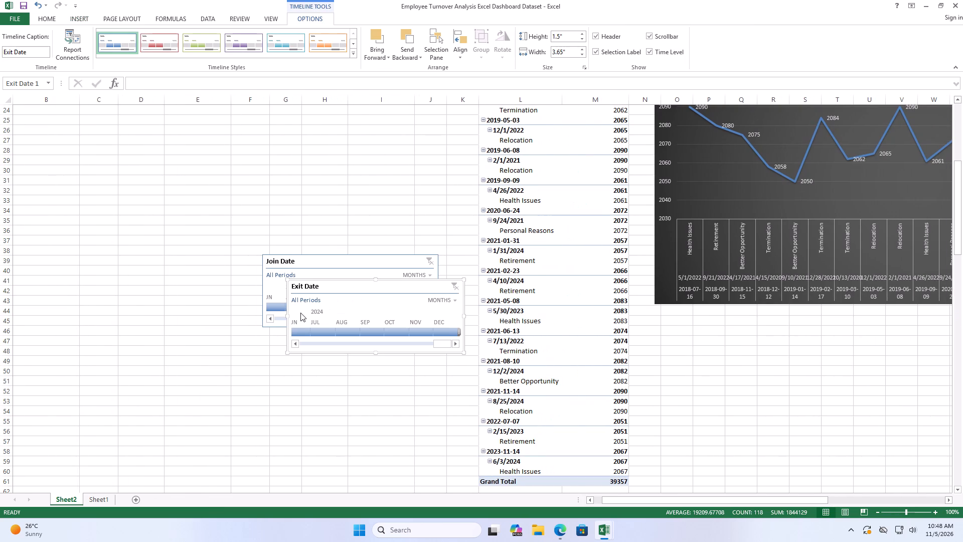
pyautogui.moveTo(390, 289); pyautogui.dragTo(902, 289)
pyautogui.moveTo(947, 289); pyautogui.dragTo(941, 366)
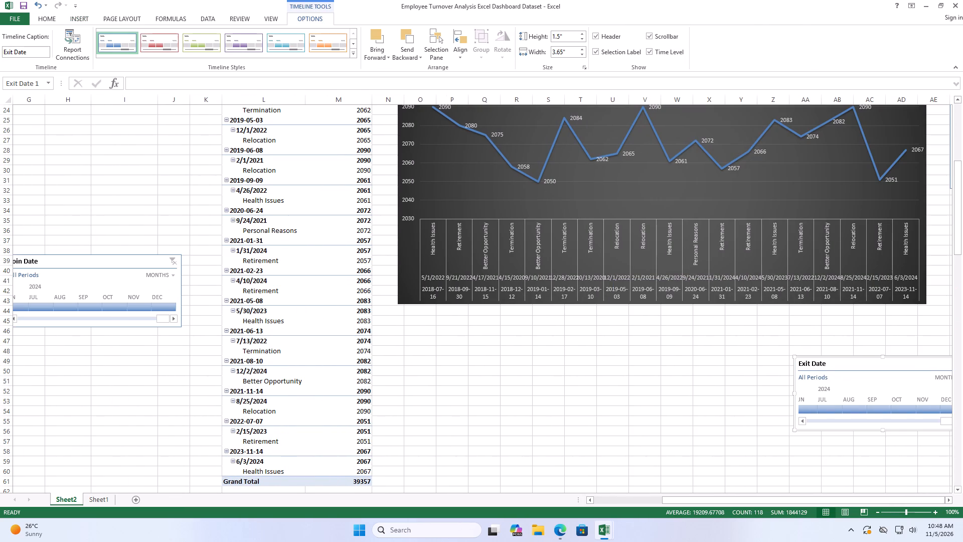
pyautogui.moveTo(107, 261); pyautogui.dragTo(793, 326)
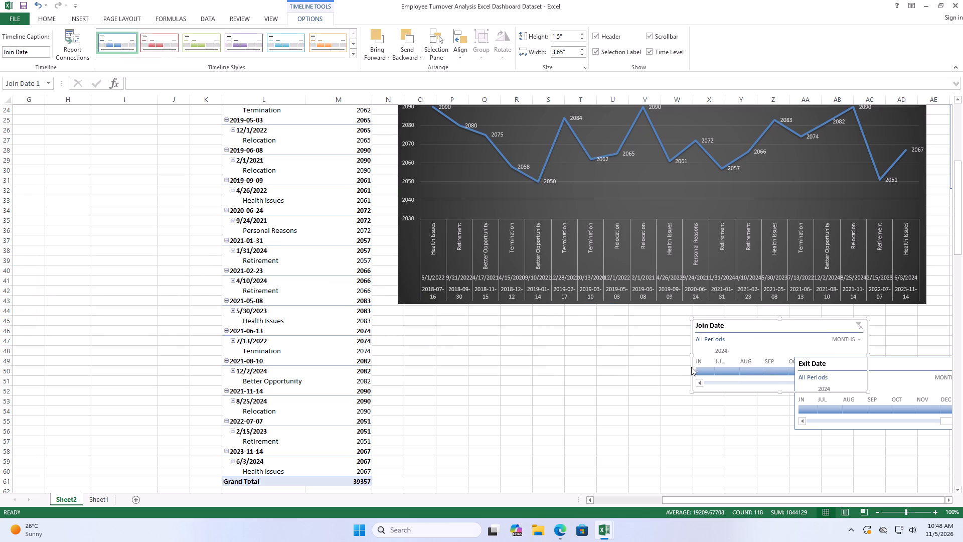
pyautogui.moveTo(758, 498); pyautogui.dragTo(869, 494)
pyautogui.moveTo(846, 501); pyautogui.dragTo(900, 512)
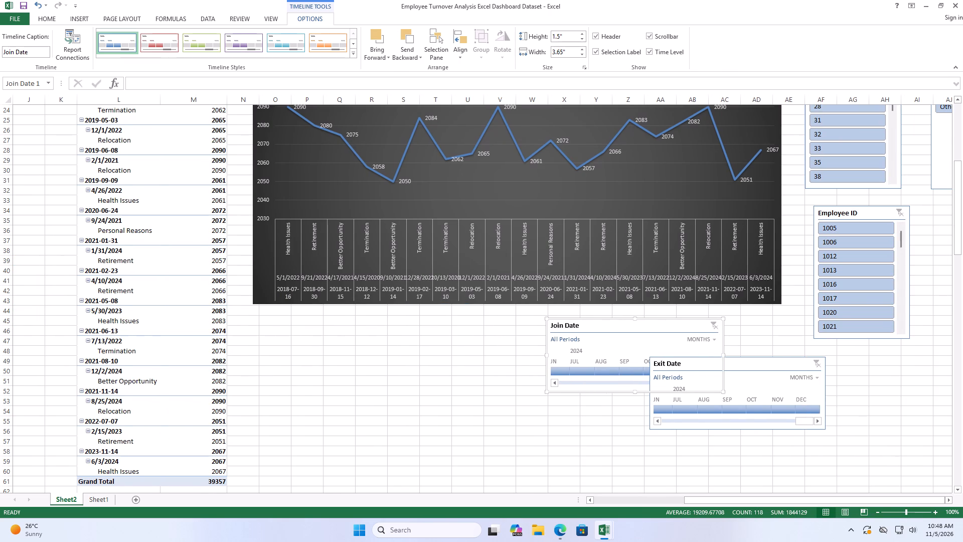
pyautogui.moveTo(750, 361); pyautogui.dragTo(833, 383)
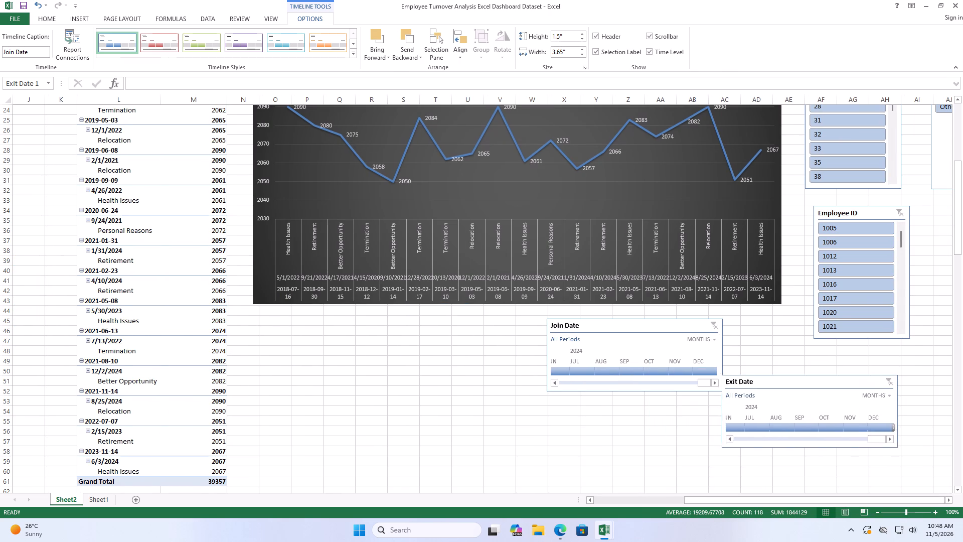
pyautogui.moveTo(833, 383); pyautogui.dragTo(891, 353)
pyautogui.moveTo(672, 332); pyautogui.dragTo(962, 290)
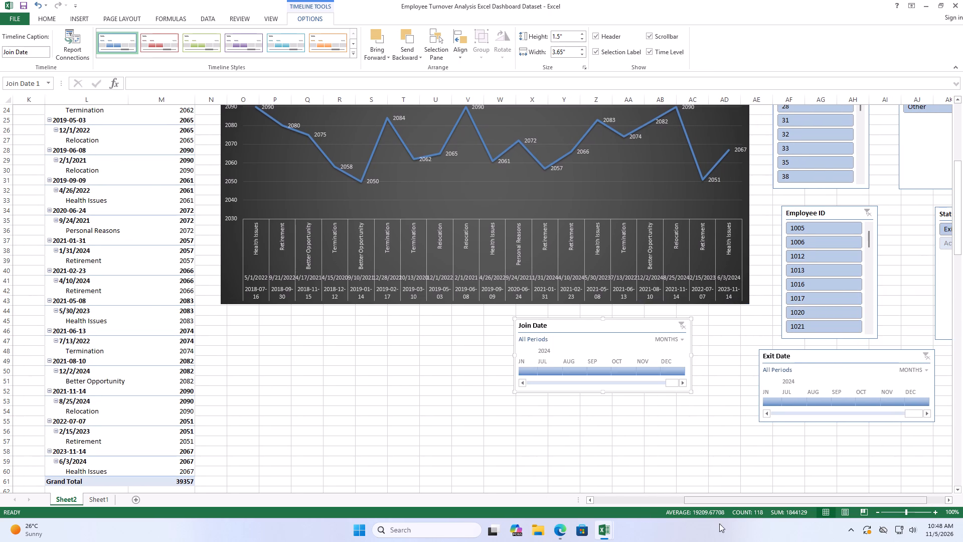
pyautogui.moveTo(746, 502); pyautogui.dragTo(837, 505)
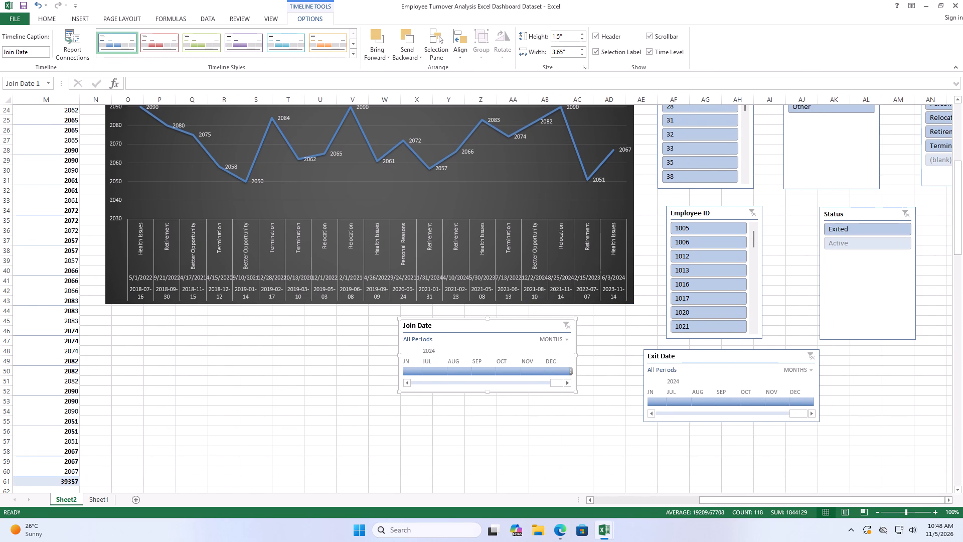
pyautogui.moveTo(529, 331); pyautogui.dragTo(892, 358)
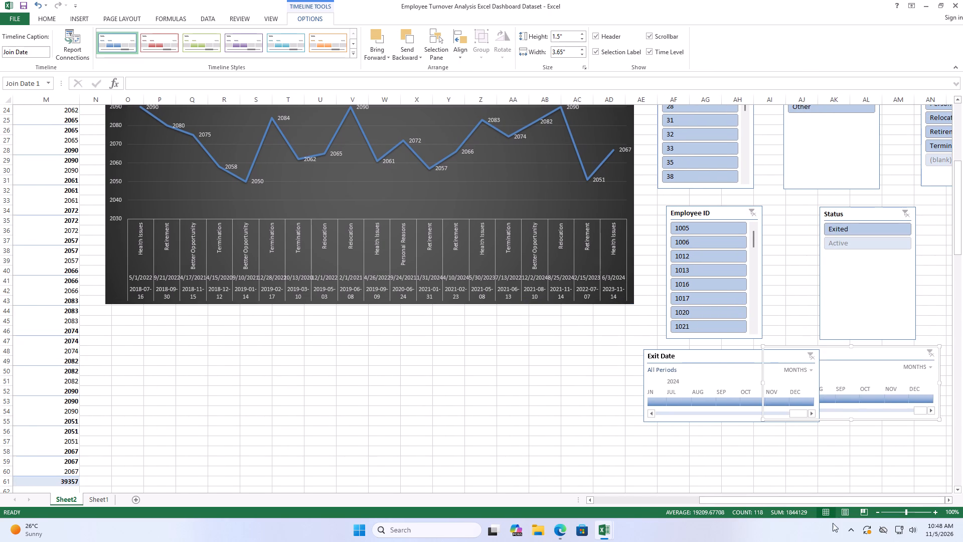
pyautogui.moveTo(838, 501); pyautogui.dragTo(875, 510)
# Remove the Join Date and Exit Date slicers from the dashboard.
pyautogui.scroll(2, 962, 188)
pyautogui.scroll(-1, 962, 190)
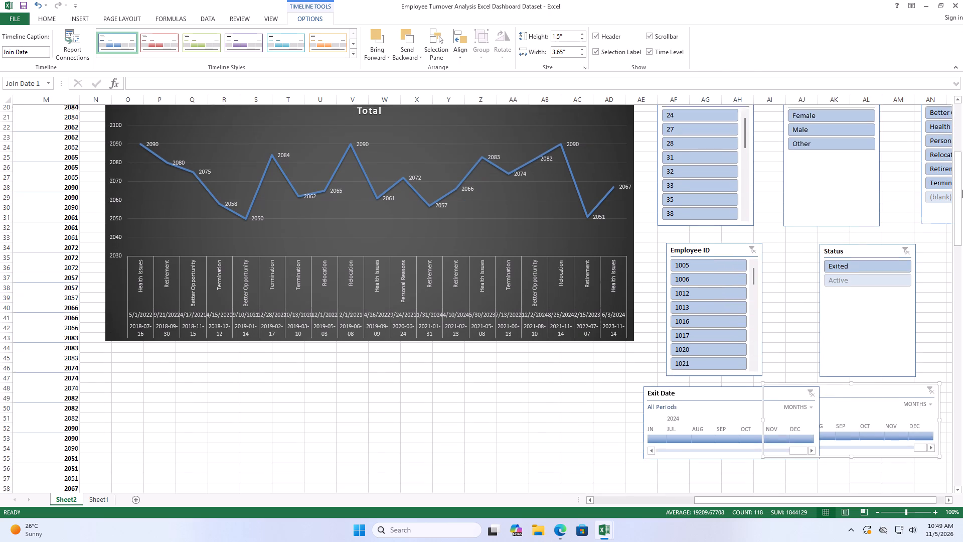
pyautogui.tripleClick(948, 500)
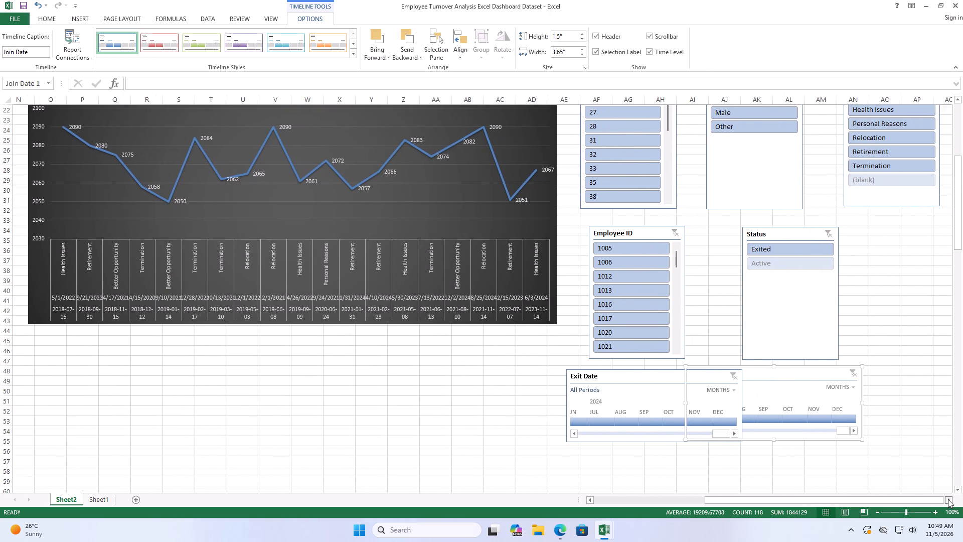
pyautogui.tripleClick(947, 499)
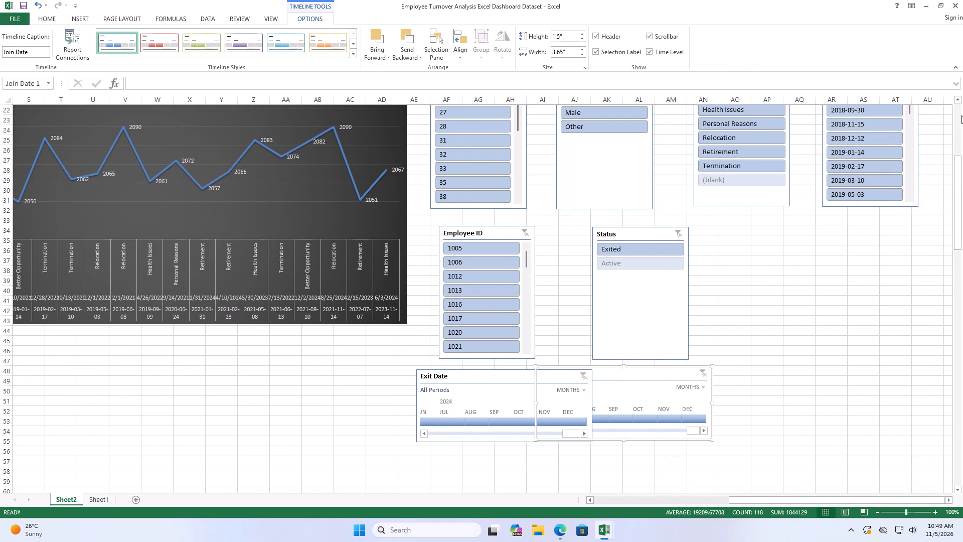
pyautogui.scroll(1, 955, 139)
pyautogui.rightClick(891, 292)
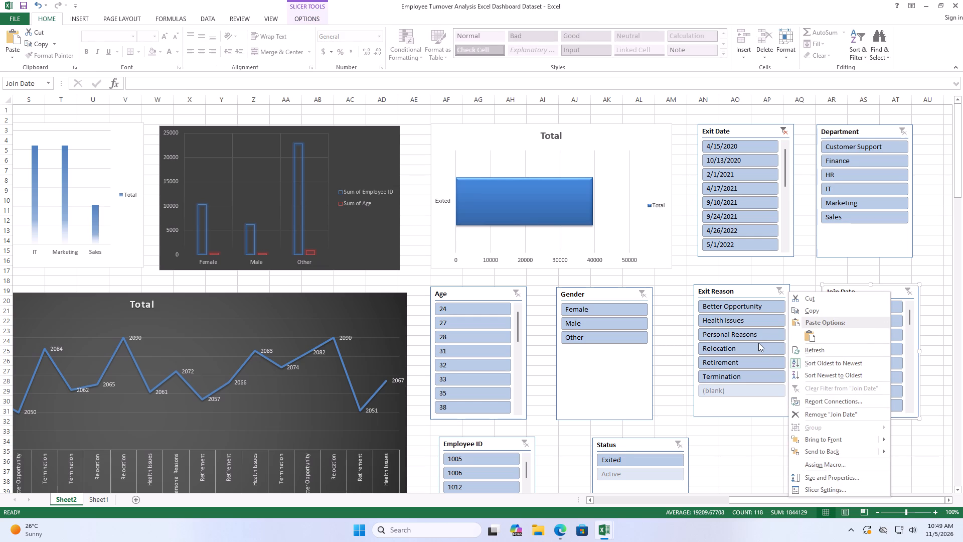
pyautogui.click(847, 299)
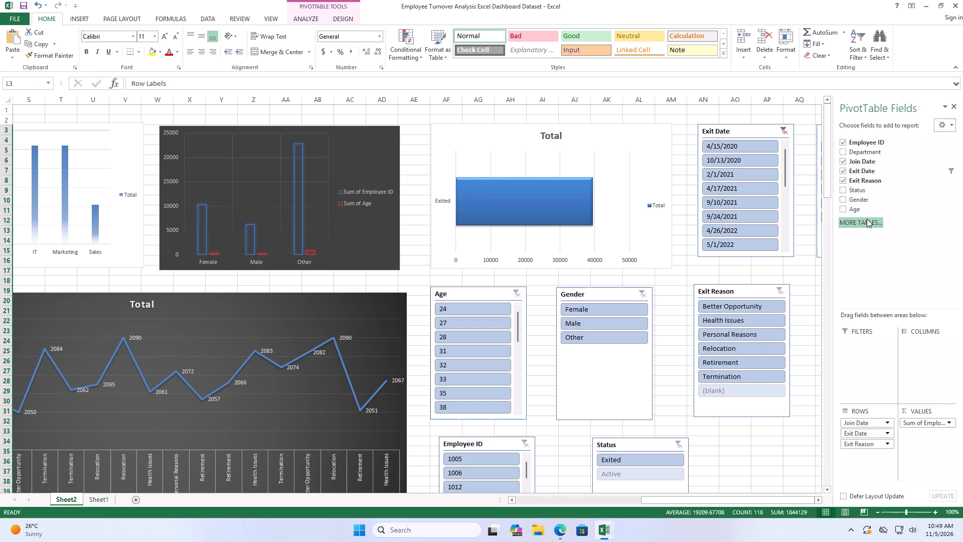
pyautogui.click(955, 105)
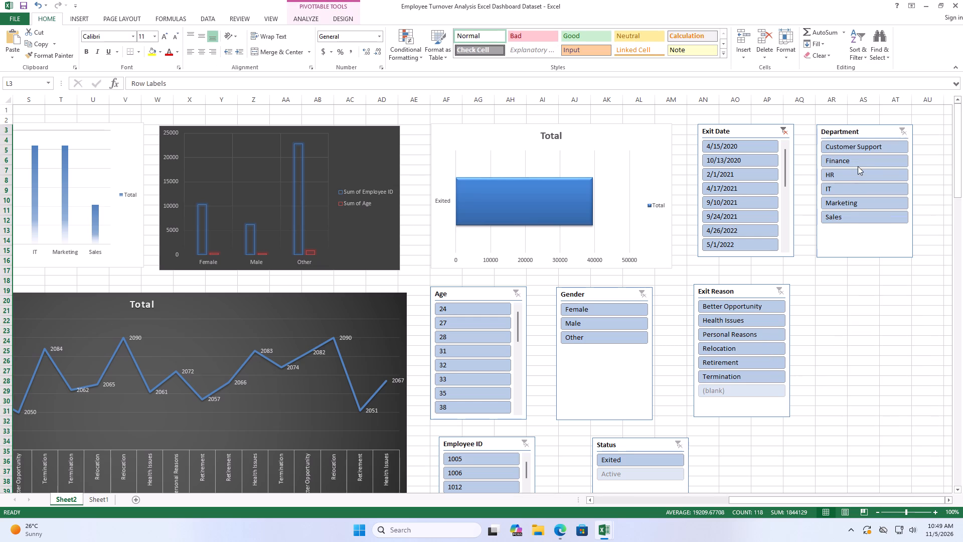
pyautogui.click(751, 132)
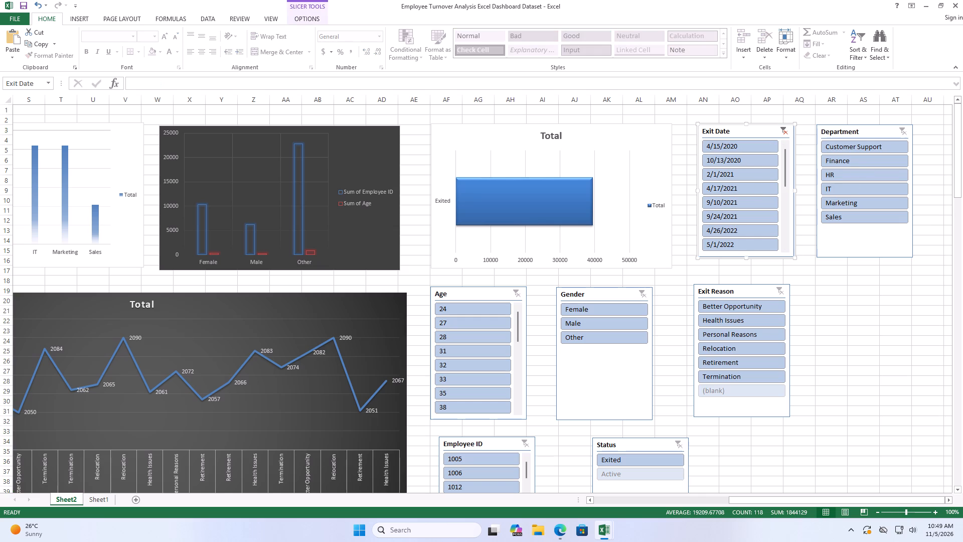
pyautogui.press('BackSpace')
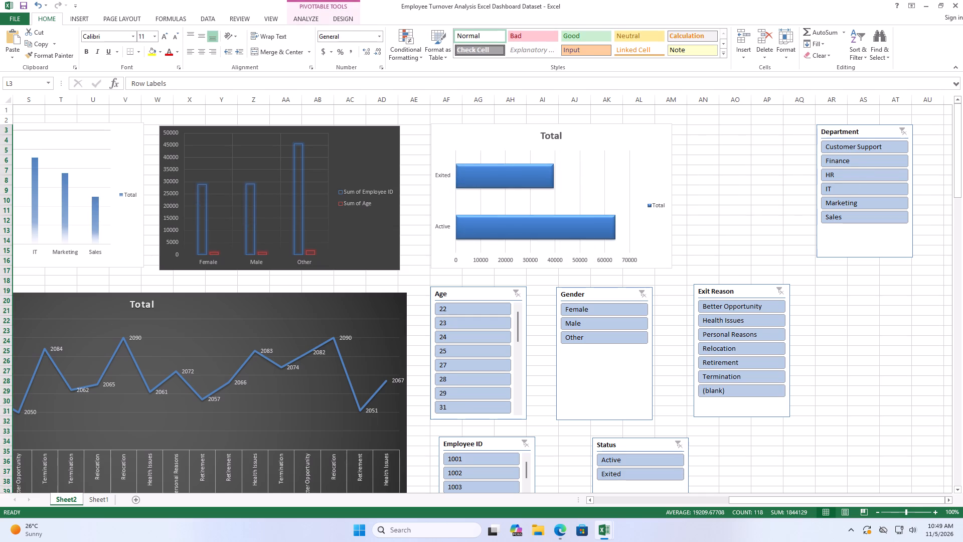
# Place the Join Date timeline beside the Exit Reason slicer and the Exit Date timeline directly beneath it.
pyautogui.scroll(-2, 754, 220)
pyautogui.scroll(1, 756, 225)
pyautogui.moveTo(680, 376); pyautogui.dragTo(939, 123)
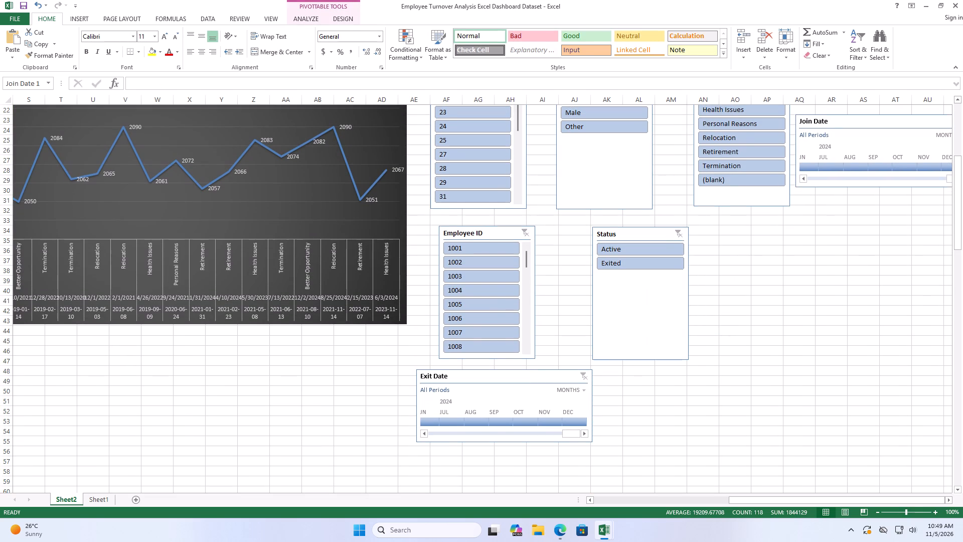
pyautogui.moveTo(555, 378); pyautogui.dragTo(951, 214)
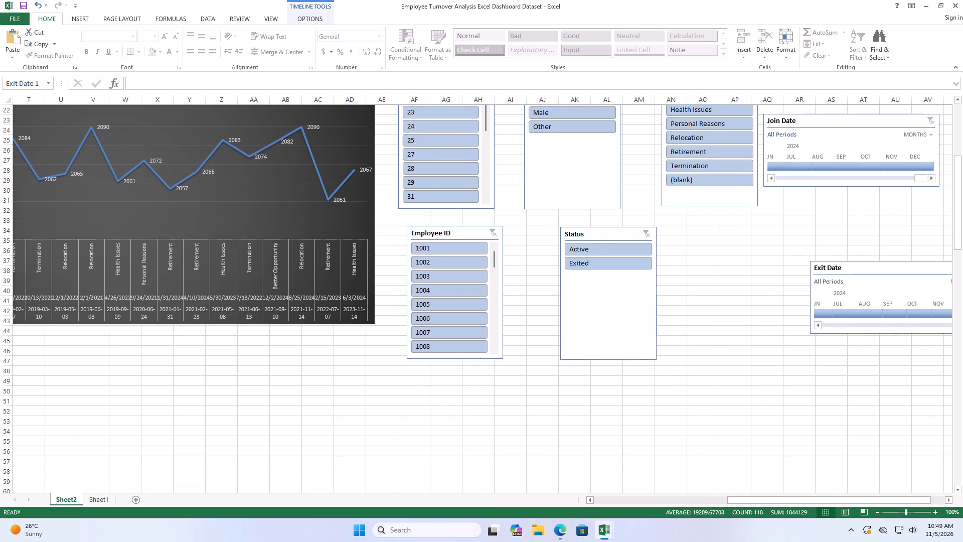
pyautogui.moveTo(951, 214); pyautogui.dragTo(839, 200)
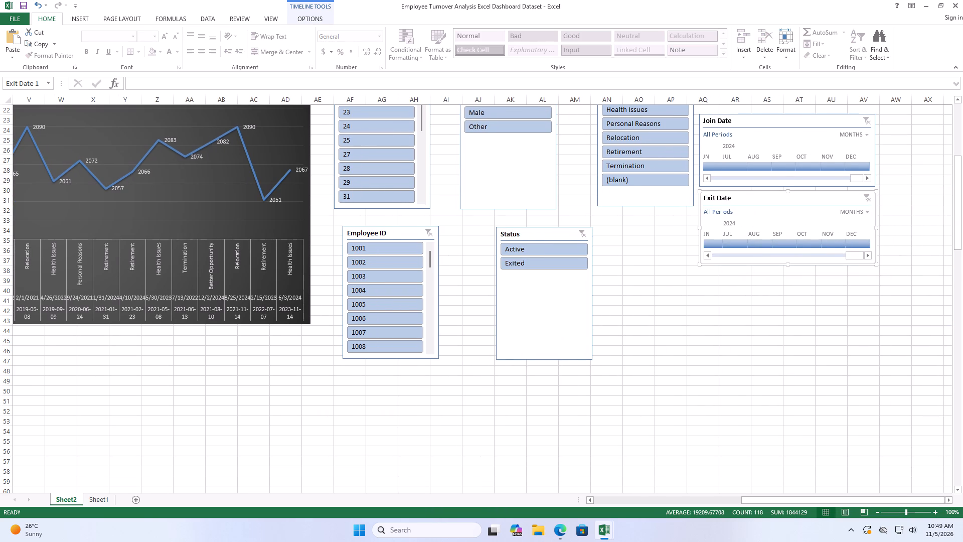
# Arrange the Department slicer's buttons in 6 columns.
pyautogui.moveTo(960, 219); pyautogui.dragTo(958, 175)
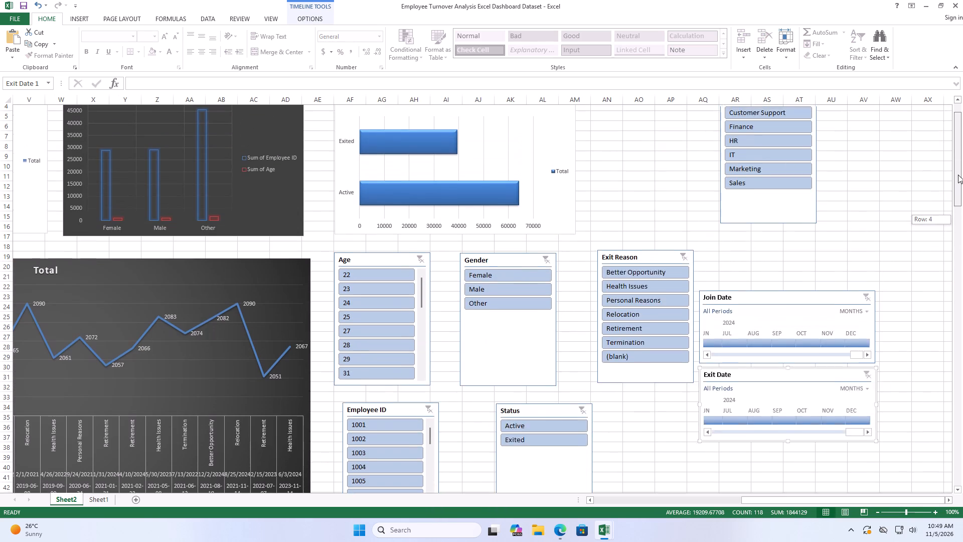
pyautogui.moveTo(958, 175); pyautogui.dragTo(957, 162)
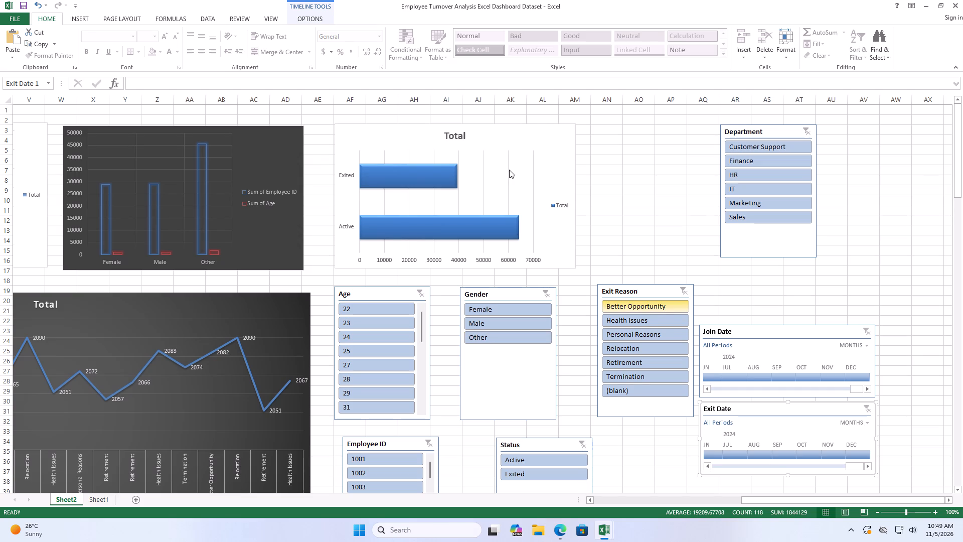
pyautogui.click(783, 131)
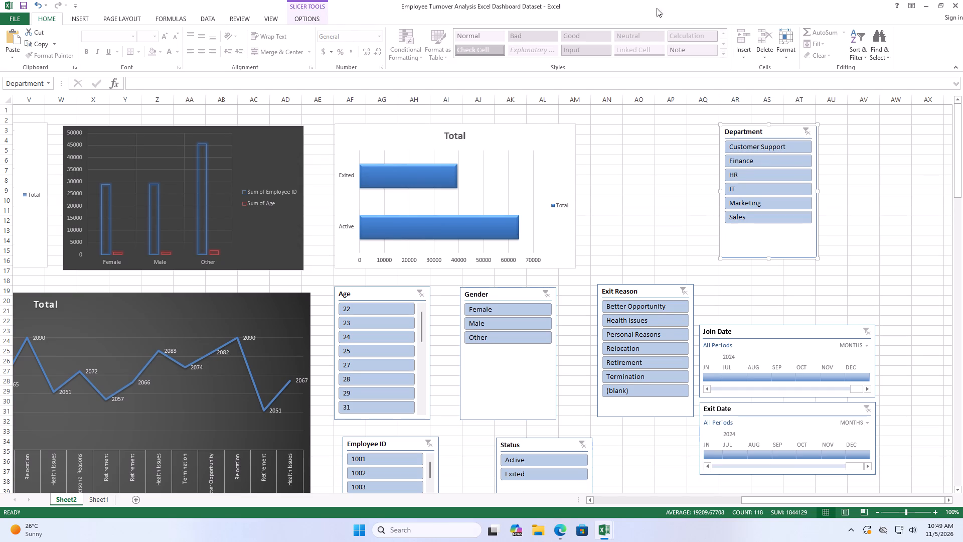
pyautogui.click(299, 22)
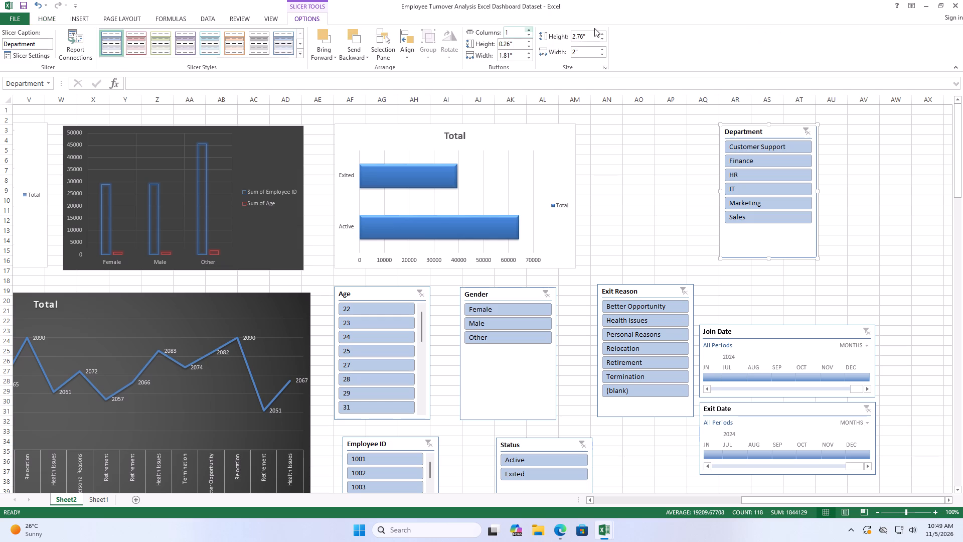
pyautogui.tripleClick(532, 30)
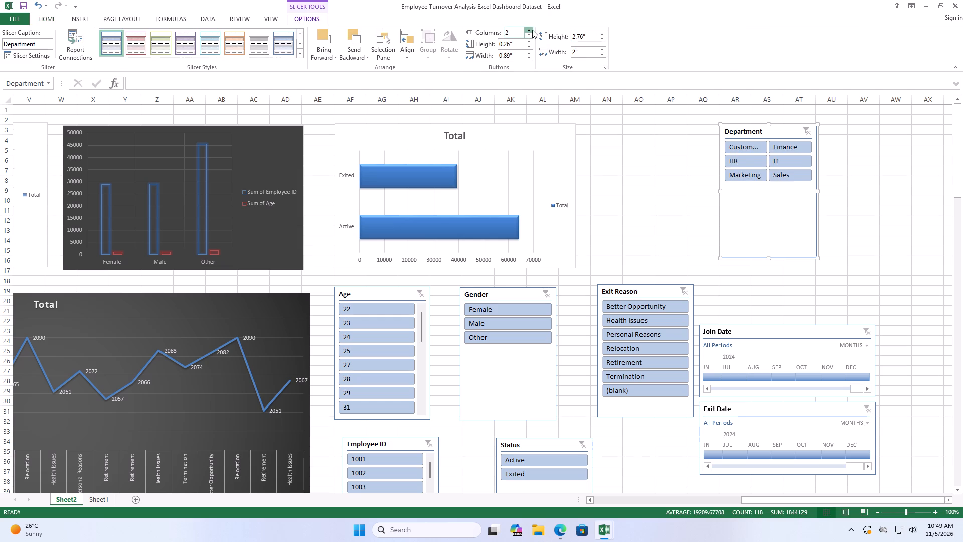
pyautogui.doubleClick(532, 30)
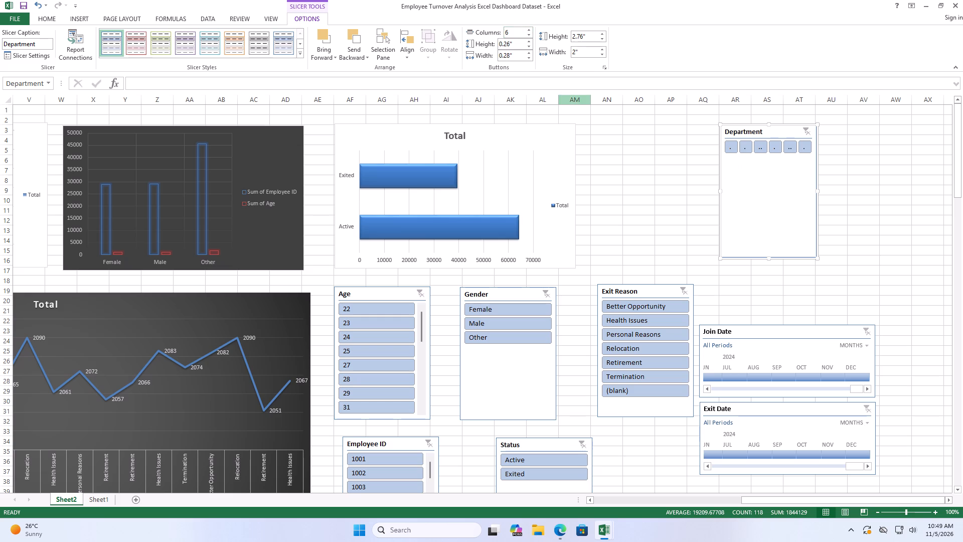
# Resize the Department slicer to about 5.69" wide and 0.71" high and place it beside the Active/Exited bar chart.
pyautogui.moveTo(818, 192); pyautogui.dragTo(962, 180)
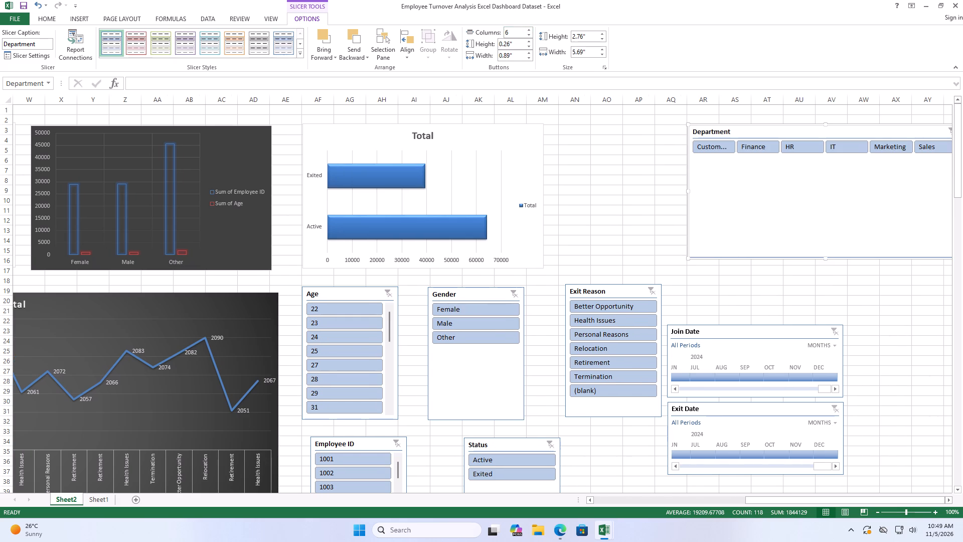
pyautogui.moveTo(827, 258); pyautogui.dragTo(826, 159)
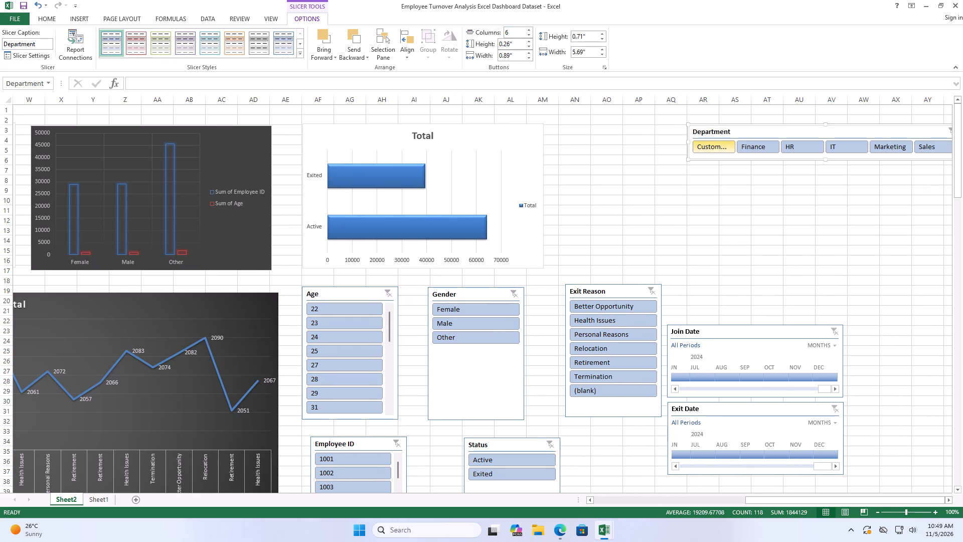
pyautogui.moveTo(793, 129); pyautogui.dragTo(664, 127)
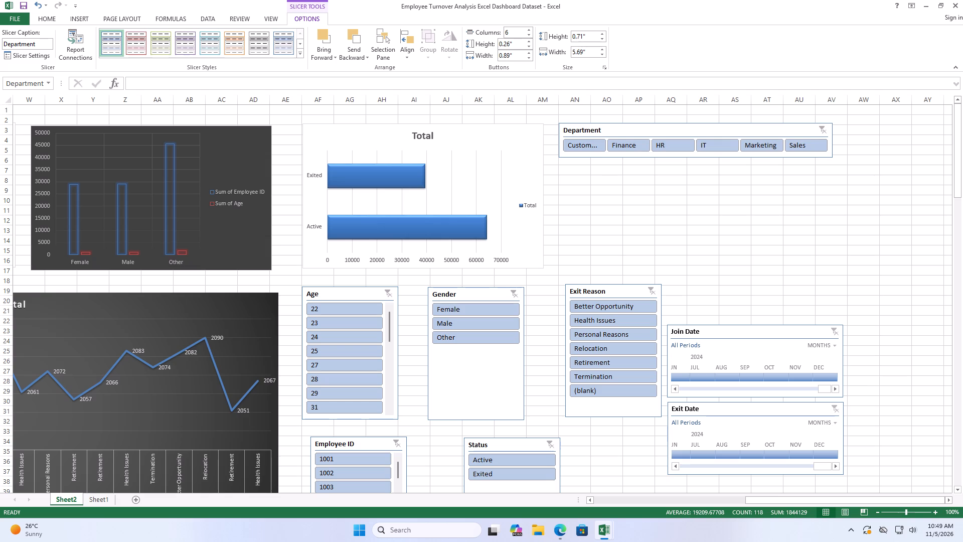
pyautogui.moveTo(664, 127); pyautogui.dragTo(664, 129)
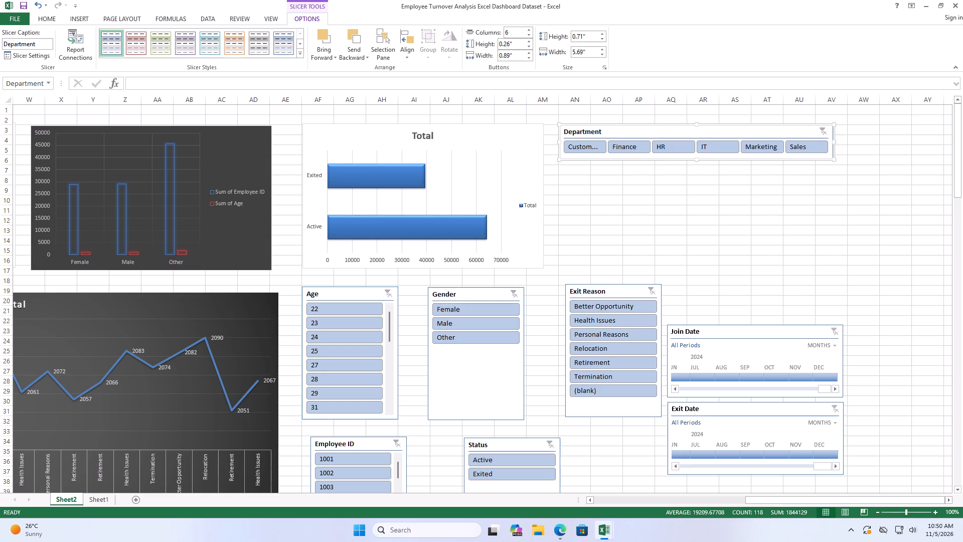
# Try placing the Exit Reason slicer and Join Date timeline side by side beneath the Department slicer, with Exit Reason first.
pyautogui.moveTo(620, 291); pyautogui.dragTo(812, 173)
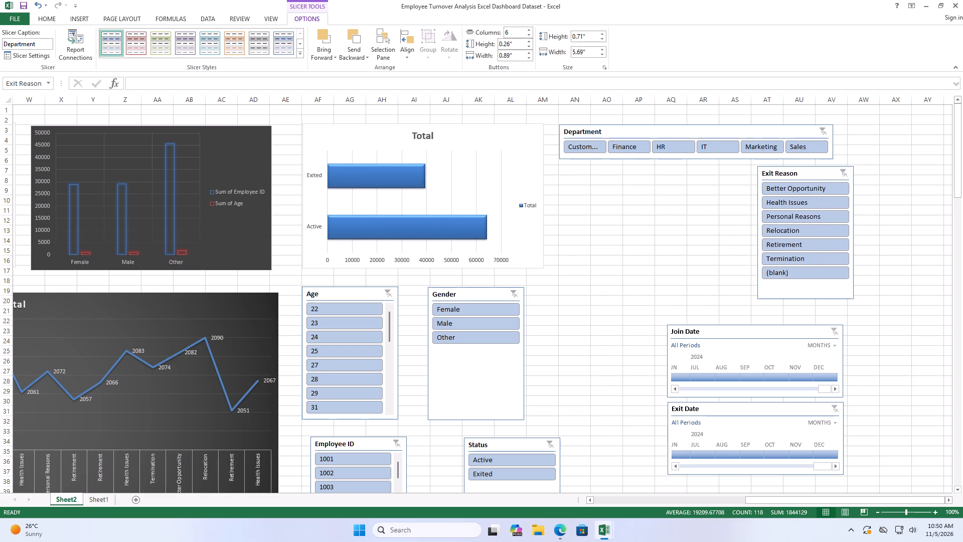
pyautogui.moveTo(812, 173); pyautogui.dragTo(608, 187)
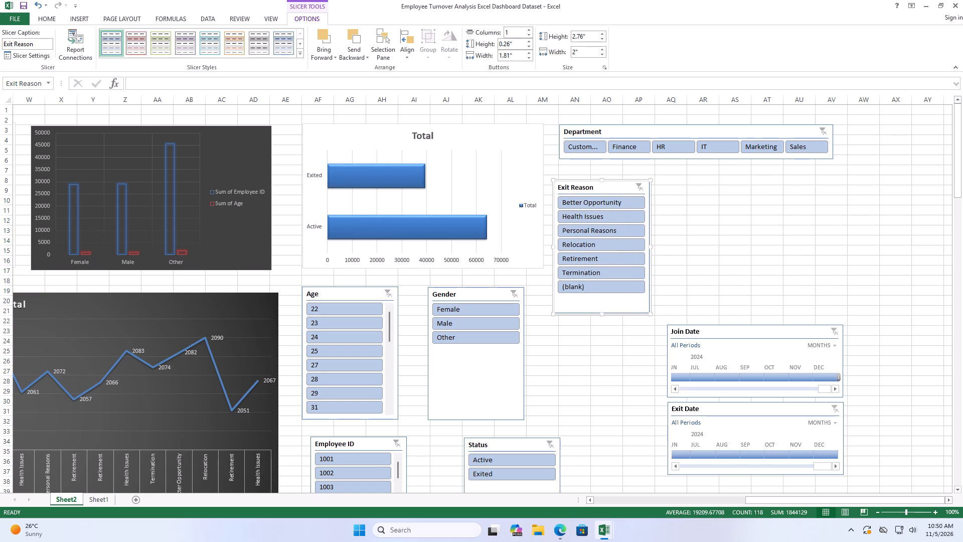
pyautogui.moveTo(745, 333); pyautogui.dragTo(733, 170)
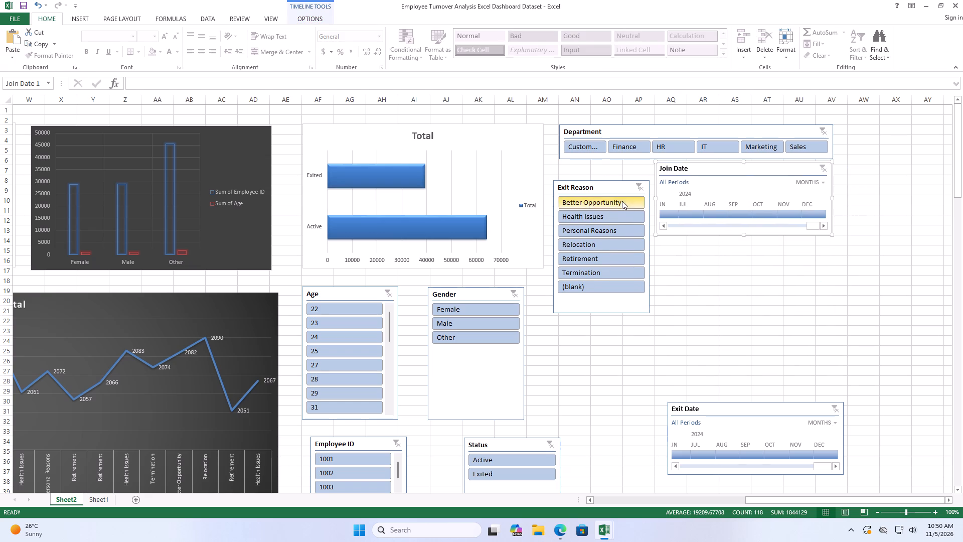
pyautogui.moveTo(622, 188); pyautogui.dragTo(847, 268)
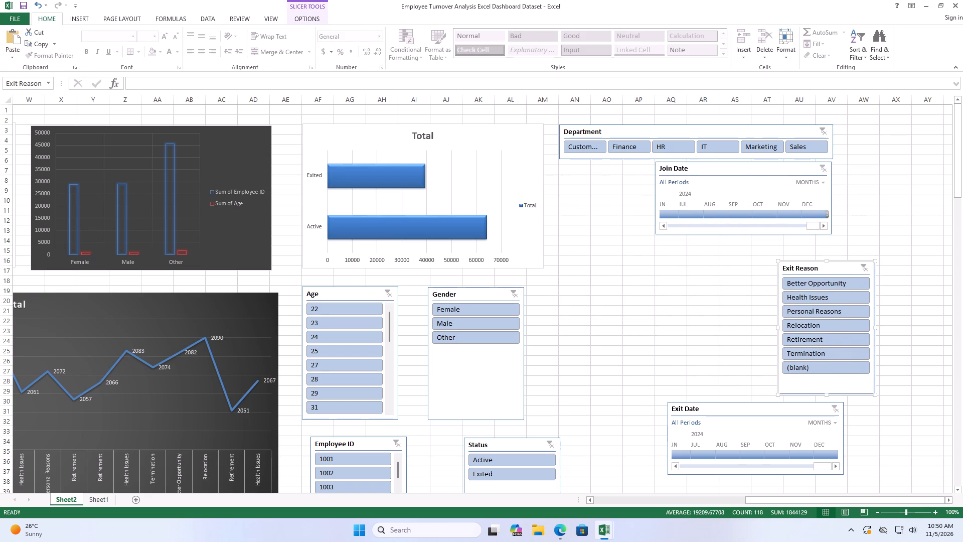
# Place the Join Date timeline, narrowed to about 3.59", beneath the Department slicer's left end, with the Exit Reason slicer on its right.
pyautogui.moveTo(746, 173); pyautogui.dragTo(646, 176)
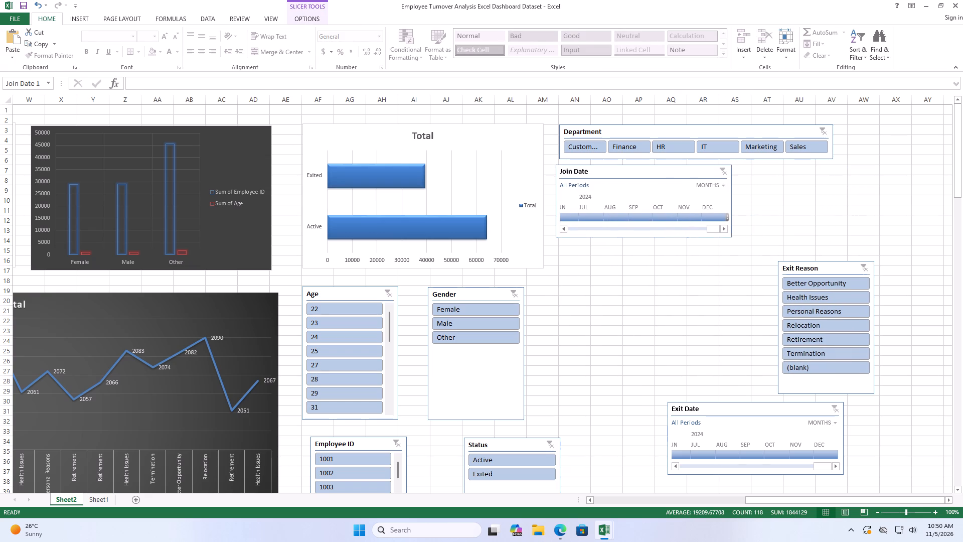
pyautogui.moveTo(646, 176); pyautogui.dragTo(647, 175)
pyautogui.moveTo(734, 200); pyautogui.dragTo(702, 205)
pyautogui.moveTo(703, 199); pyautogui.dragTo(727, 202)
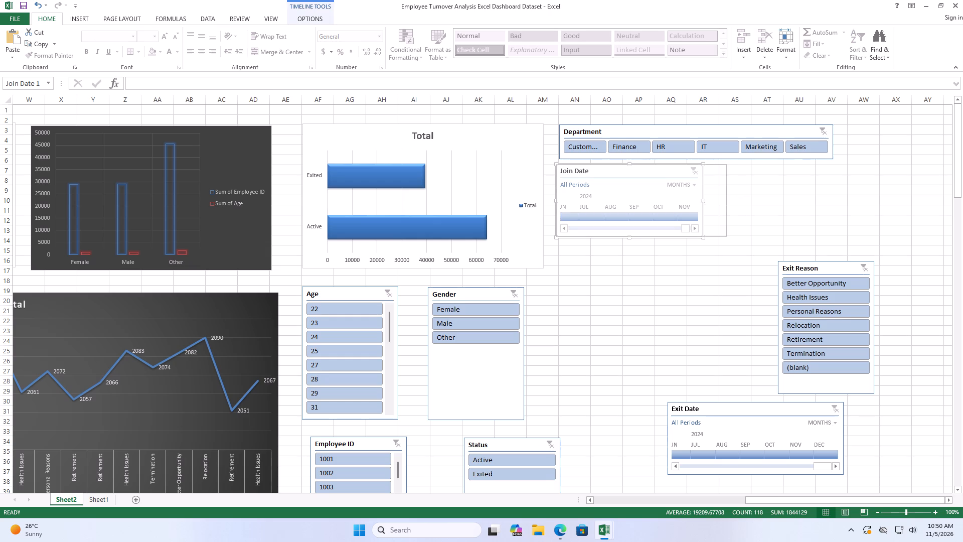
pyautogui.moveTo(727, 202); pyautogui.dragTo(729, 202)
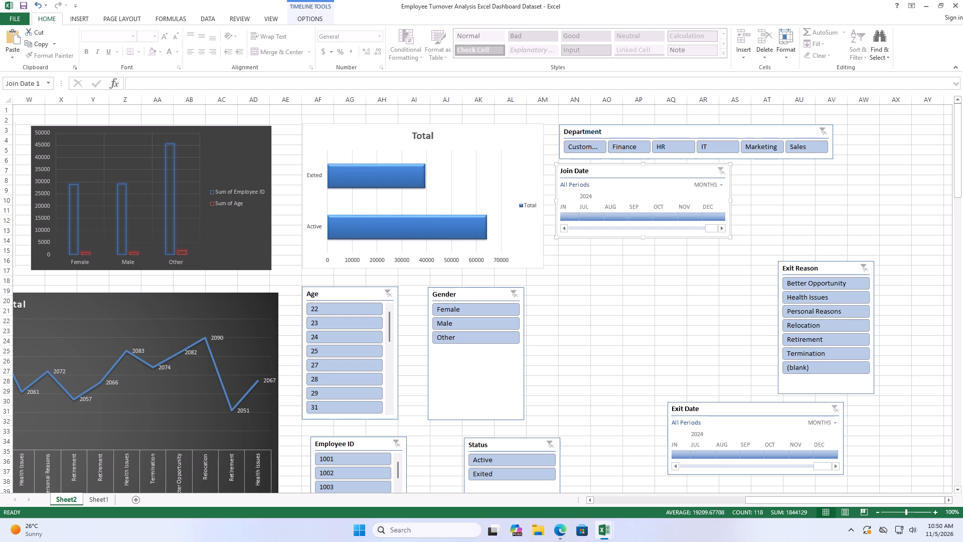
pyautogui.moveTo(830, 266); pyautogui.dragTo(790, 170)
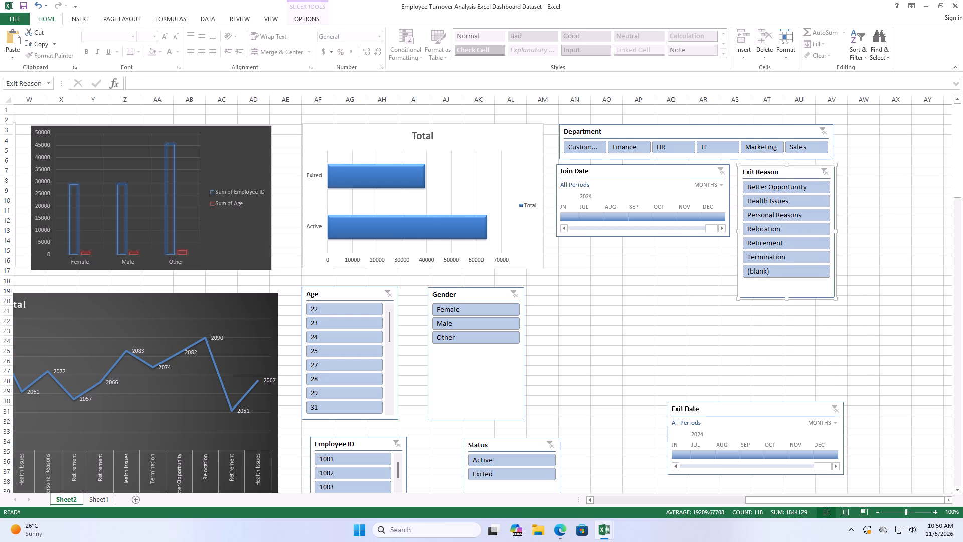
# Connect the Join Date timeline to PivotTable1, PivotTable3 and PivotTable5 as well.
pyautogui.rightClick(706, 171)
pyautogui.click(678, 172)
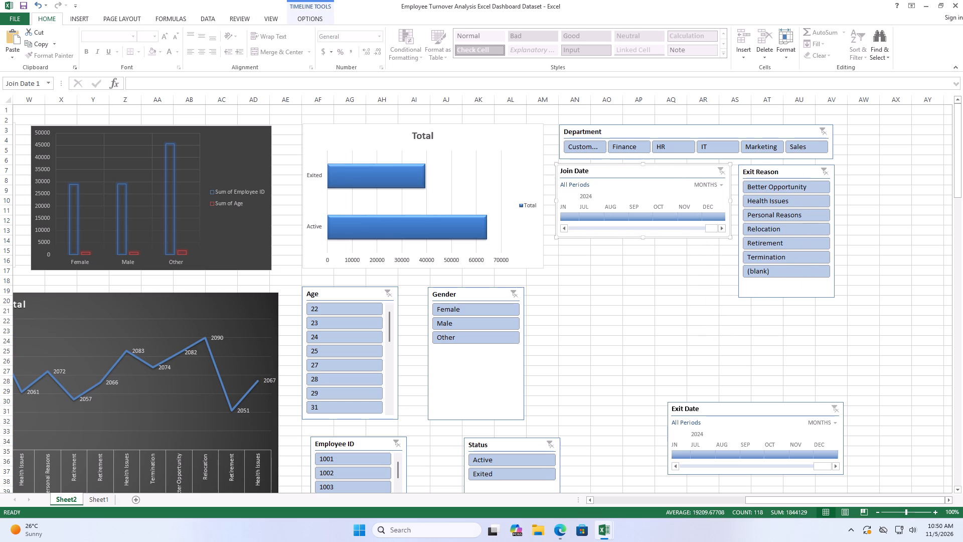
pyautogui.click(322, 17)
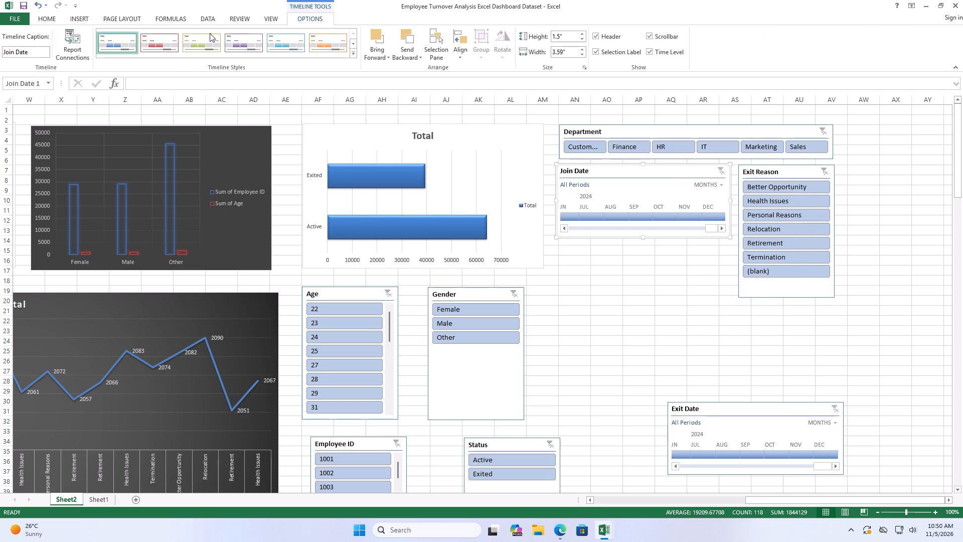
pyautogui.click(78, 50)
pyautogui.click(201, 402)
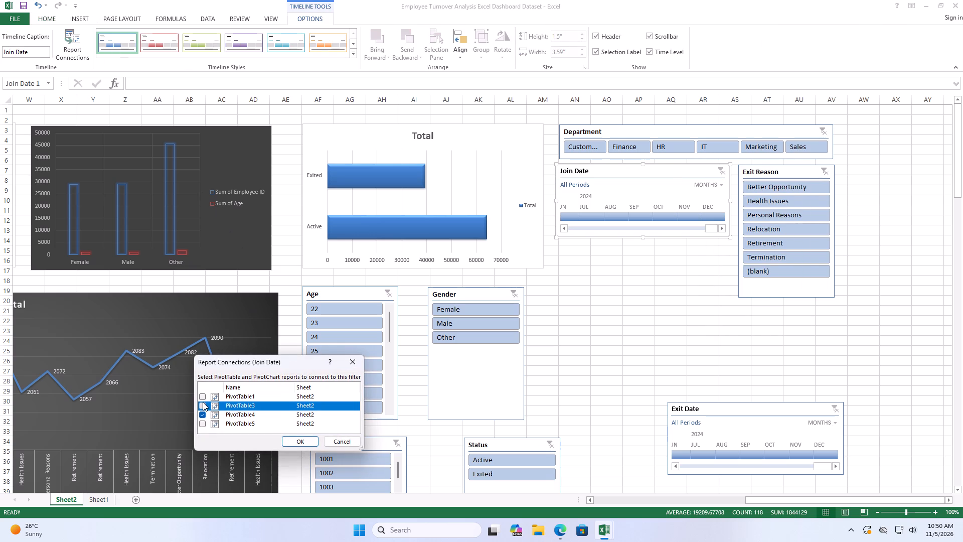
pyautogui.click(203, 425)
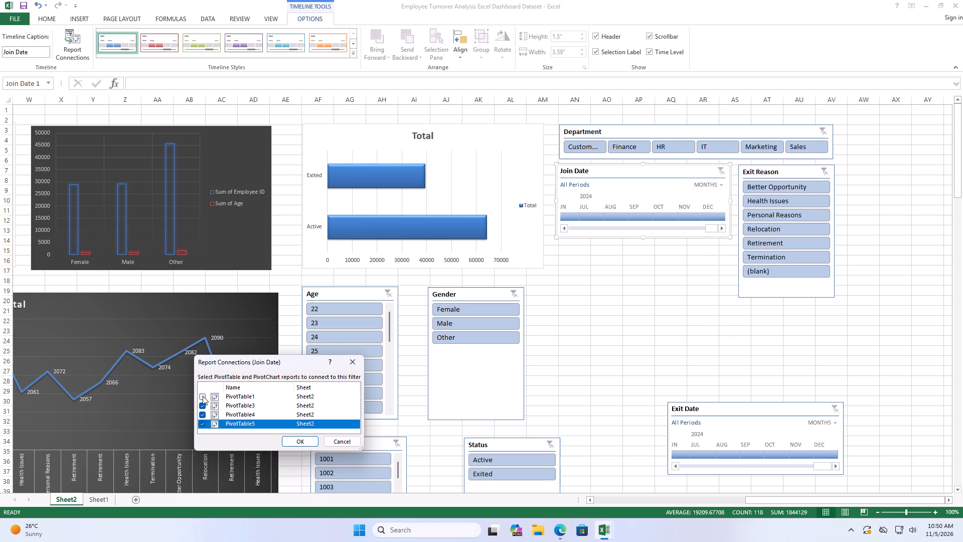
pyautogui.click(203, 396)
pyautogui.click(290, 442)
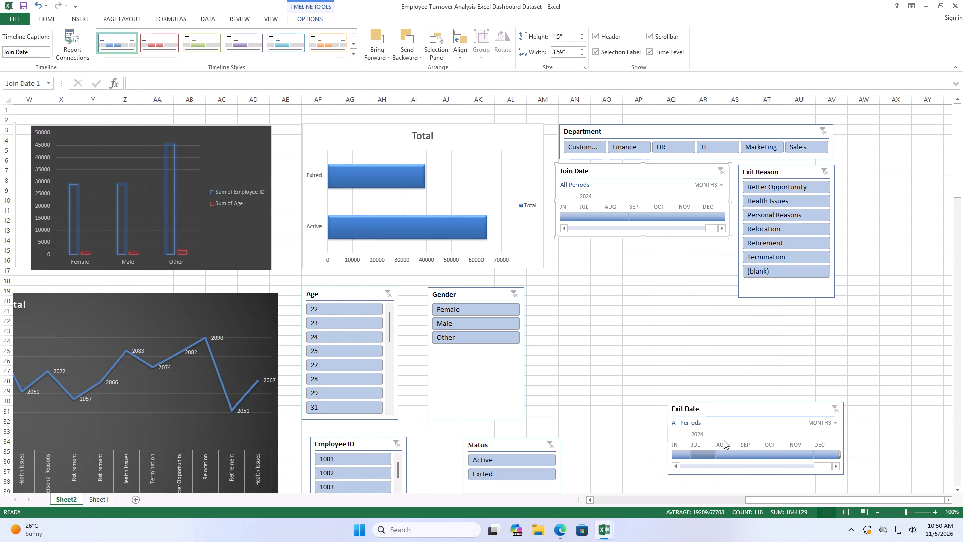
# Connect the Exit Date timeline to PivotTable1, PivotTable3 and PivotTable5 as well.
pyautogui.click(773, 410)
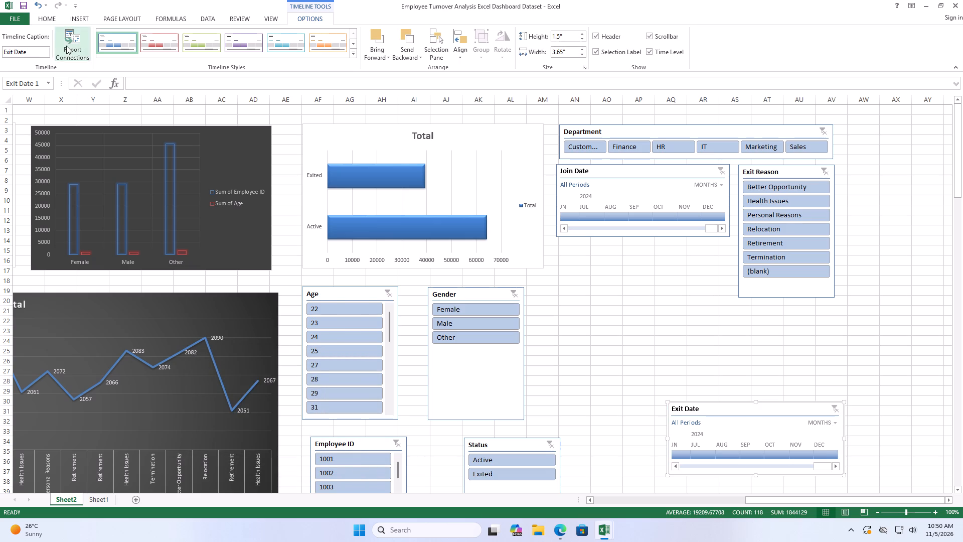
pyautogui.click(66, 46)
pyautogui.click(200, 395)
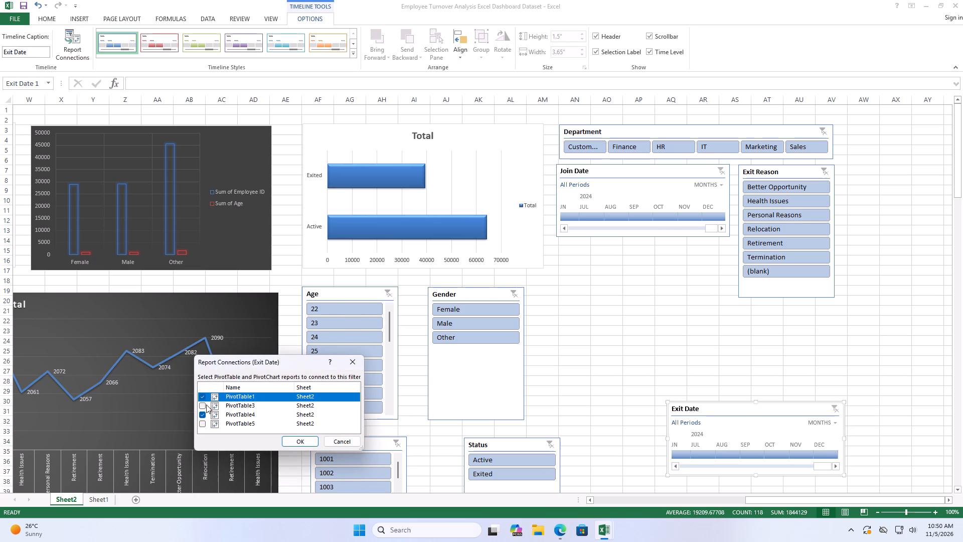
pyautogui.click(201, 406)
pyautogui.click(200, 422)
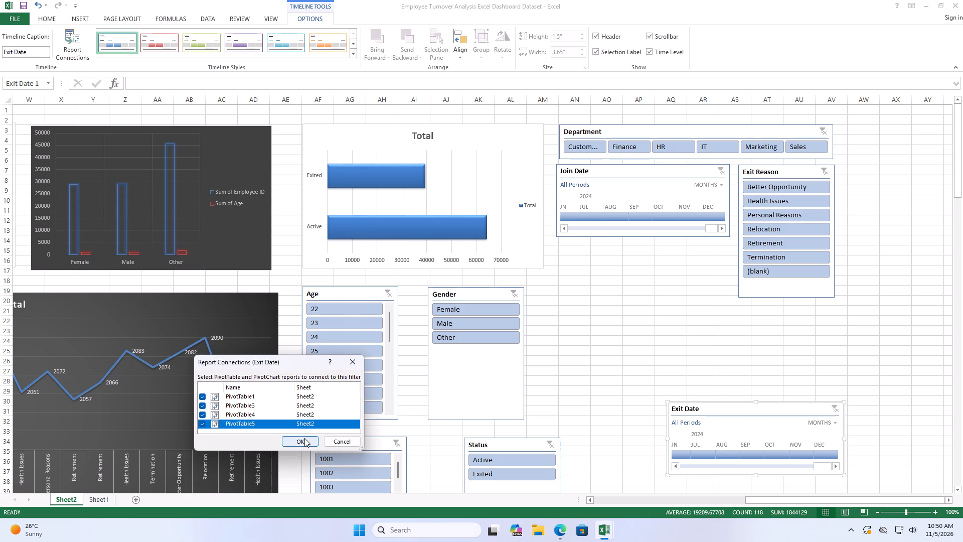
pyautogui.click(304, 438)
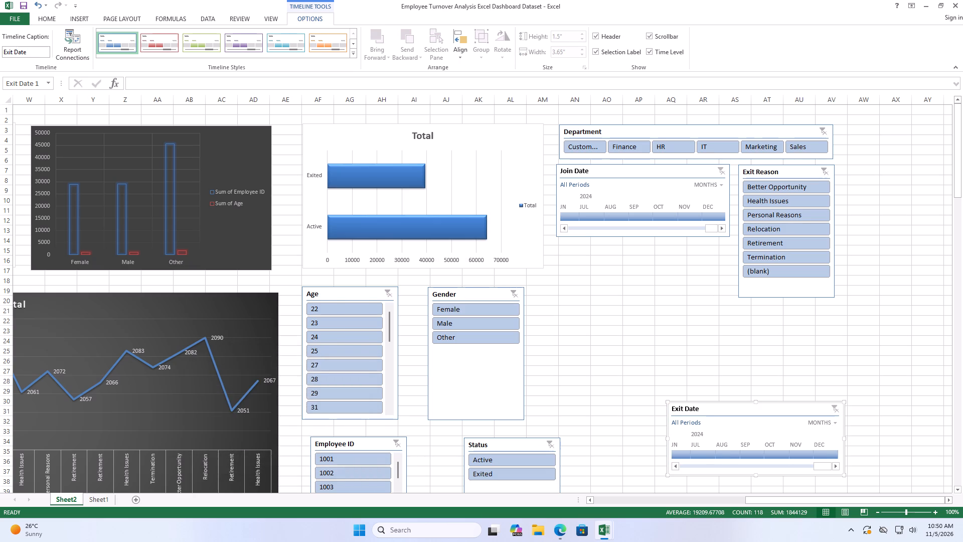
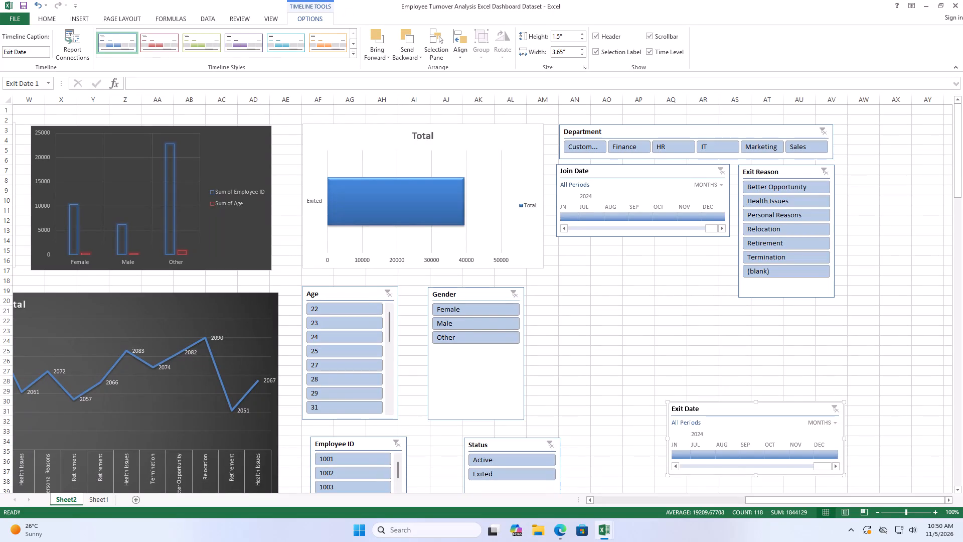
# Place the Exit Date timeline directly beneath the Join Date timeline, with their starting edges aligned.
pyautogui.moveTo(738, 411); pyautogui.dragTo(626, 257)
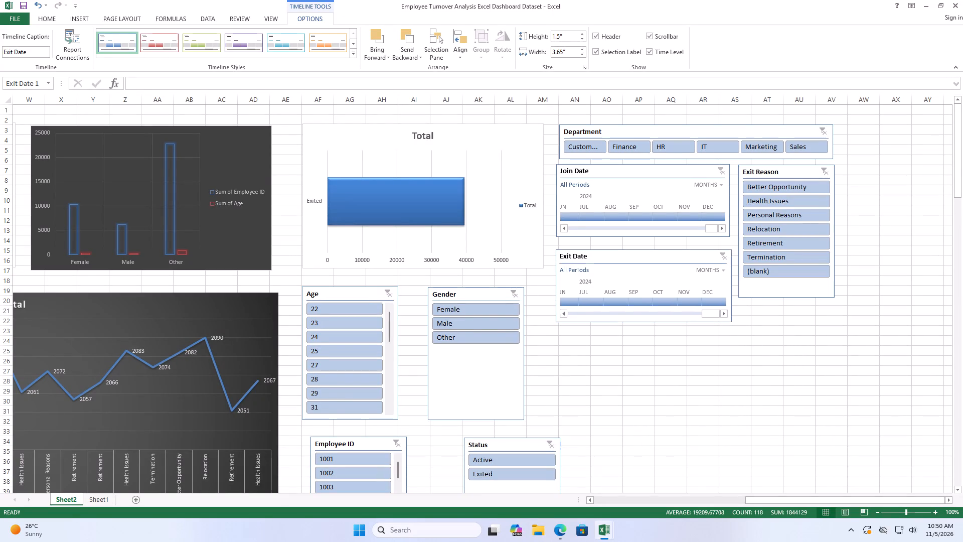
pyautogui.moveTo(626, 257); pyautogui.dragTo(626, 253)
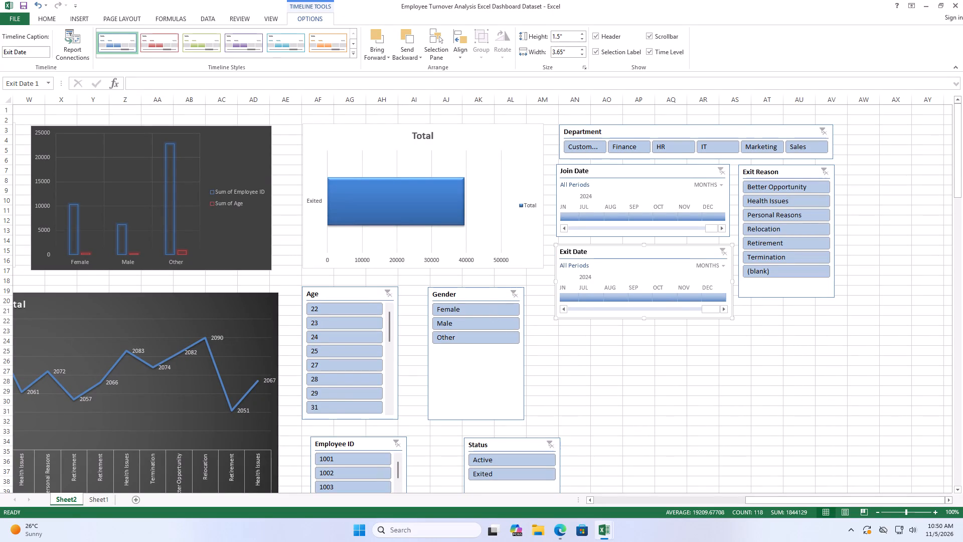
# Shorten the Gender slicer so its frame closely fits the Female, Male and Other items.
pyautogui.click(469, 417)
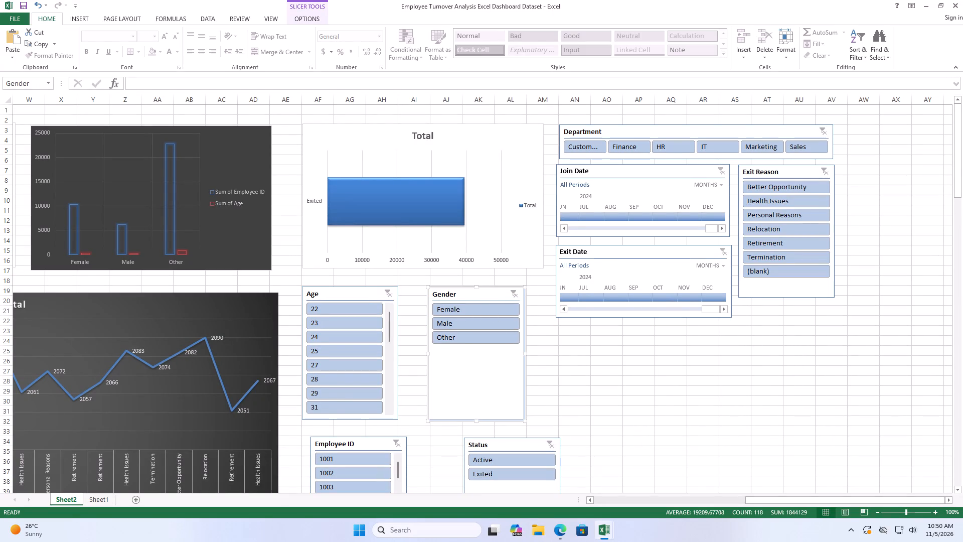
pyautogui.moveTo(475, 422); pyautogui.dragTo(485, 349)
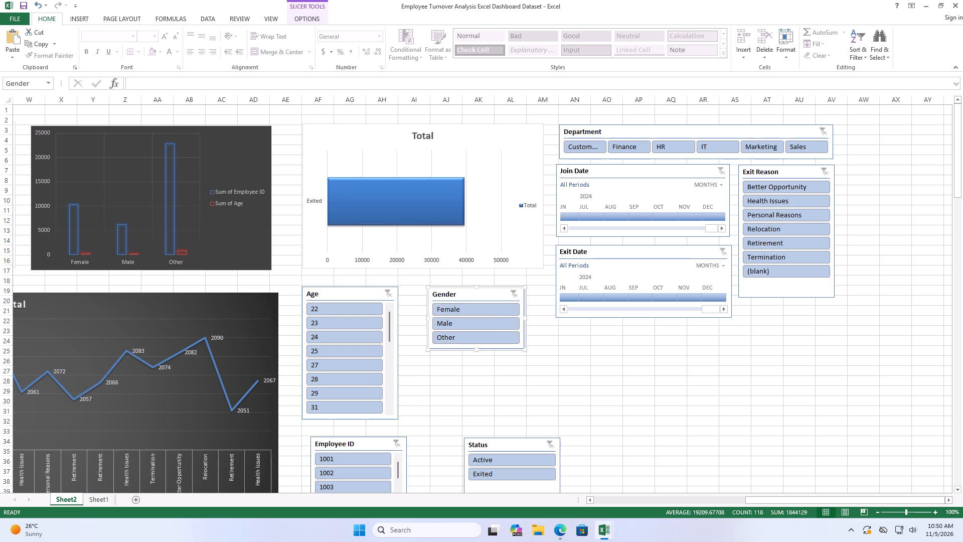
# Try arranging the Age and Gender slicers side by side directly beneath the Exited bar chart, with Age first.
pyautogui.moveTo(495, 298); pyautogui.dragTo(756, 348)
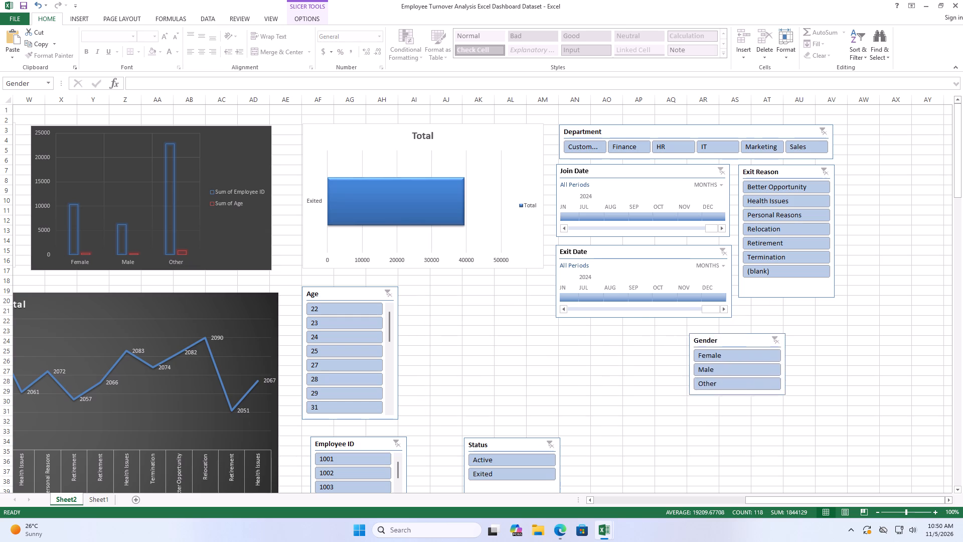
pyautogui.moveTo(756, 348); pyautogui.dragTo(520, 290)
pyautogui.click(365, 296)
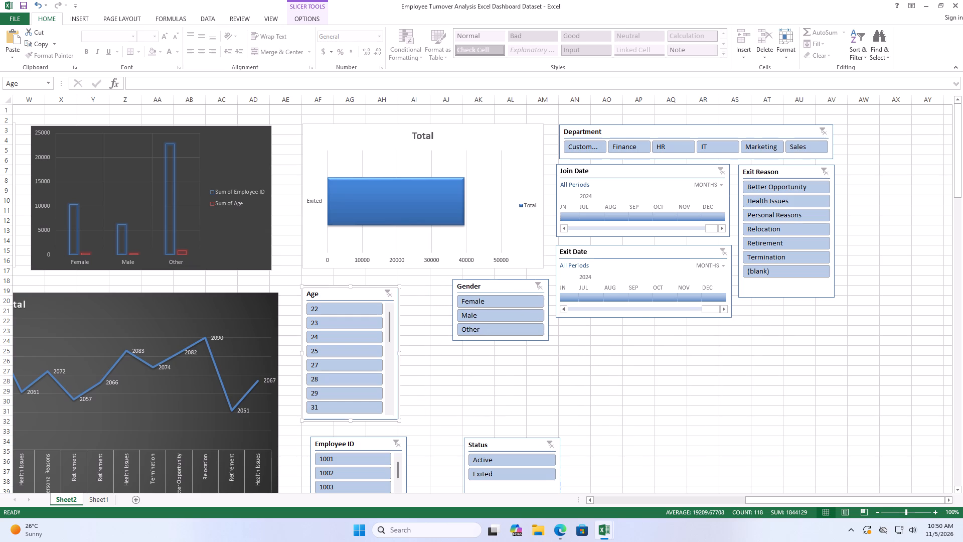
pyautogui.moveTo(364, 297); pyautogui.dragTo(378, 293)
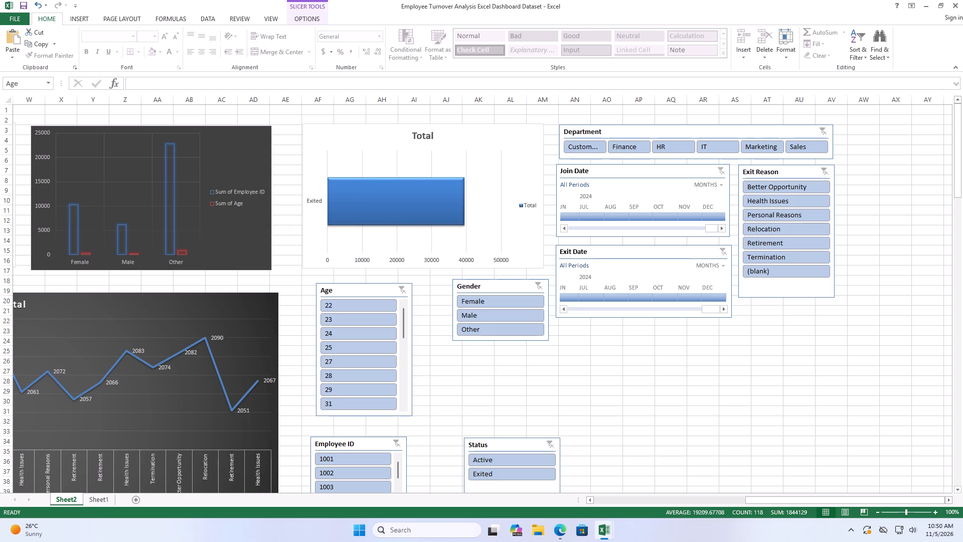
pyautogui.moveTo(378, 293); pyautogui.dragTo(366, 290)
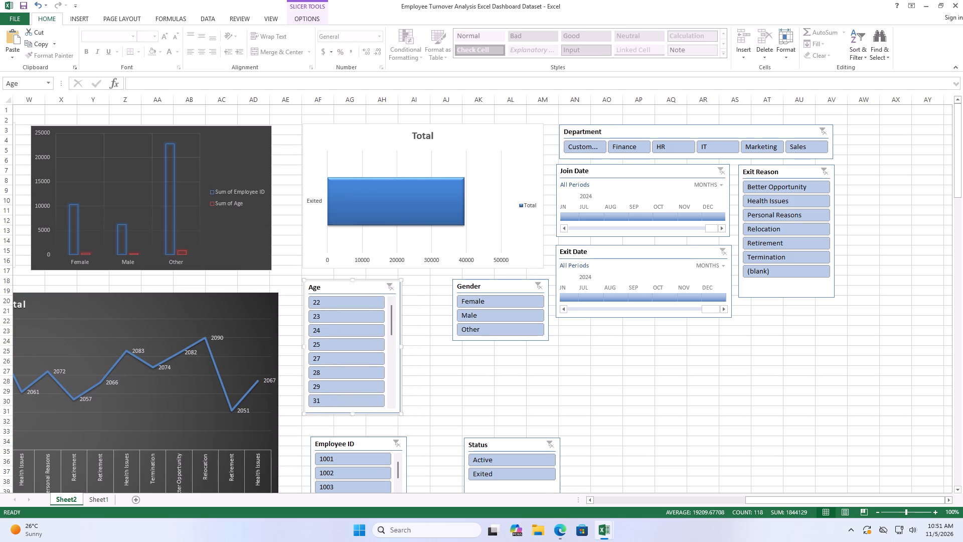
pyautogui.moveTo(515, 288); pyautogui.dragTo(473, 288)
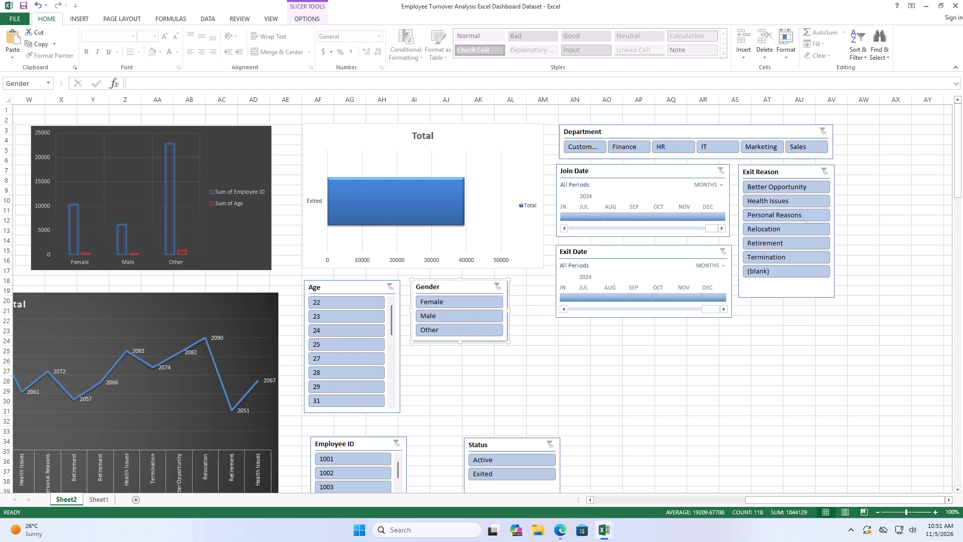
# Shorten the Status slicer to fit its two items and place it beside the Employee ID slicer, just below the Exit Date timeline.
pyautogui.moveTo(517, 447); pyautogui.dragTo(579, 354)
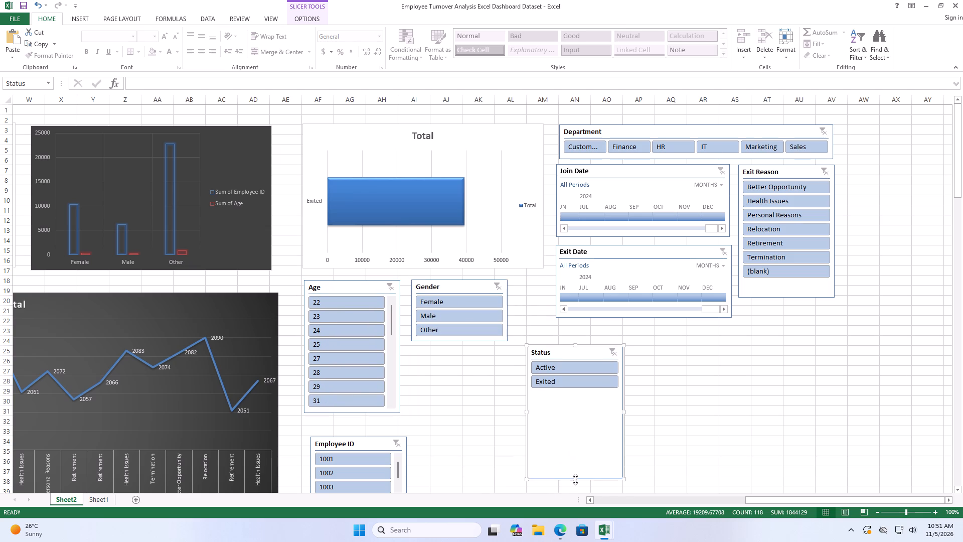
pyautogui.moveTo(575, 479); pyautogui.dragTo(569, 392)
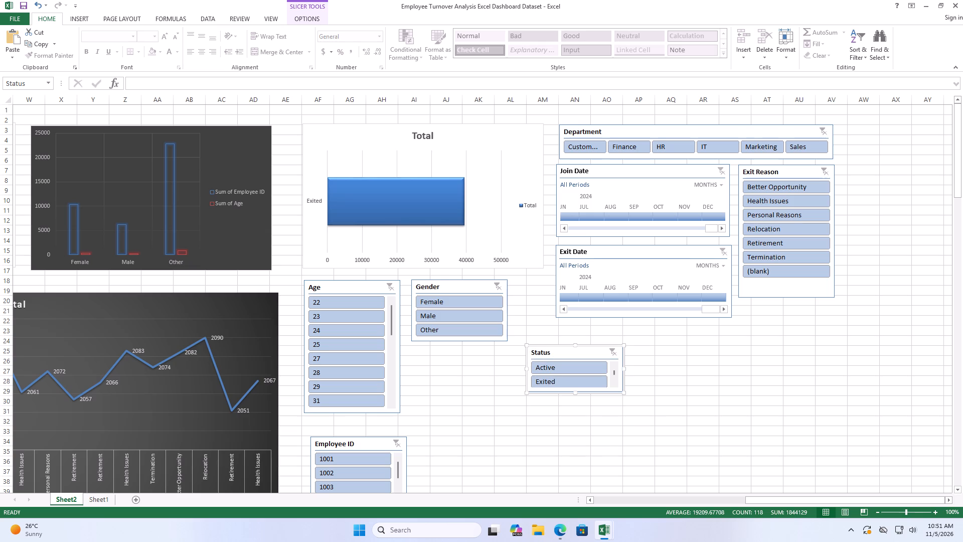
pyautogui.moveTo(375, 445); pyautogui.dragTo(507, 425)
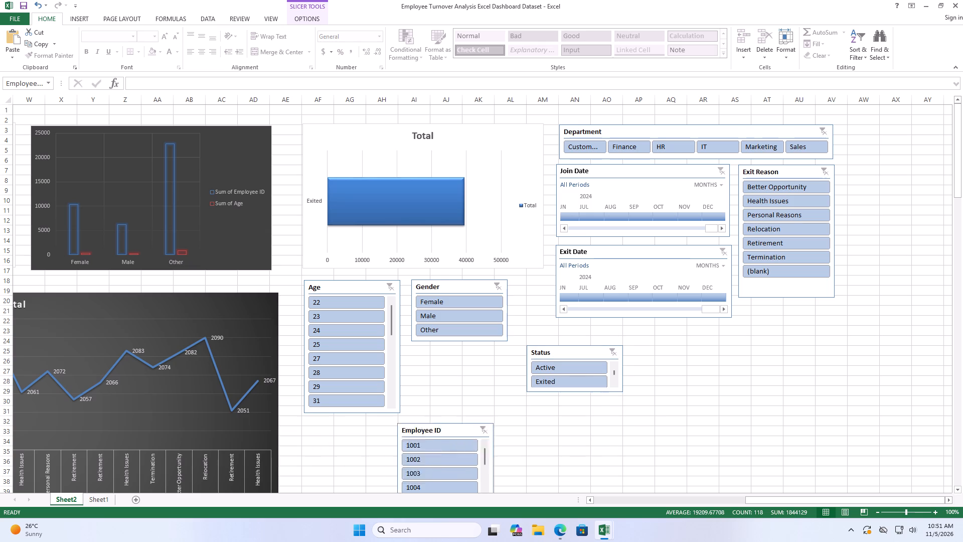
pyautogui.moveTo(507, 425); pyautogui.dragTo(706, 337)
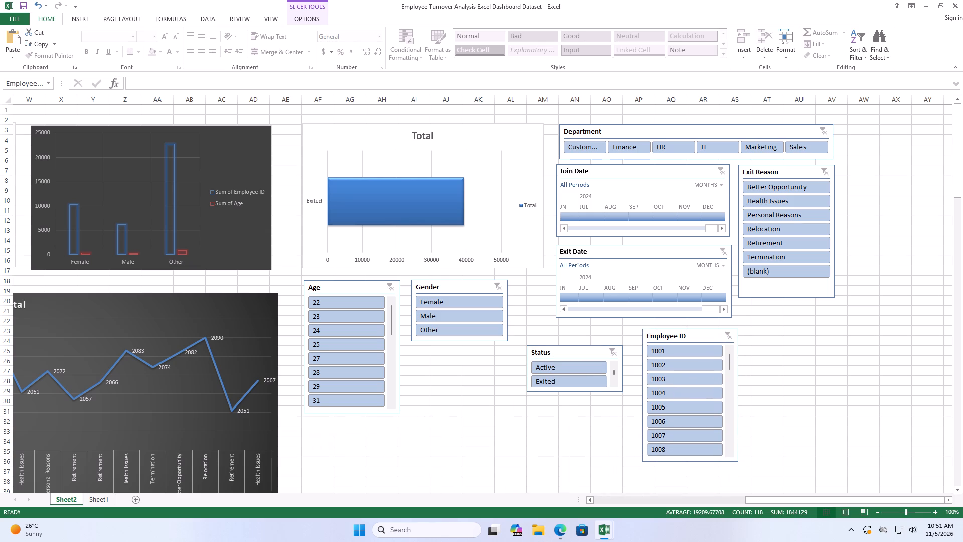
pyautogui.moveTo(706, 337); pyautogui.dragTo(719, 333)
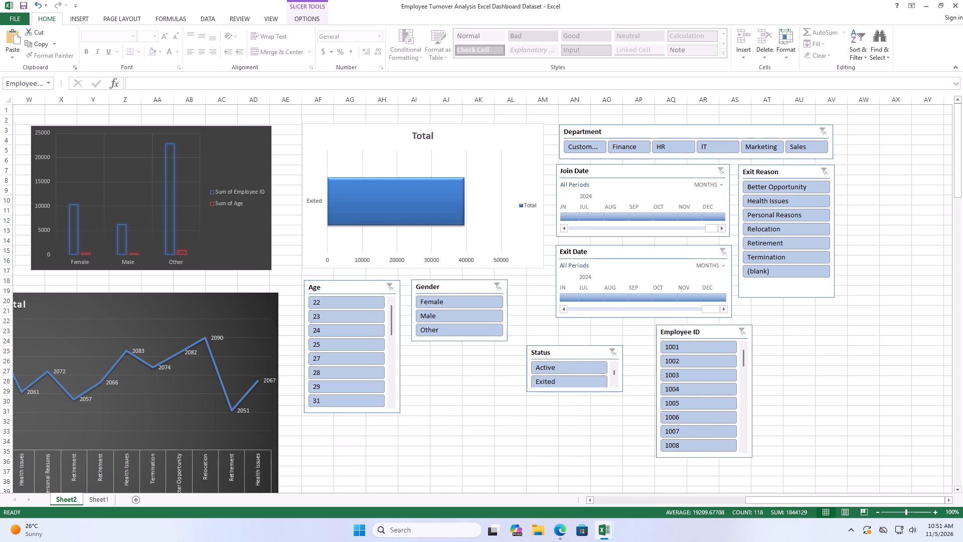
pyautogui.moveTo(719, 333); pyautogui.dragTo(709, 333)
pyautogui.moveTo(588, 353); pyautogui.dragTo(587, 352)
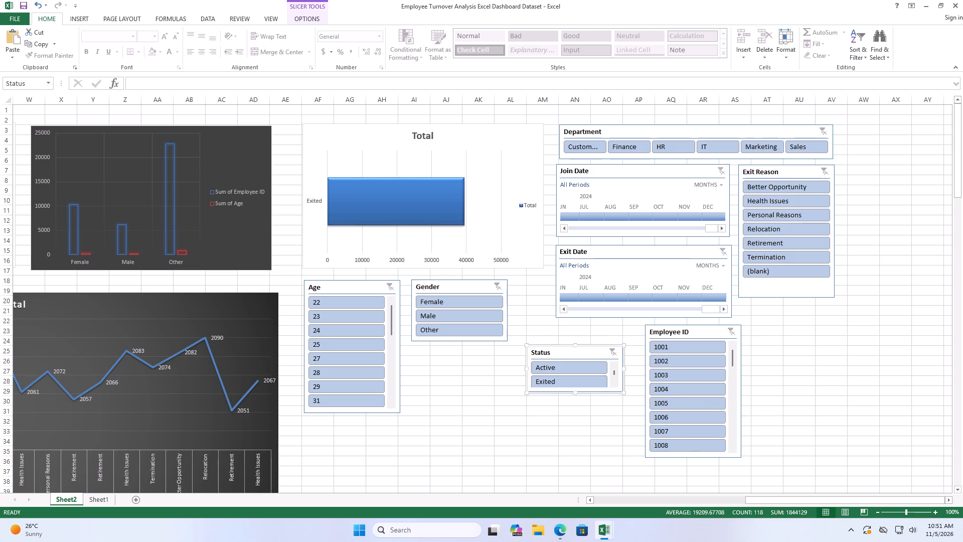
pyautogui.moveTo(587, 352); pyautogui.dragTo(584, 335)
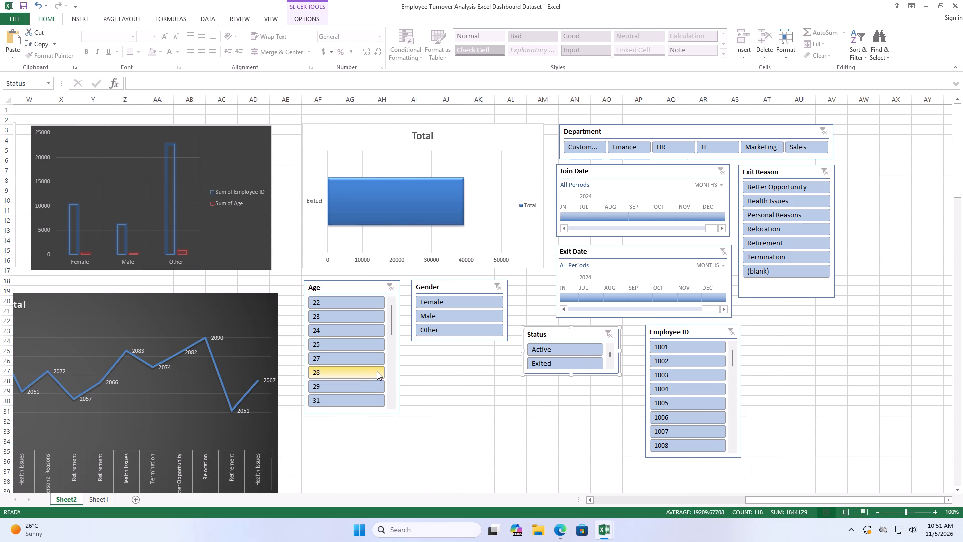
# Move the Age slicer from beneath the Exited bar chart to the right of the Employee ID slicer.
pyautogui.scroll(-1, 377, 371)
pyautogui.click(219, 322)
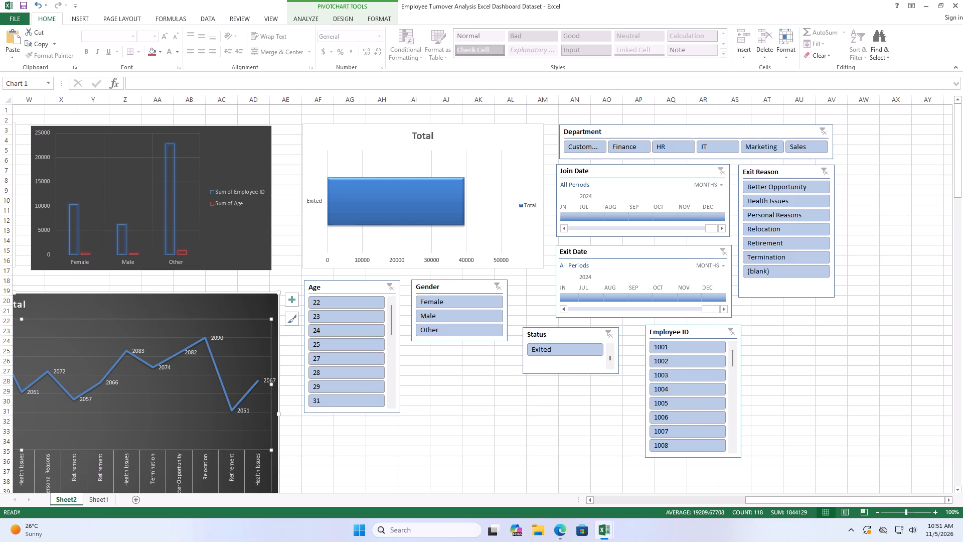
pyautogui.moveTo(959, 186); pyautogui.dragTo(957, 192)
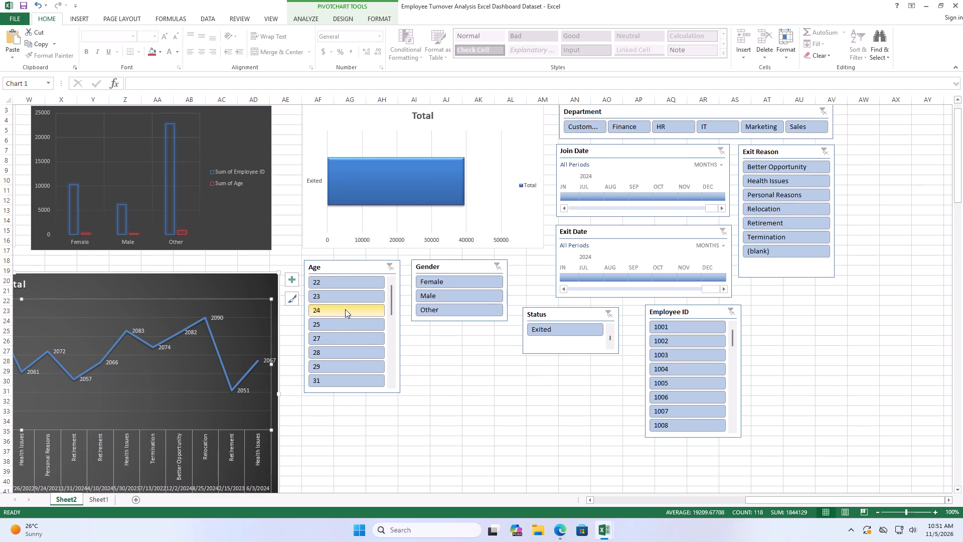
pyautogui.moveTo(773, 500); pyautogui.dragTo(761, 507)
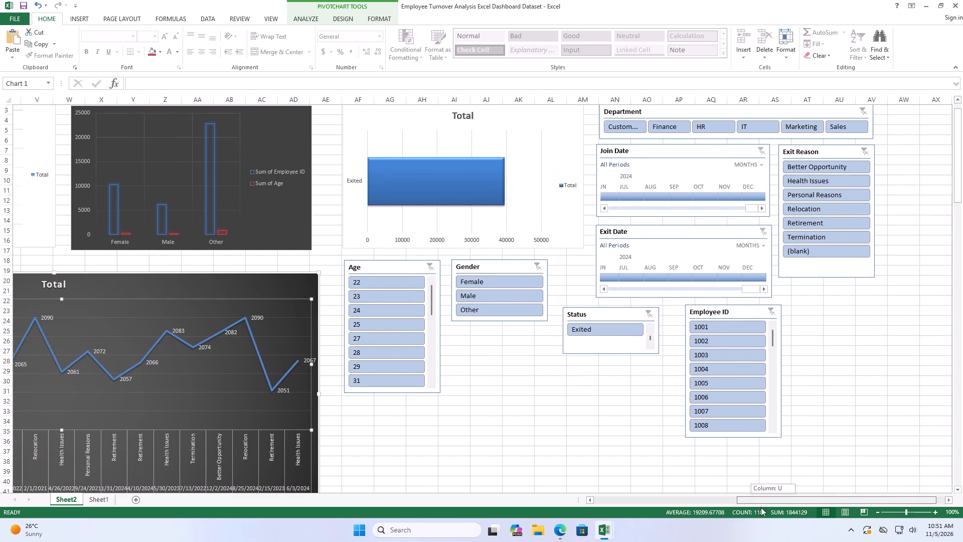
pyautogui.moveTo(761, 507); pyautogui.dragTo(744, 513)
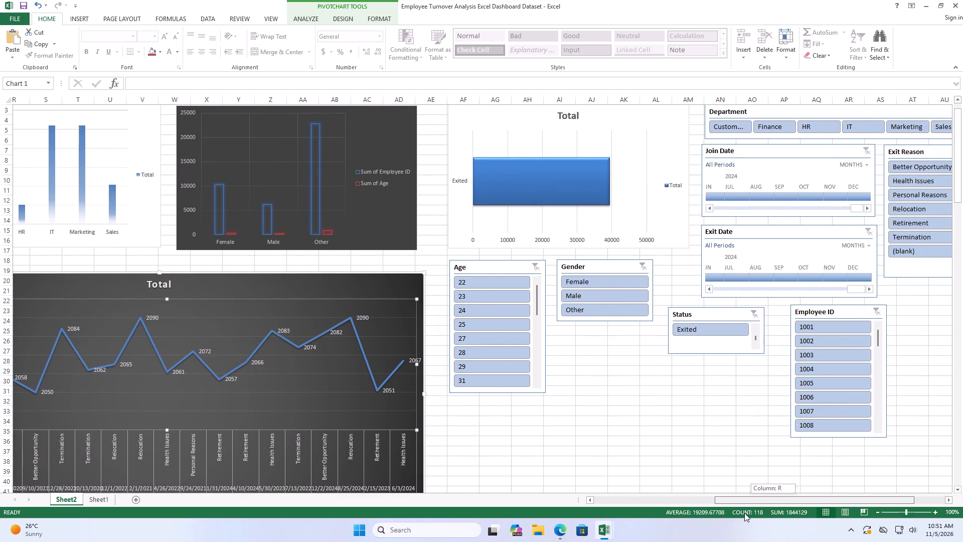
pyautogui.moveTo(744, 513); pyautogui.dragTo(749, 512)
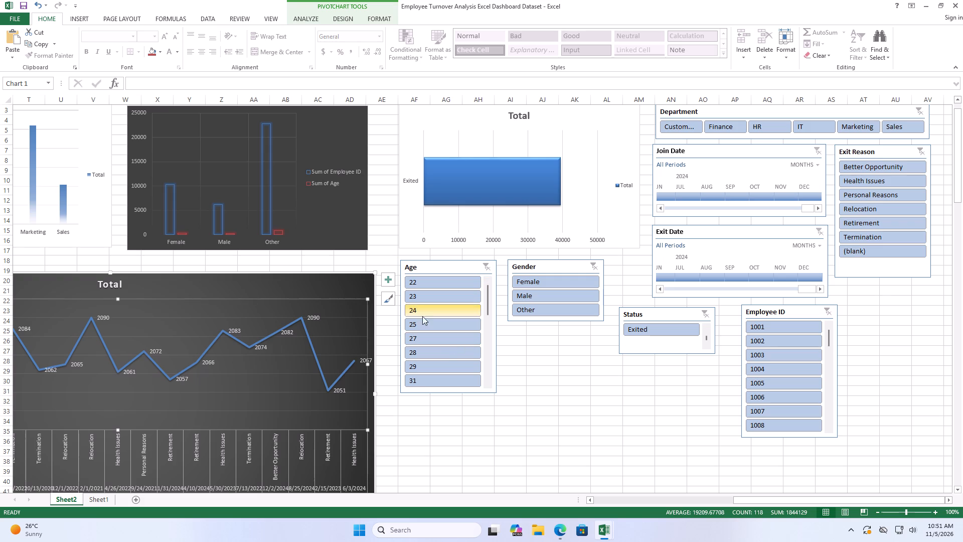
pyautogui.moveTo(467, 272); pyautogui.dragTo(524, 327)
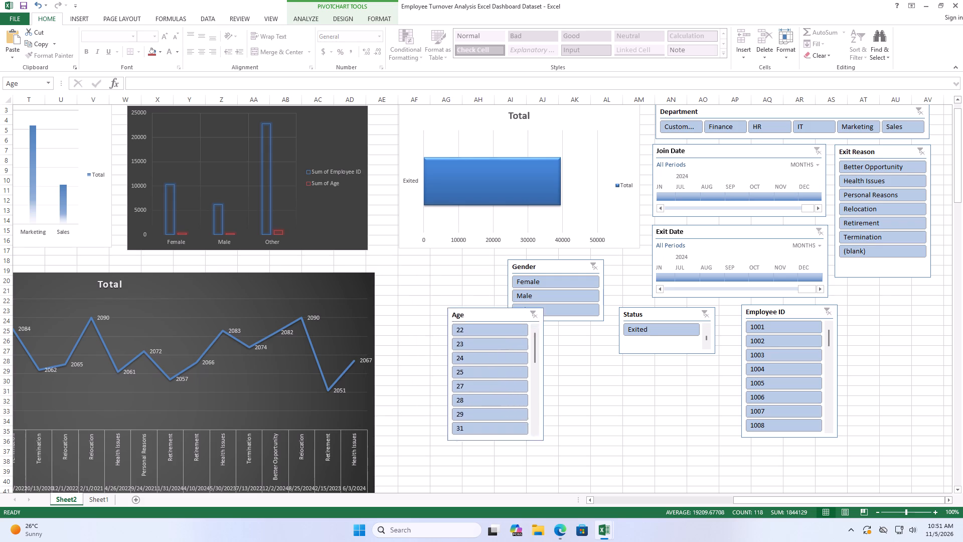
pyautogui.moveTo(524, 327); pyautogui.dragTo(942, 311)
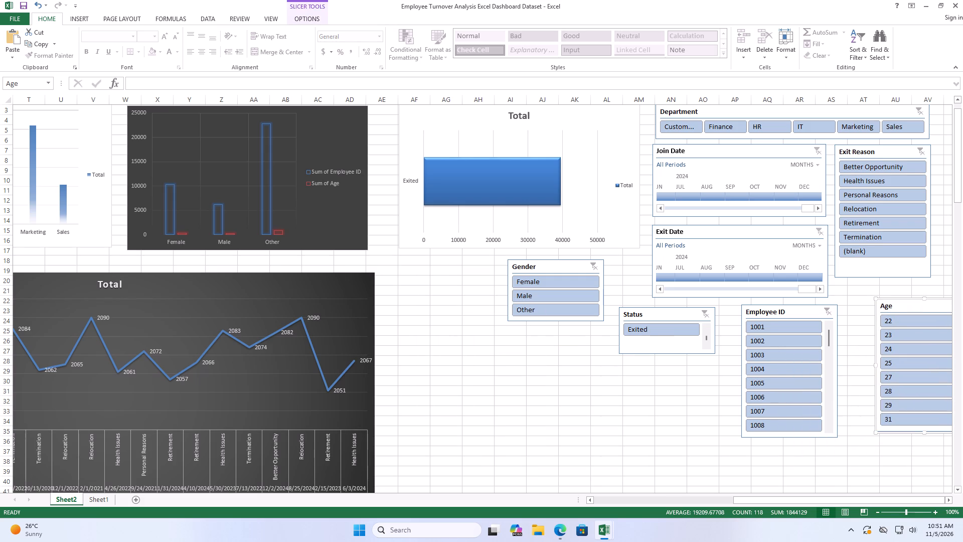
# Move the line PivotChart beneath the gender and Exited charts and shrink it to span about columns T to AH, rows 18 to 32.
pyautogui.moveTo(293, 289); pyautogui.dragTo(429, 275)
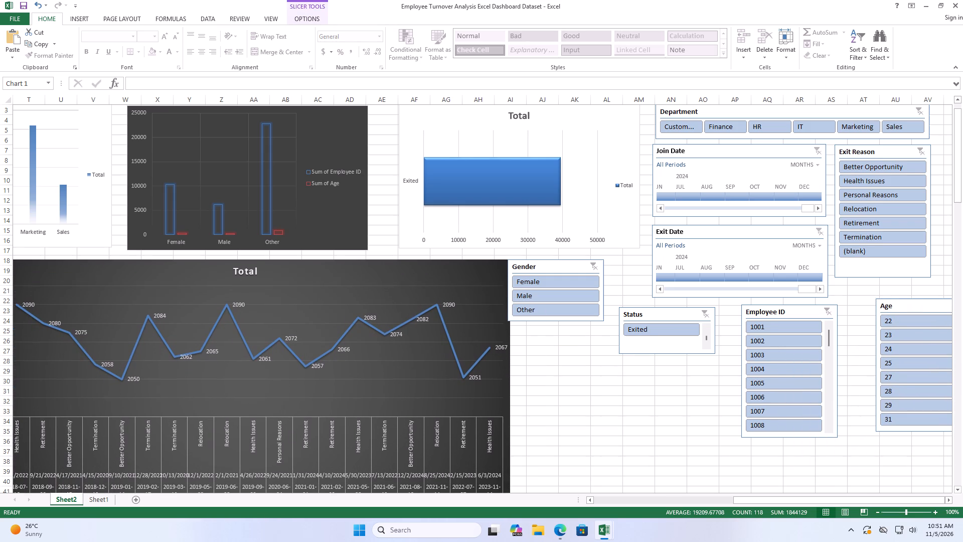
pyautogui.moveTo(429, 275); pyautogui.dragTo(469, 272)
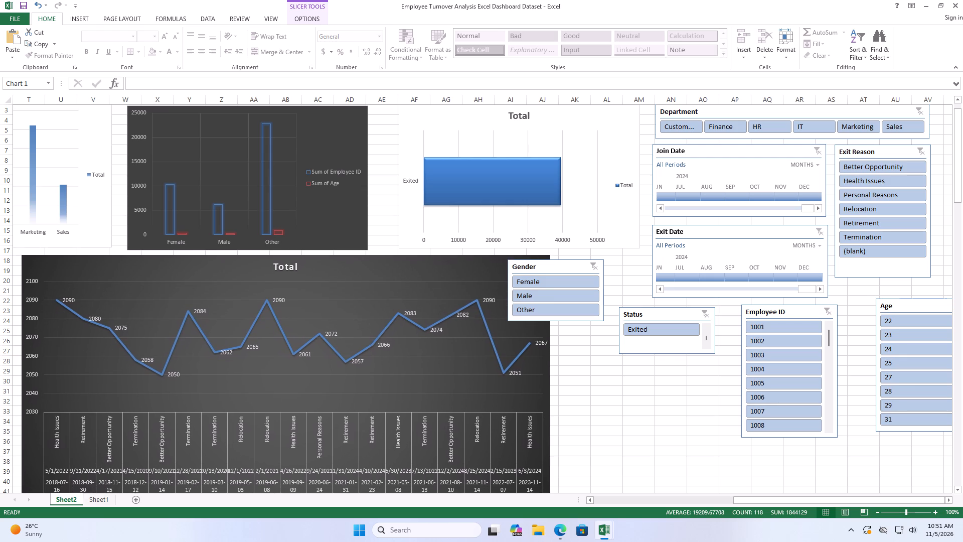
pyautogui.moveTo(469, 272); pyautogui.dragTo(464, 272)
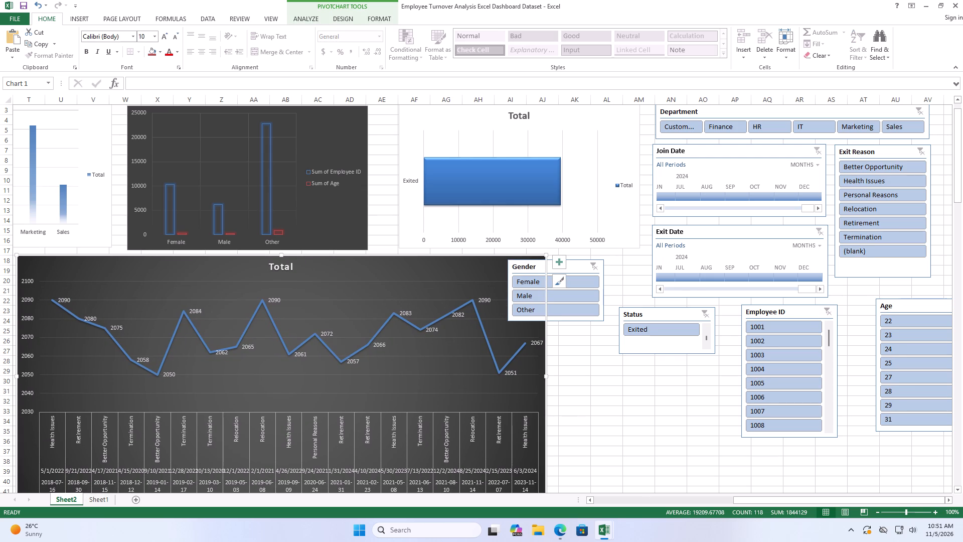
pyautogui.scroll(-1, 535, 403)
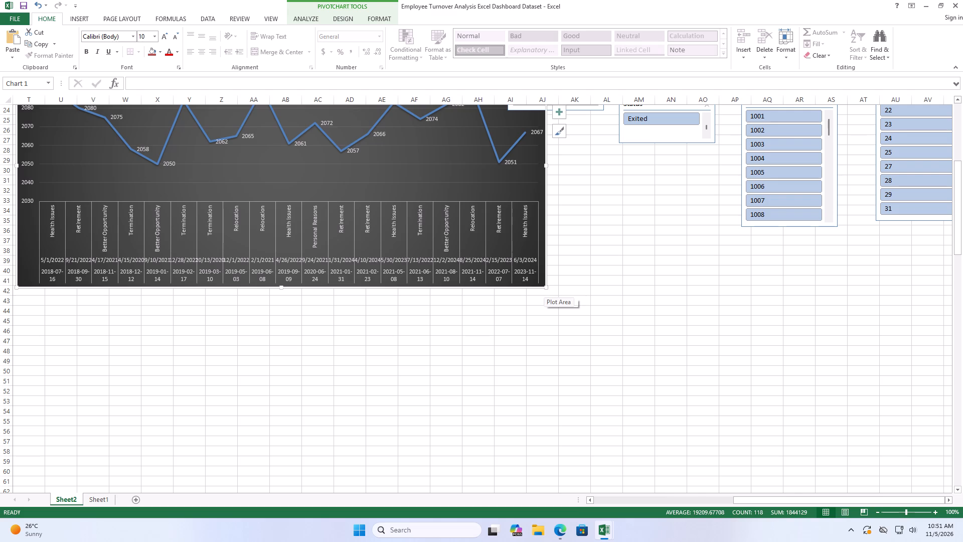
pyautogui.moveTo(547, 286); pyautogui.dragTo(506, 194)
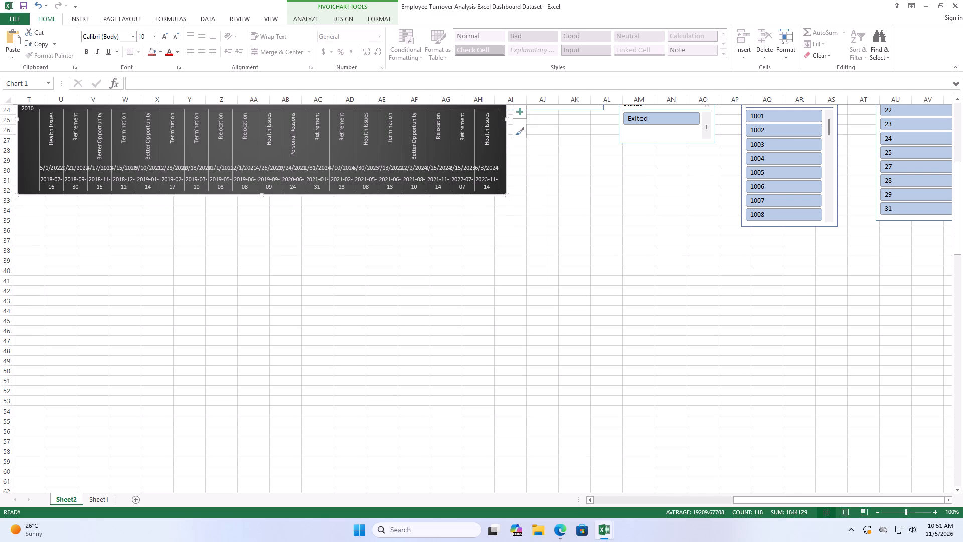
pyautogui.scroll(1, 603, 247)
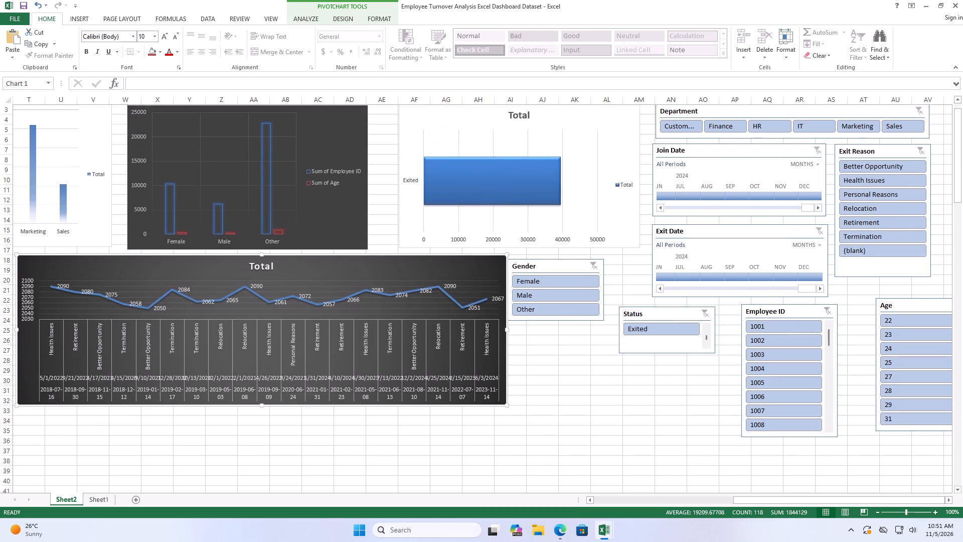
# Move the Gender slicer clear of the line PivotChart, down to about row 37 beneath it.
pyautogui.moveTo(570, 269); pyautogui.dragTo(575, 276)
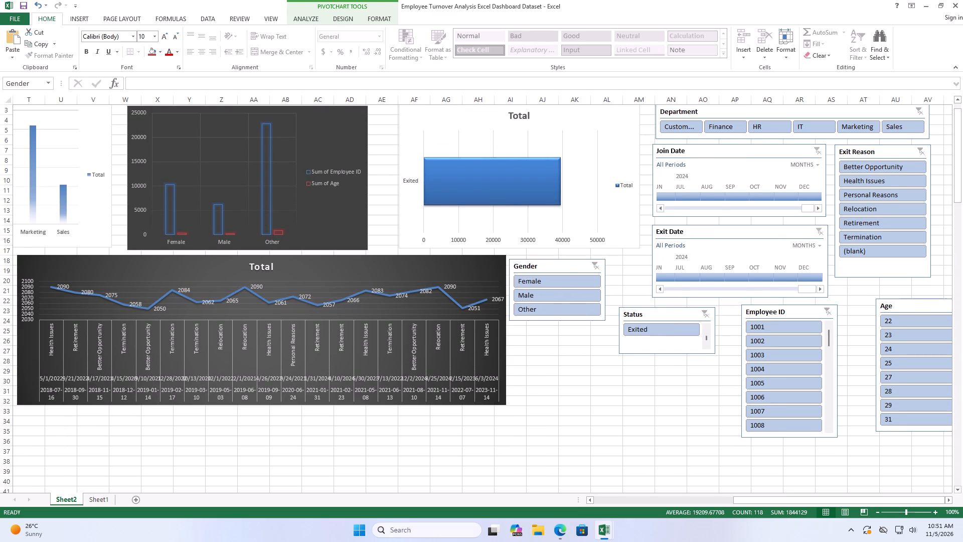
pyautogui.moveTo(575, 276); pyautogui.dragTo(571, 456)
# Widen the line PivotChart so its right edge reaches about column AK.
pyautogui.click(497, 266)
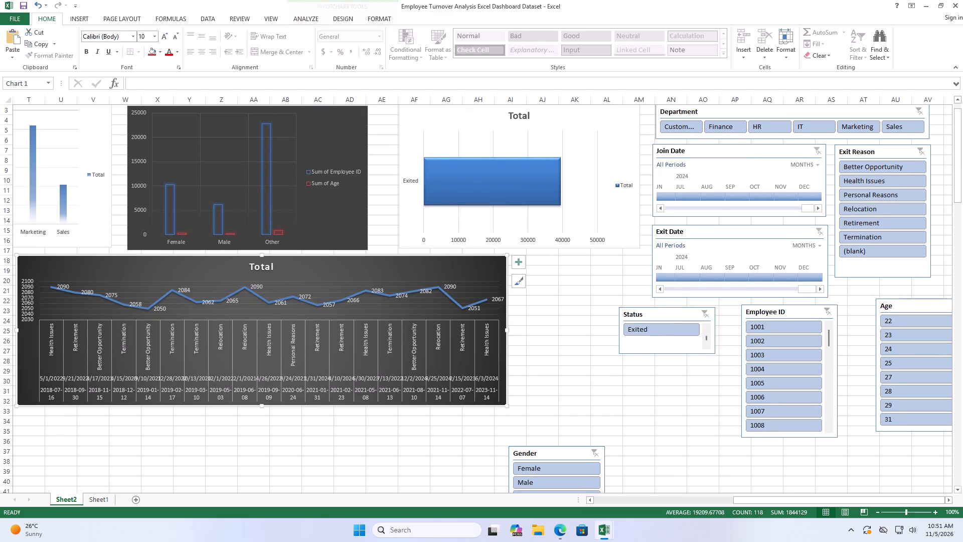
pyautogui.moveTo(507, 329); pyautogui.dragTo(574, 326)
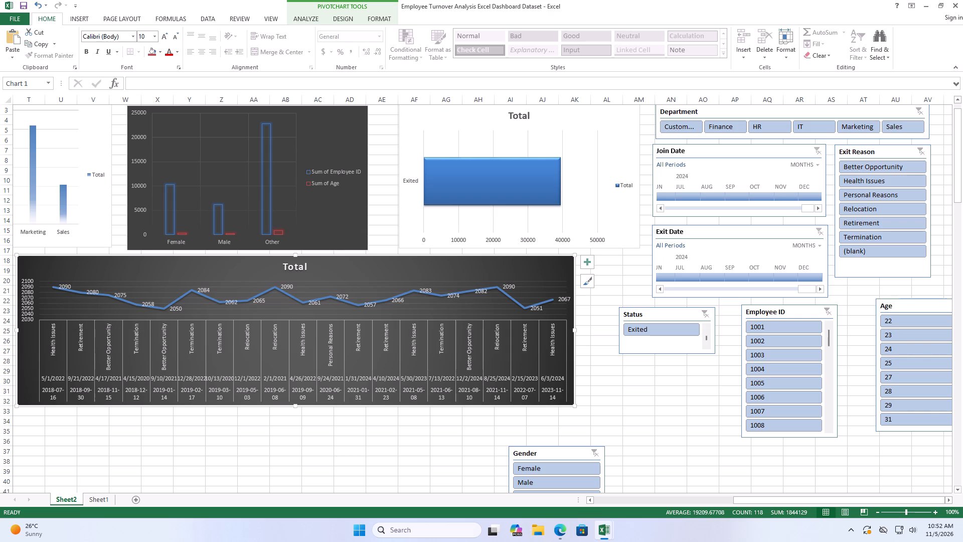
# Delete the Total title from the line PivotChart.
pyautogui.click(295, 268)
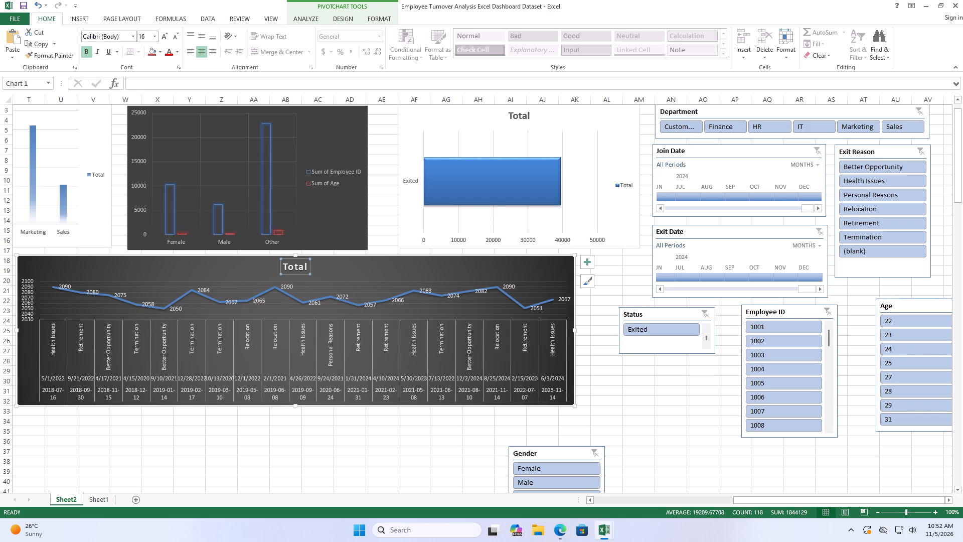
pyautogui.press('BackSpace')
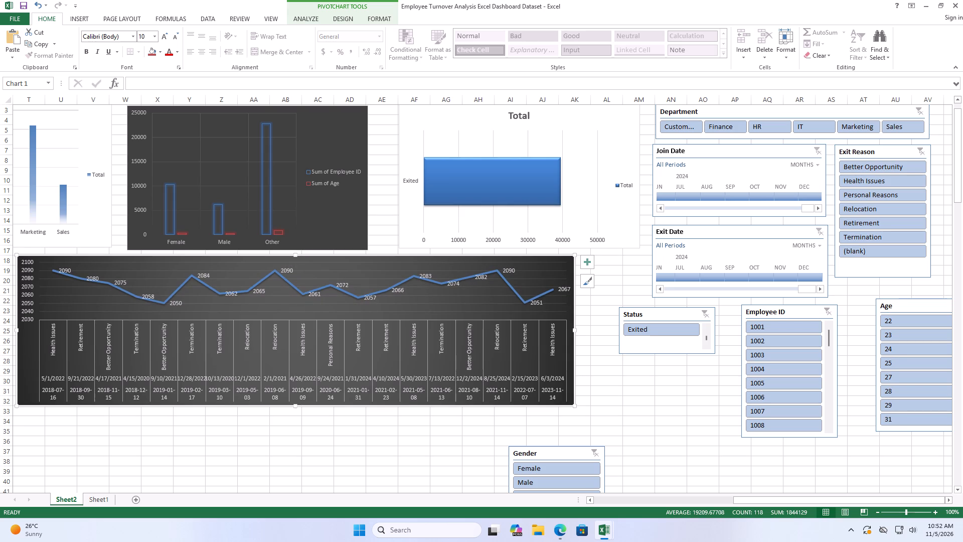
# Reposition and resize the line PivotChart so it spans about columns T to AJ, rows 19 to 34.
pyautogui.moveTo(296, 405); pyautogui.dragTo(305, 357)
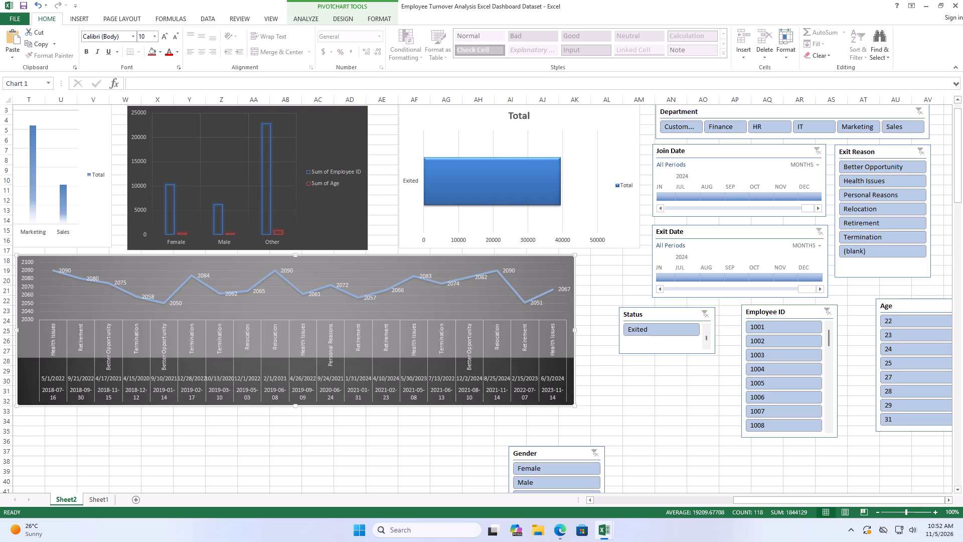
pyautogui.moveTo(305, 357); pyautogui.dragTo(303, 373)
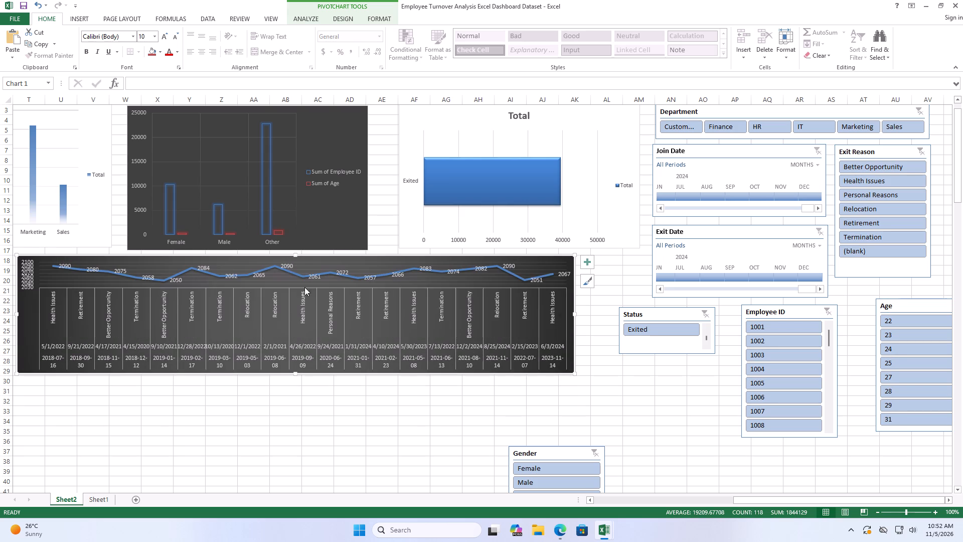
pyautogui.moveTo(292, 374); pyautogui.dragTo(292, 411)
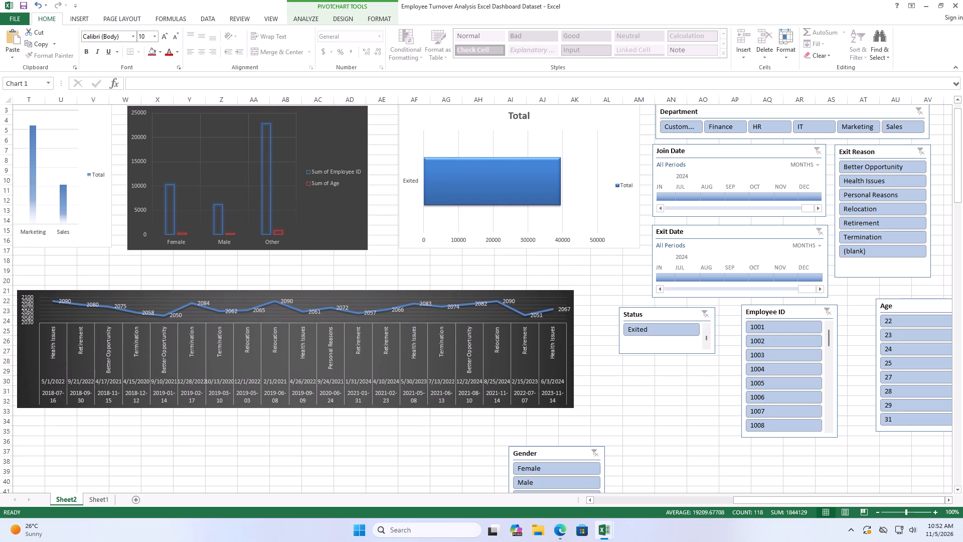
pyautogui.moveTo(292, 411); pyautogui.dragTo(291, 387)
pyautogui.moveTo(291, 382); pyautogui.dragTo(305, 381)
pyautogui.moveTo(293, 387); pyautogui.dragTo(294, 416)
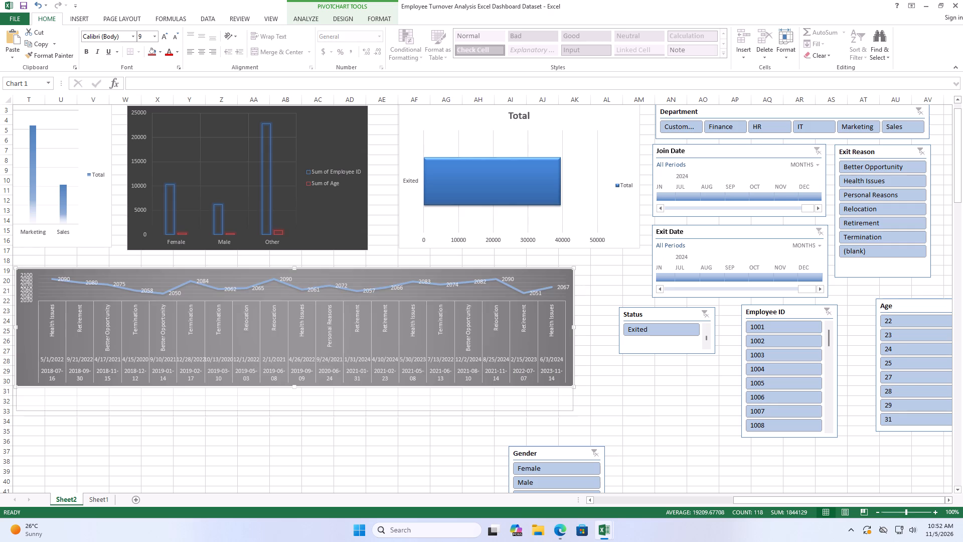
pyautogui.moveTo(294, 416); pyautogui.dragTo(294, 450)
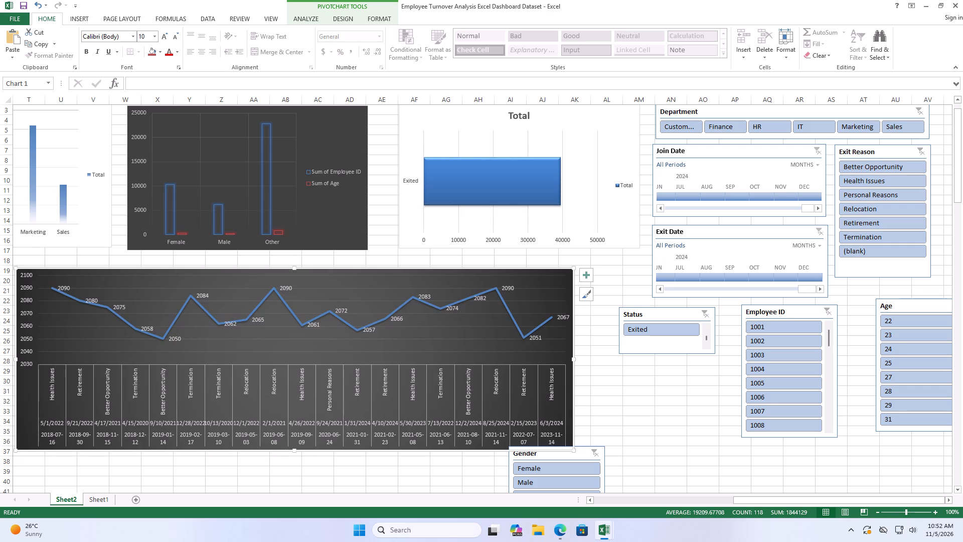
pyautogui.moveTo(573, 449); pyautogui.dragTo(512, 420)
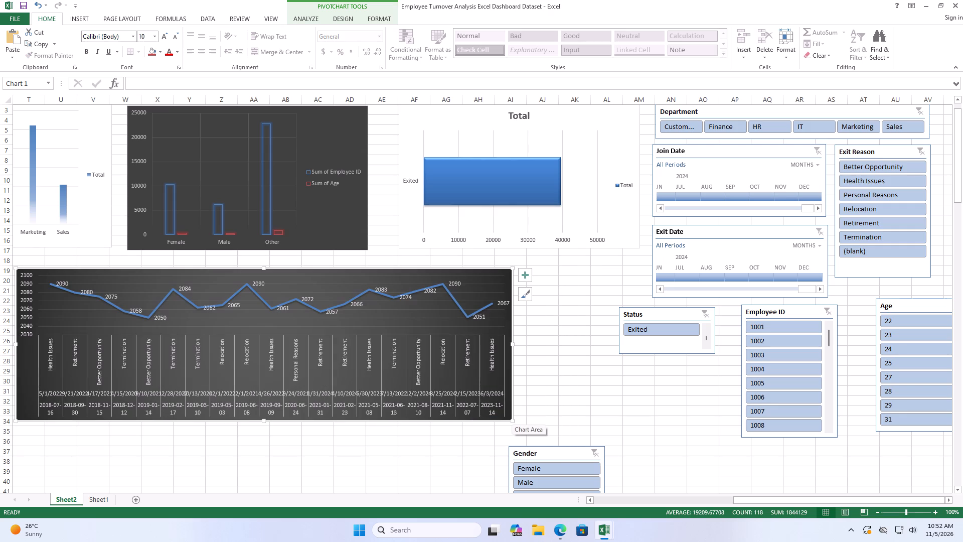
pyautogui.moveTo(512, 421); pyautogui.dragTo(556, 425)
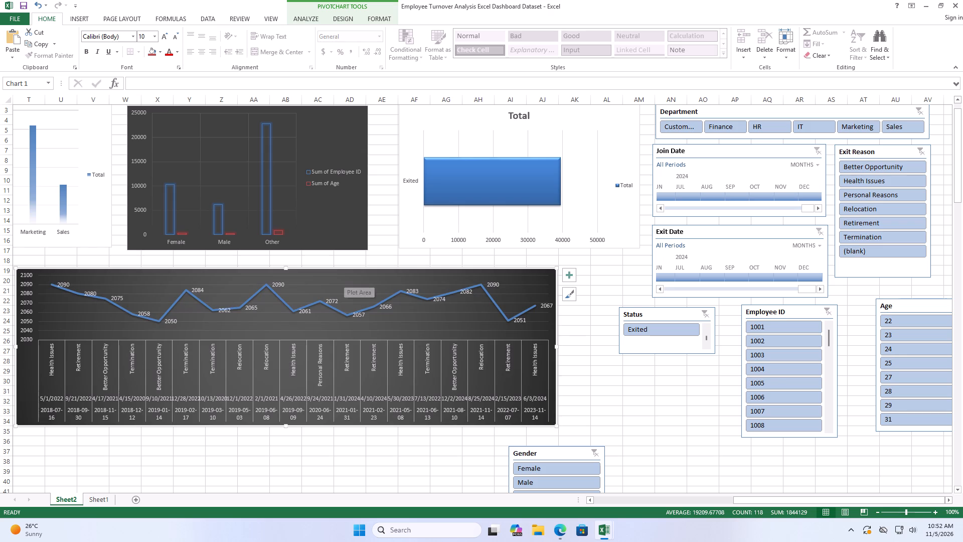
# Move the Gender slicer directly beneath the Status slicer and scroll the Status list up to its first item.
pyautogui.moveTo(573, 450); pyautogui.dragTo(609, 433)
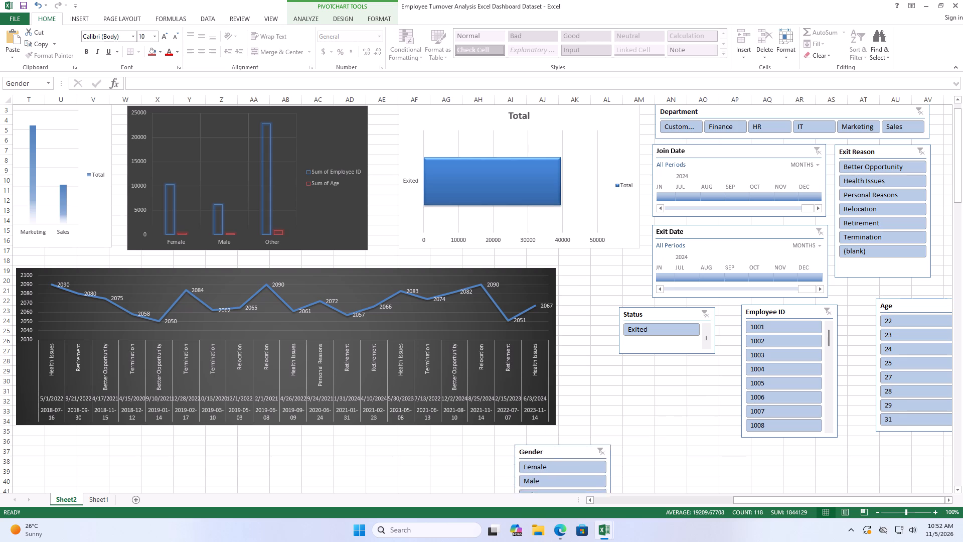
pyautogui.moveTo(609, 433); pyautogui.dragTo(683, 376)
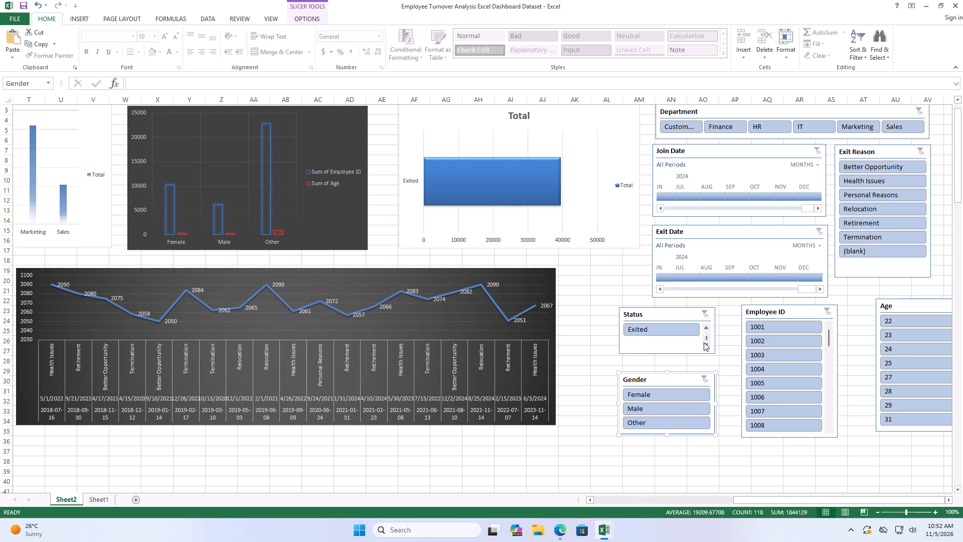
pyautogui.click(705, 327)
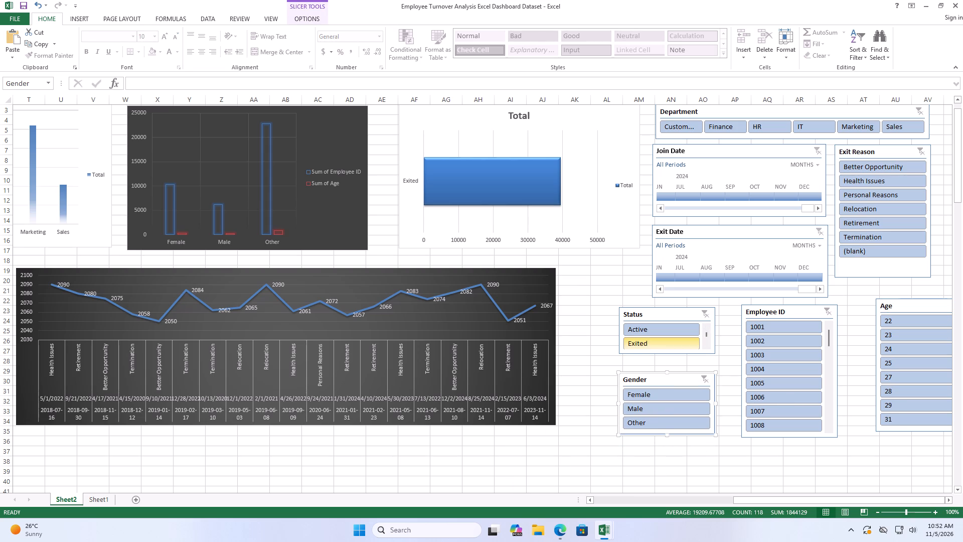
pyautogui.moveTo(670, 381); pyautogui.dragTo(670, 372)
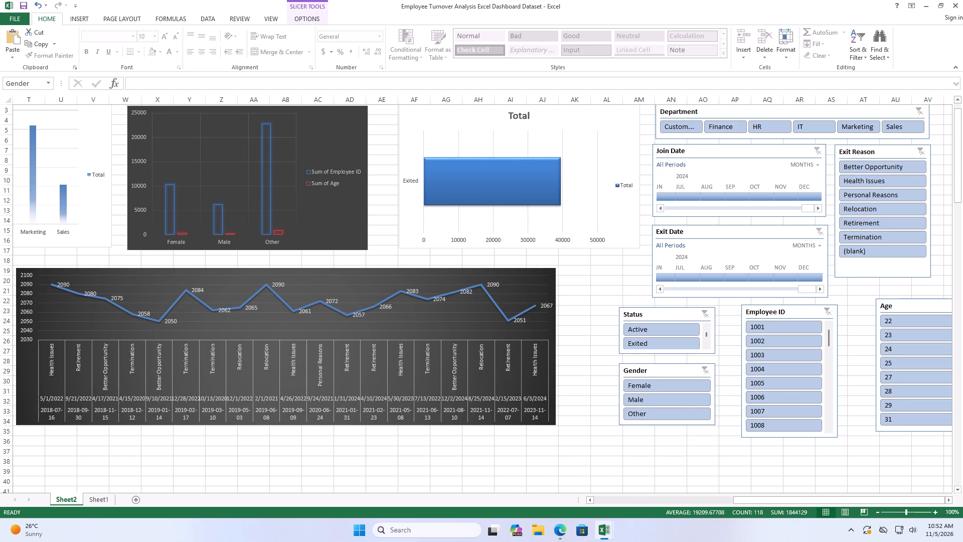
pyautogui.moveTo(670, 372); pyautogui.dragTo(669, 371)
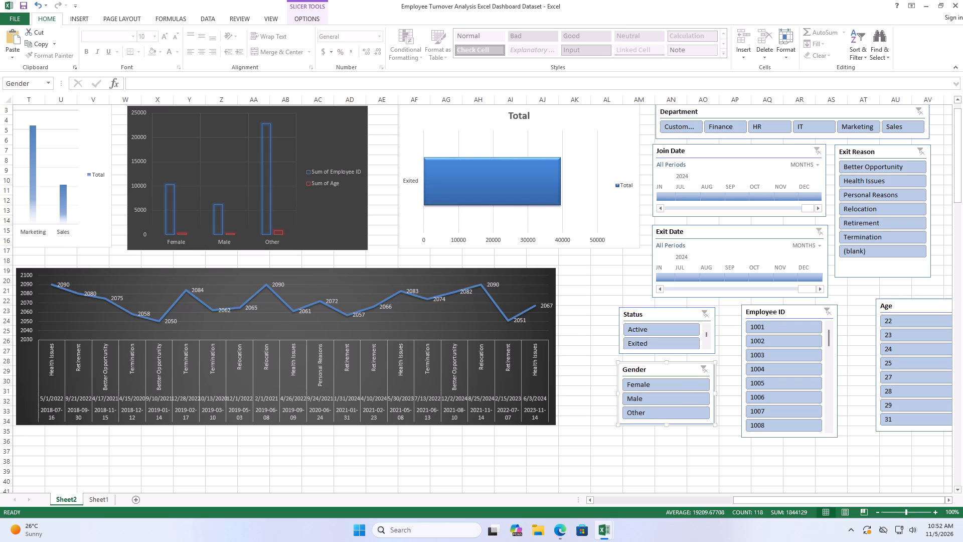
# Review the arrangement of the PivotTables, charts, slicers and timelines across Sheet2.
pyautogui.moveTo(762, 497); pyautogui.dragTo(683, 507)
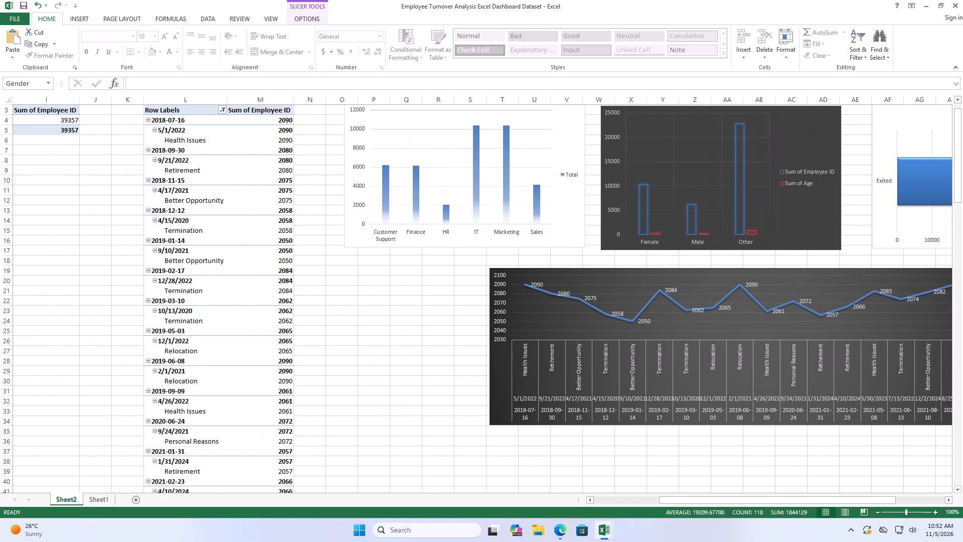
pyautogui.moveTo(668, 501); pyautogui.dragTo(701, 494)
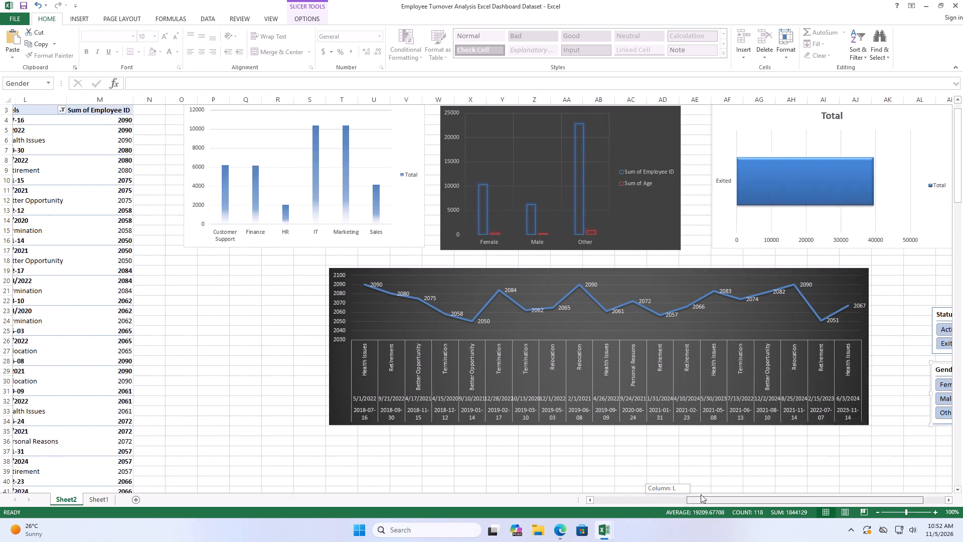
pyautogui.moveTo(701, 494); pyautogui.dragTo(732, 505)
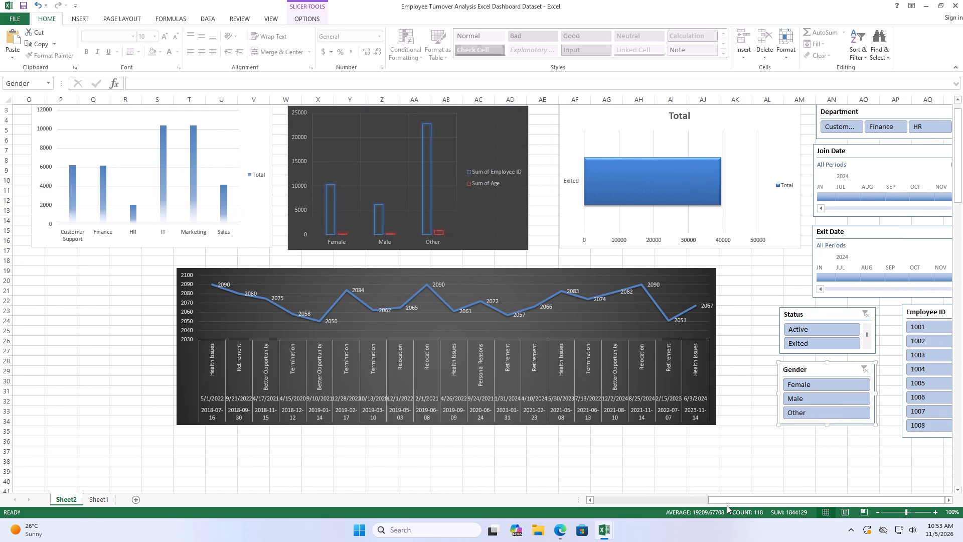
pyautogui.moveTo(765, 499); pyautogui.dragTo(702, 508)
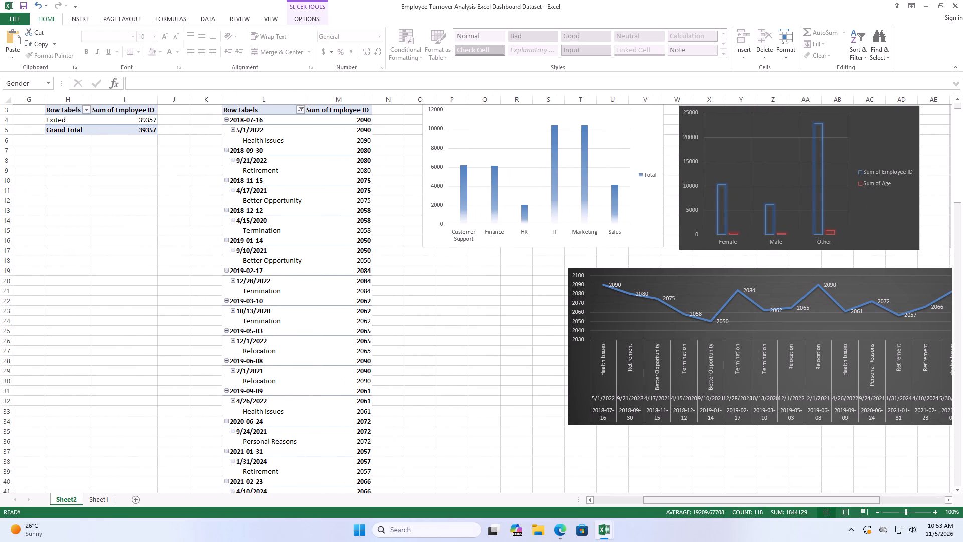
pyautogui.moveTo(702, 500); pyautogui.dragTo(759, 500)
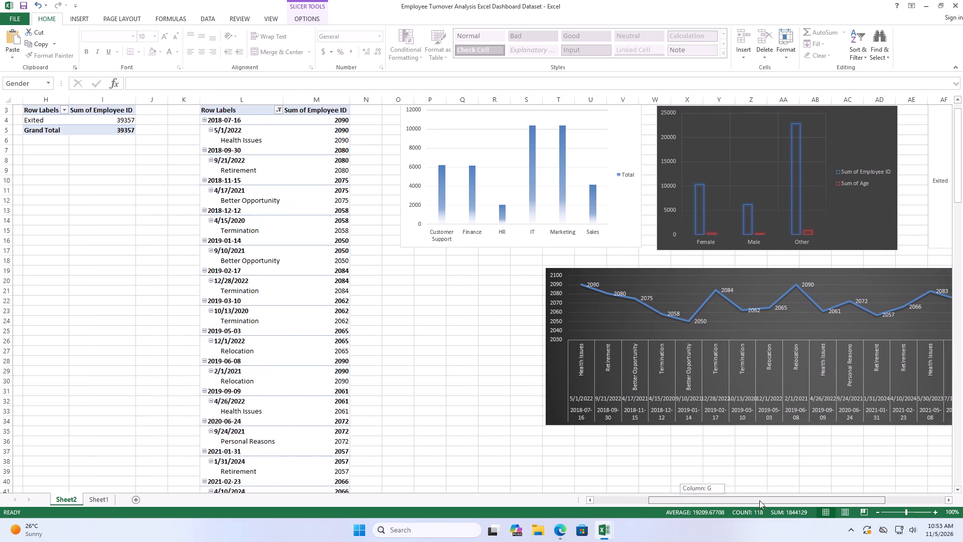
pyautogui.moveTo(759, 500); pyautogui.dragTo(906, 500)
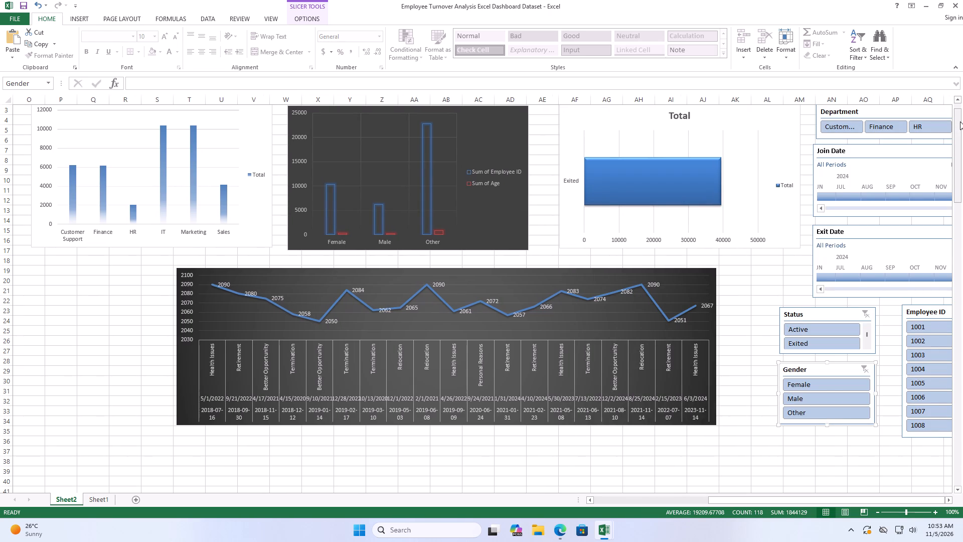
pyautogui.tripleClick(949, 498)
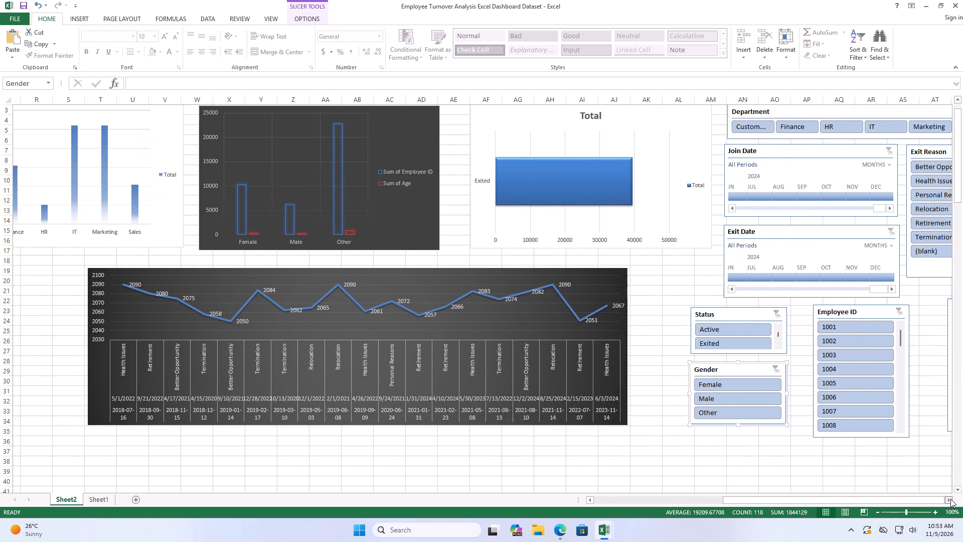
pyautogui.tripleClick(950, 499)
pyautogui.click(950, 499)
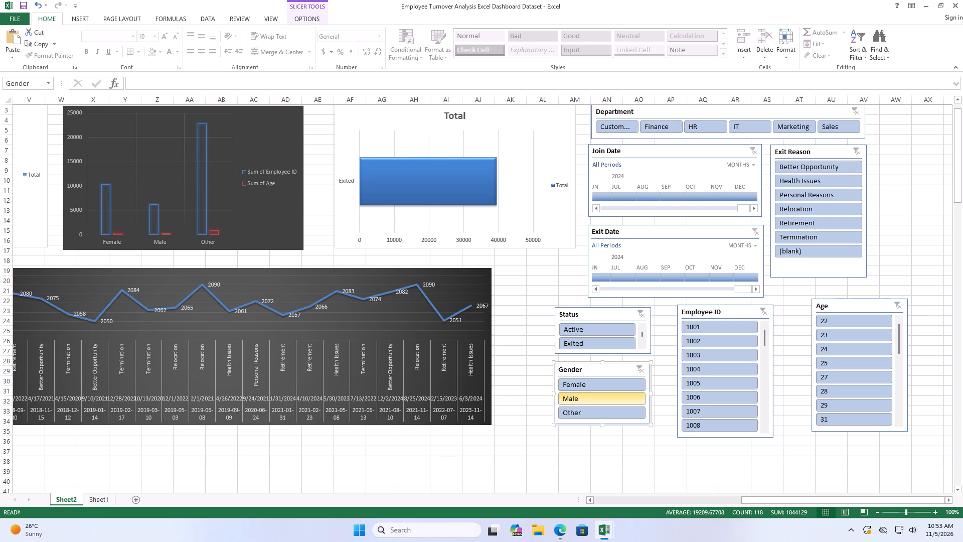
# Move the Exited bar PivotChart out of the chart row to about columns AR to AY, rows 5 to 19.
pyautogui.moveTo(547, 218); pyautogui.dragTo(962, 197)
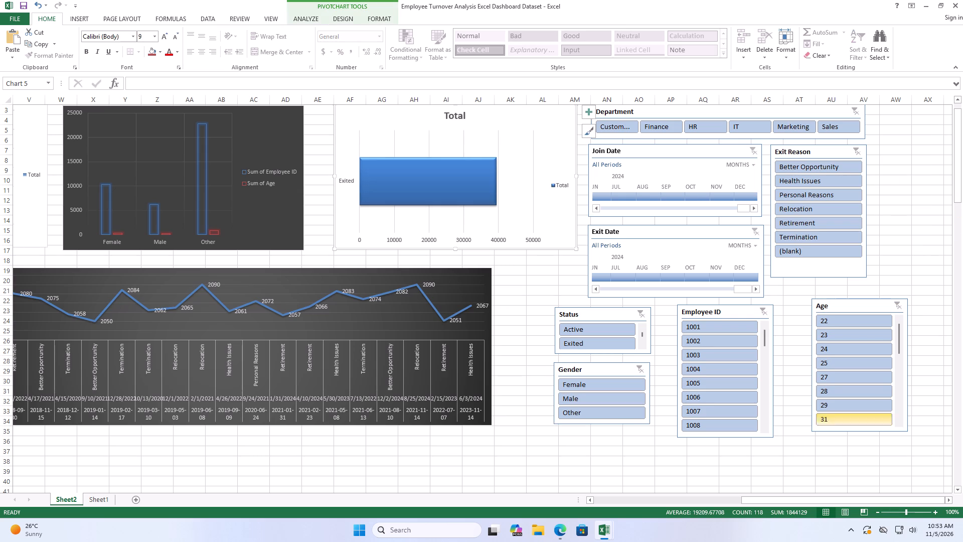
pyautogui.moveTo(546, 143); pyautogui.dragTo(837, 165)
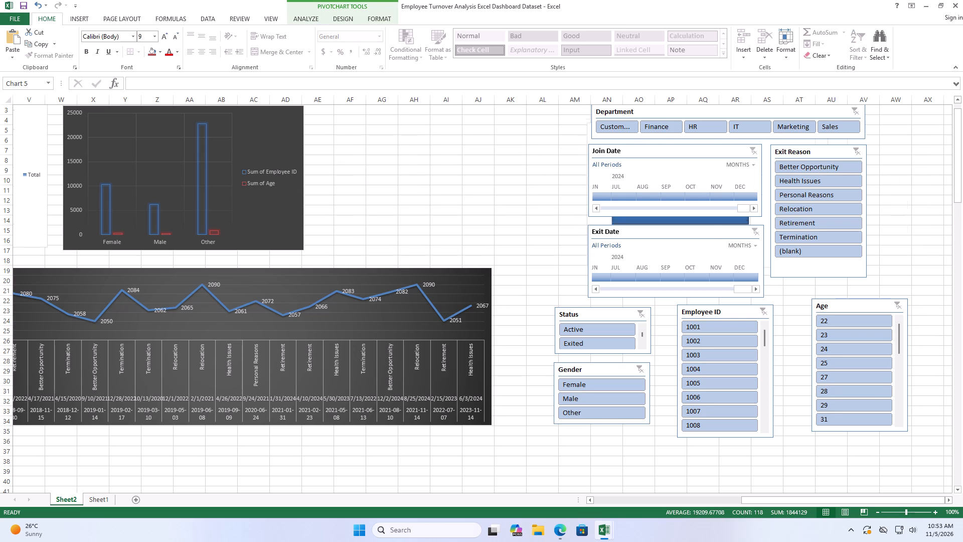
pyautogui.moveTo(837, 165); pyautogui.dragTo(926, 171)
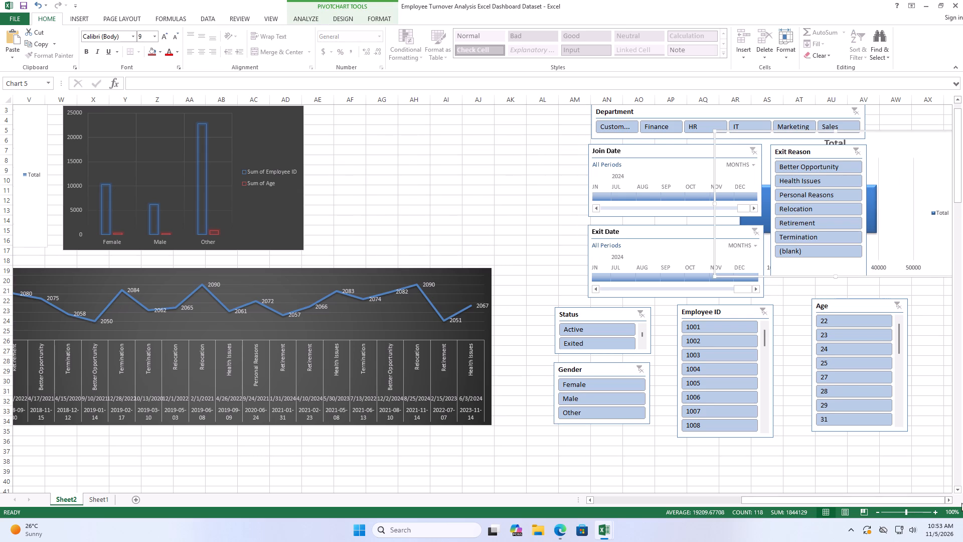
# Place the Join Date and Exit Date timelines side by side in the space beside the gender chart, around rows 6 to 12.
pyautogui.tripleClick(947, 500)
pyautogui.click(947, 500)
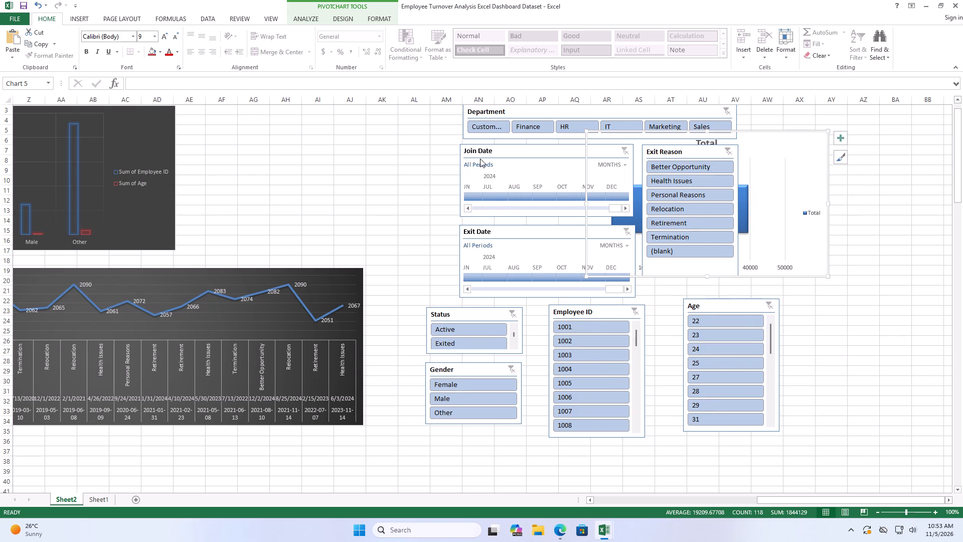
pyautogui.moveTo(526, 151); pyautogui.dragTo(255, 139)
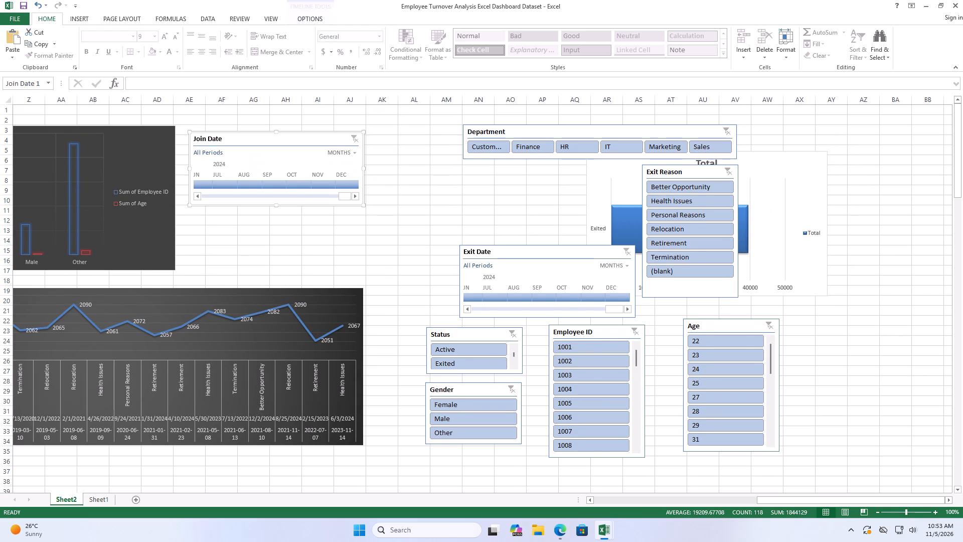
pyautogui.click(254, 135)
pyautogui.moveTo(255, 141); pyautogui.dragTo(245, 133)
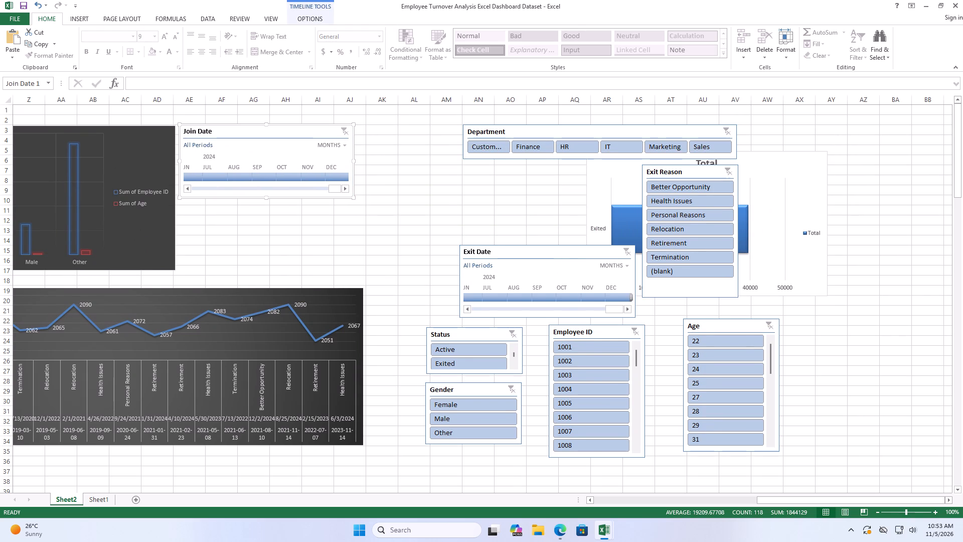
pyautogui.moveTo(544, 255); pyautogui.dragTo(449, 144)
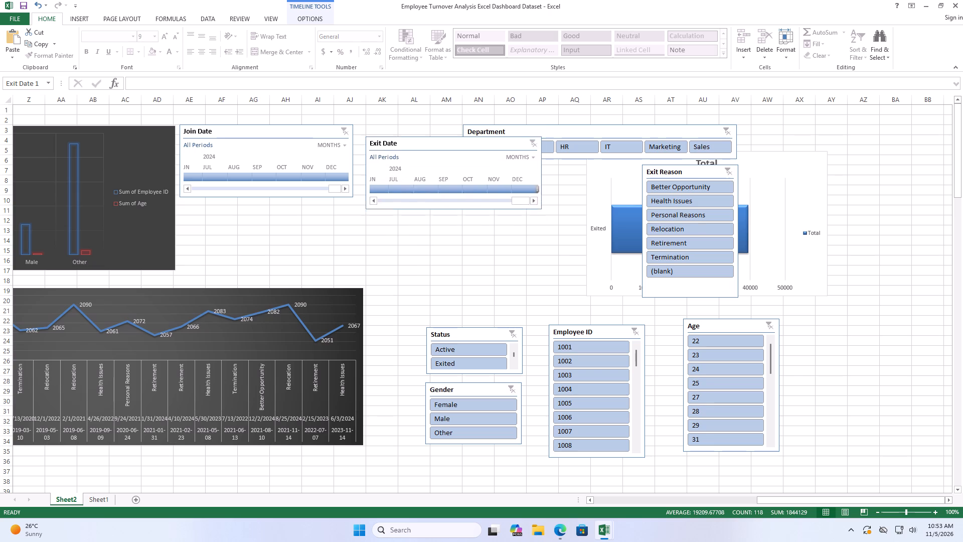
pyautogui.moveTo(449, 144); pyautogui.dragTo(448, 166)
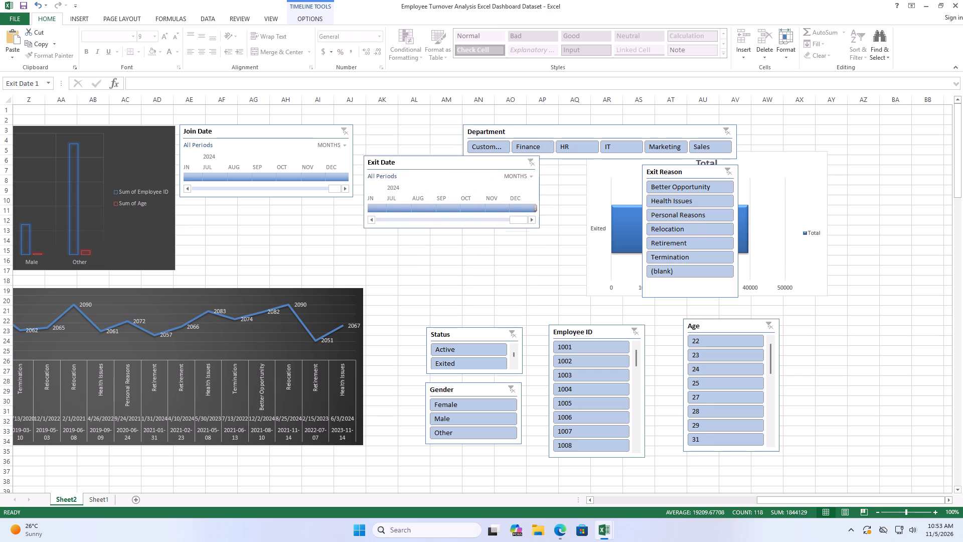
pyautogui.moveTo(448, 166); pyautogui.dragTo(448, 164)
pyautogui.moveTo(299, 128); pyautogui.dragTo(301, 162)
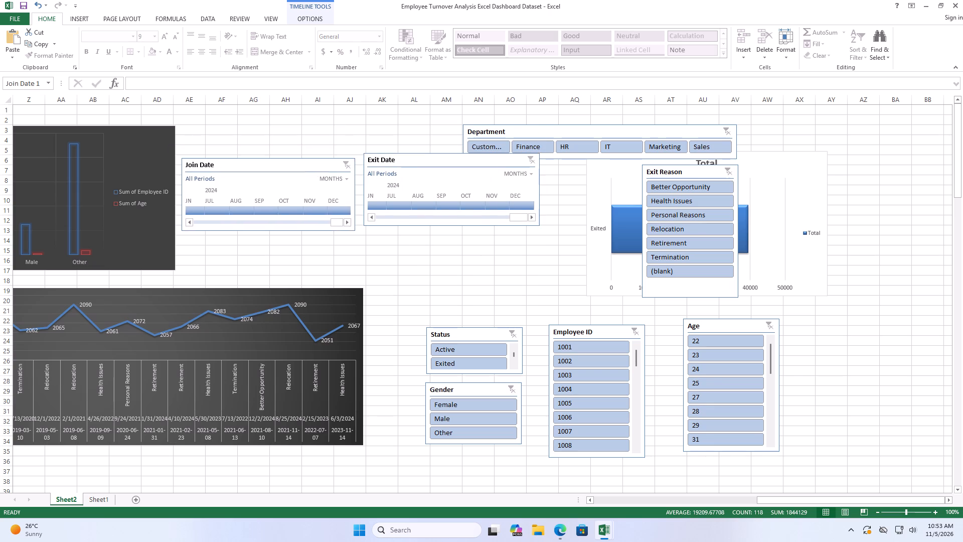
pyautogui.moveTo(301, 162); pyautogui.dragTo(302, 158)
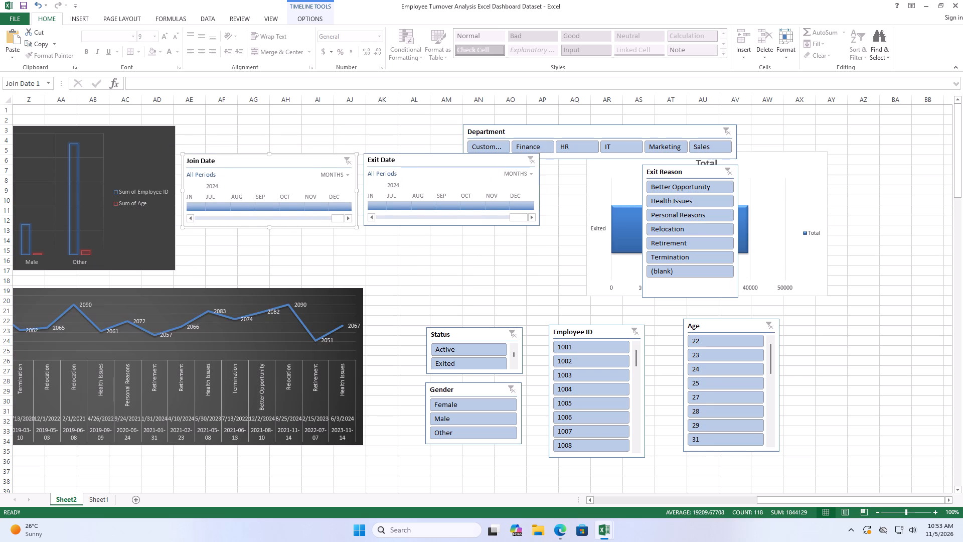
# Move the Department slicer above the two timelines, spanning about columns AF to AN, rows 2 to 5.
pyautogui.moveTo(530, 131); pyautogui.dragTo(273, 132)
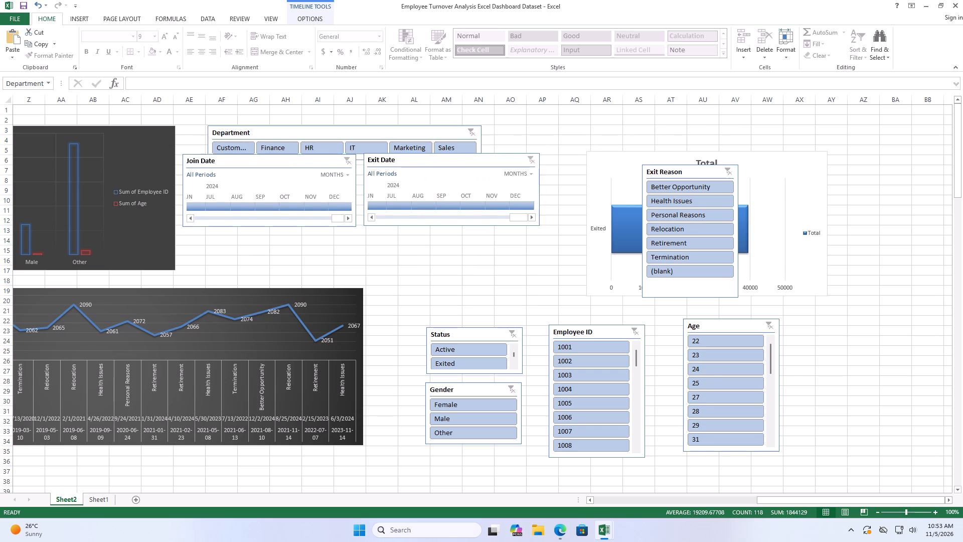
pyautogui.moveTo(273, 132); pyautogui.dragTo(254, 129)
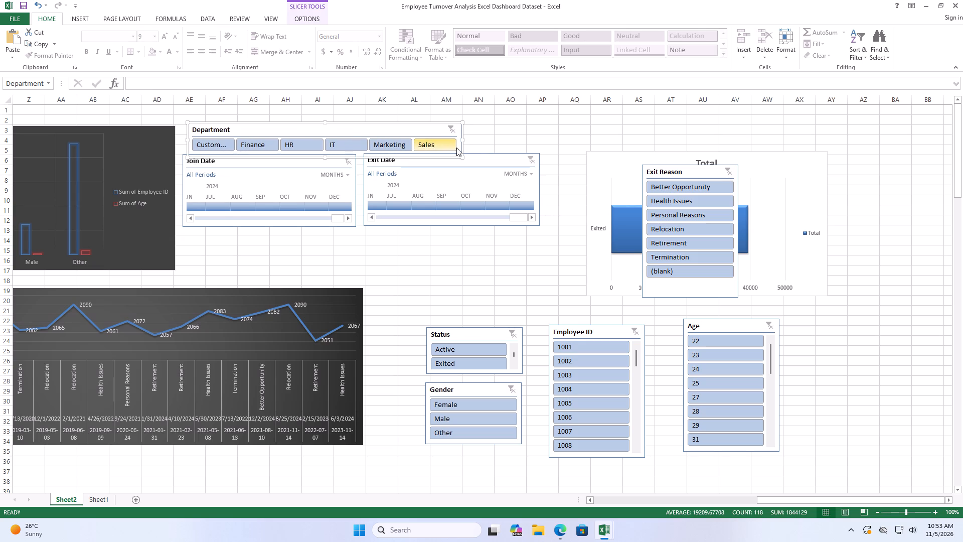
pyautogui.moveTo(464, 140); pyautogui.dragTo(516, 141)
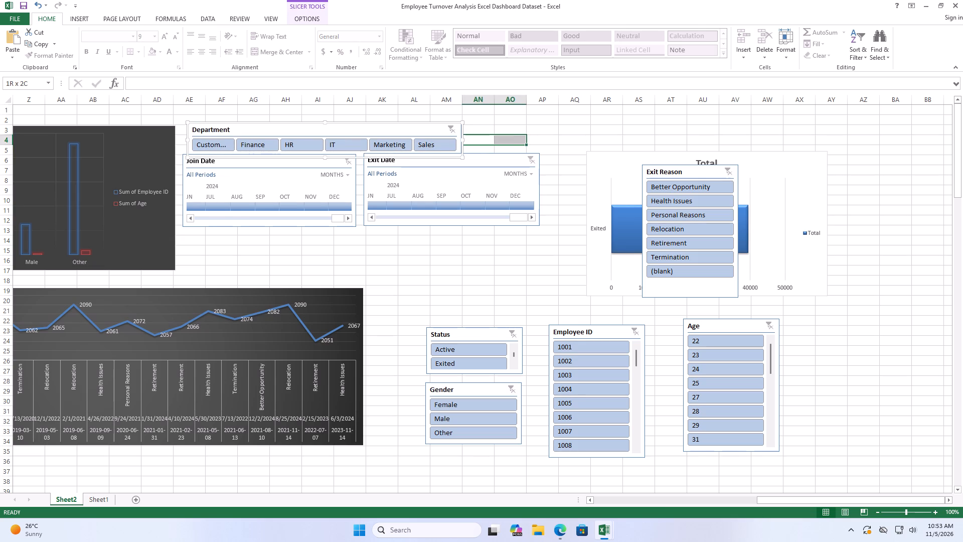
pyautogui.moveTo(516, 141); pyautogui.dragTo(516, 141)
pyautogui.moveTo(409, 129); pyautogui.dragTo(416, 130)
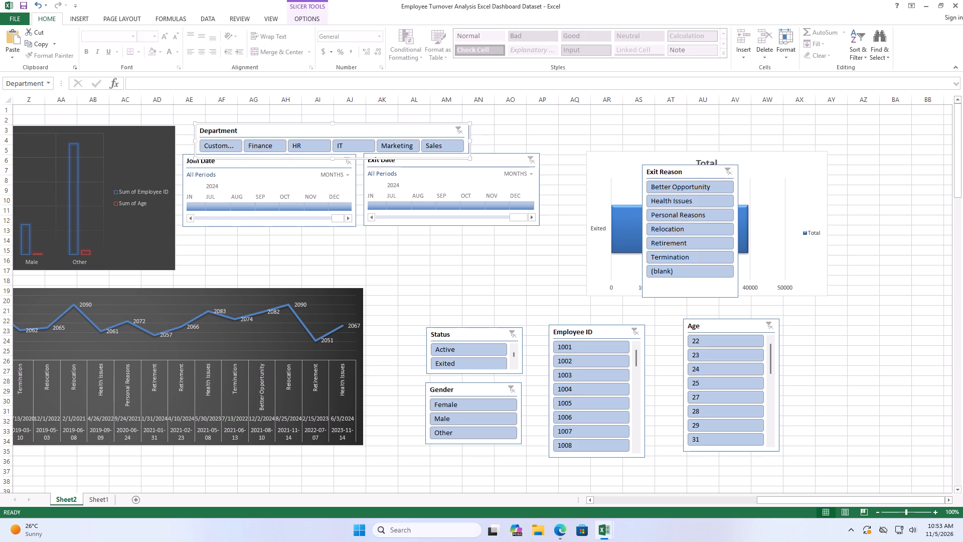
pyautogui.moveTo(368, 128); pyautogui.dragTo(392, 120)
pyautogui.click(442, 158)
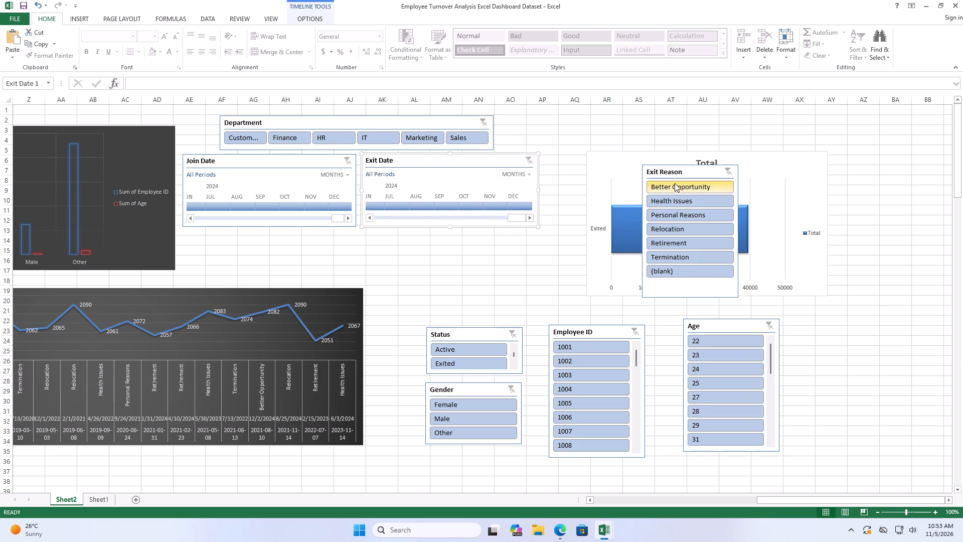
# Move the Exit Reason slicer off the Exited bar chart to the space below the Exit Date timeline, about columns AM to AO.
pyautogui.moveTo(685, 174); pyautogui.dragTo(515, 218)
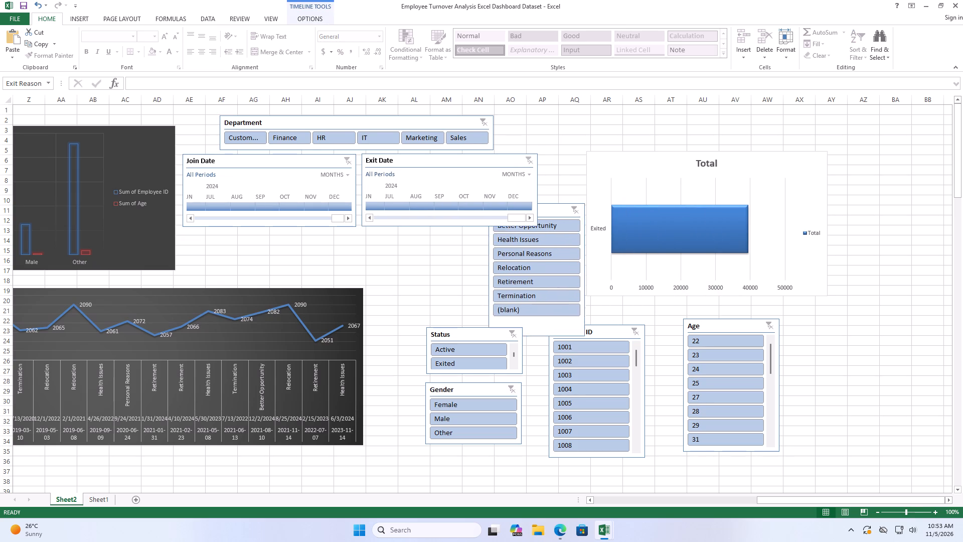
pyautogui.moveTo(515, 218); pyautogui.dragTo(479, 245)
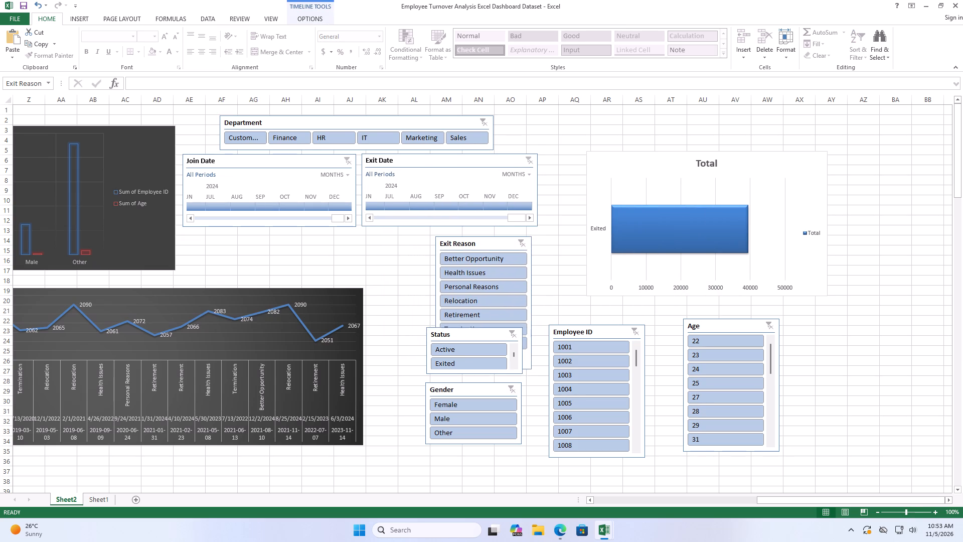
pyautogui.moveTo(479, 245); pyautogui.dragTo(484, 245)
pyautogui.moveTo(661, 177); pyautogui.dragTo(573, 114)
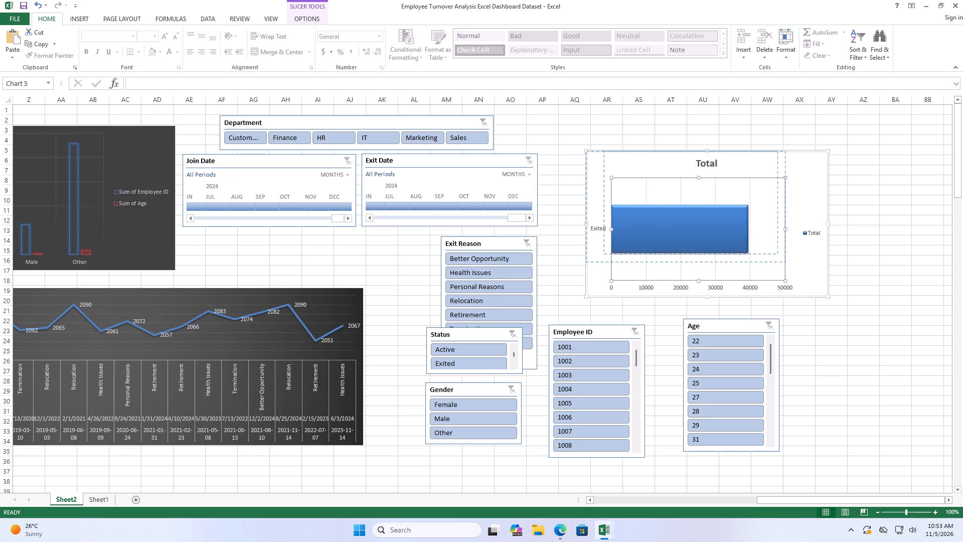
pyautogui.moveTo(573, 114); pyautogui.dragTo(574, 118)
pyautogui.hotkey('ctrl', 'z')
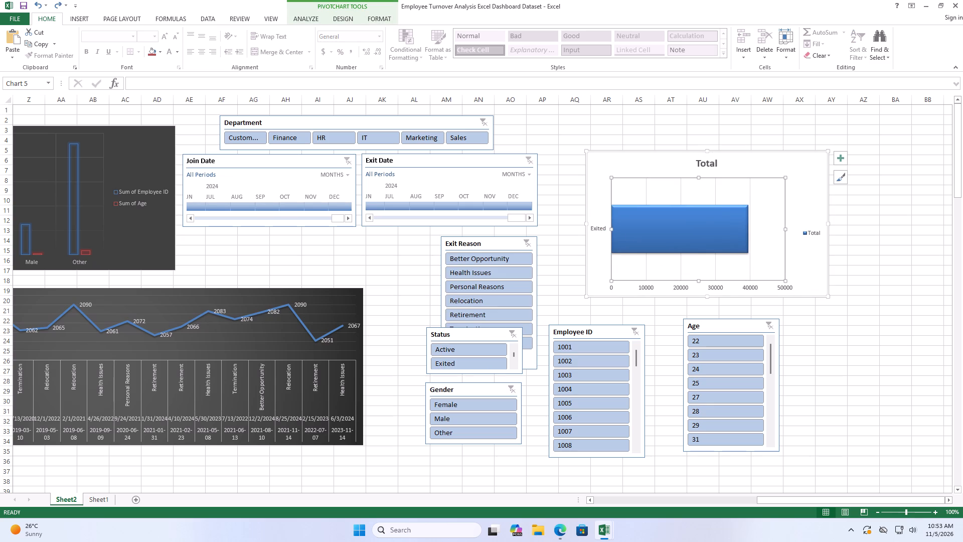
# Shrink the Exited bar PivotChart and place it beside the Exit Date timeline, spanning about columns AP to AT, rows 2 to 12.
pyautogui.moveTo(645, 161); pyautogui.dragTo(603, 120)
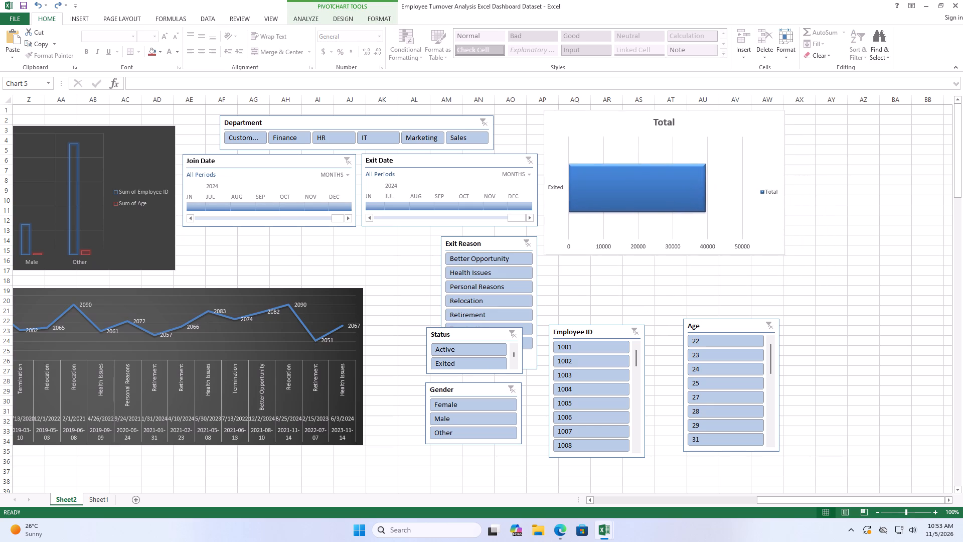
pyautogui.moveTo(603, 120); pyautogui.dragTo(630, 127)
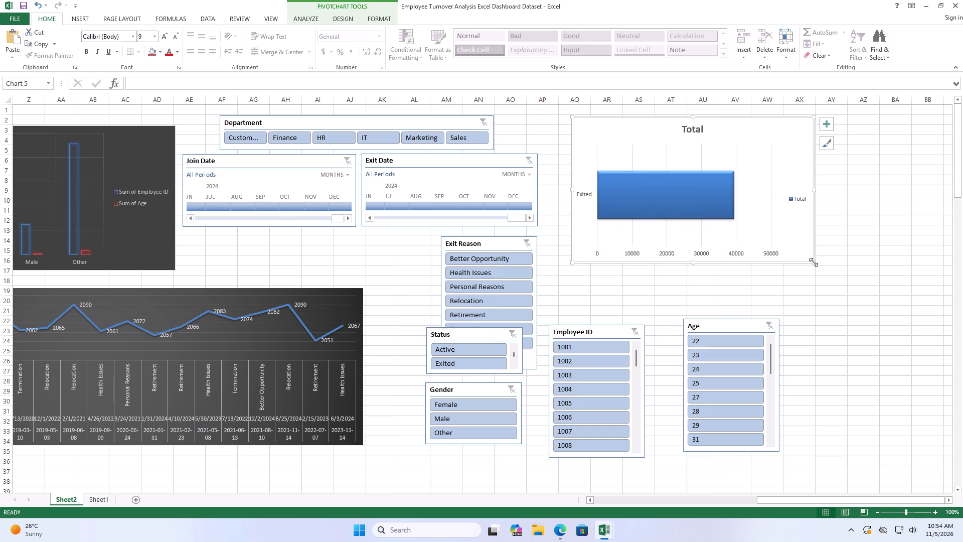
pyautogui.moveTo(814, 262); pyautogui.dragTo(704, 224)
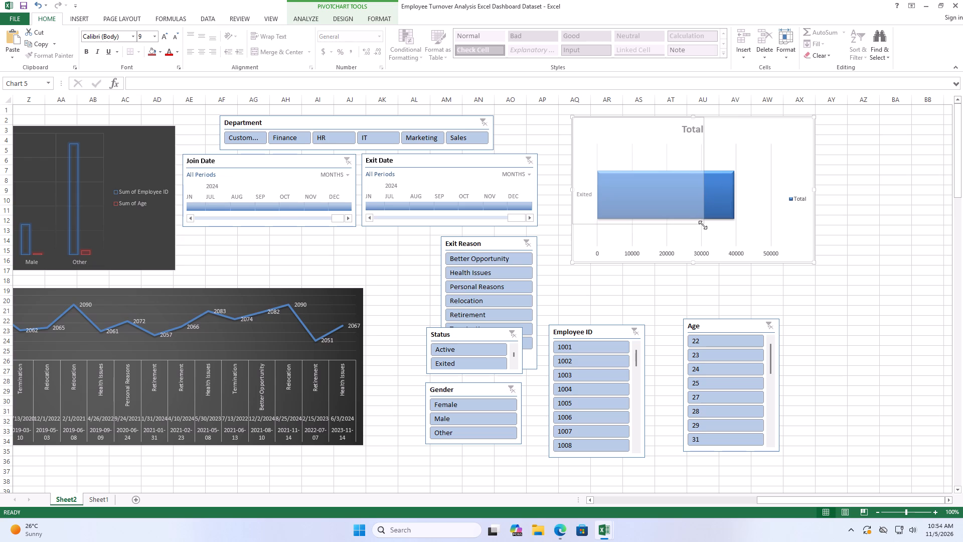
pyautogui.moveTo(689, 130); pyautogui.dragTo(666, 128)
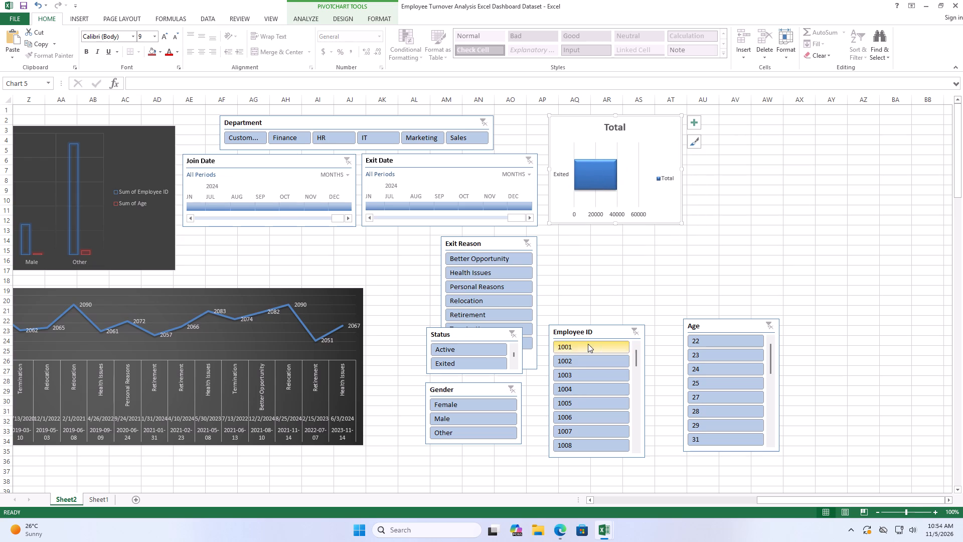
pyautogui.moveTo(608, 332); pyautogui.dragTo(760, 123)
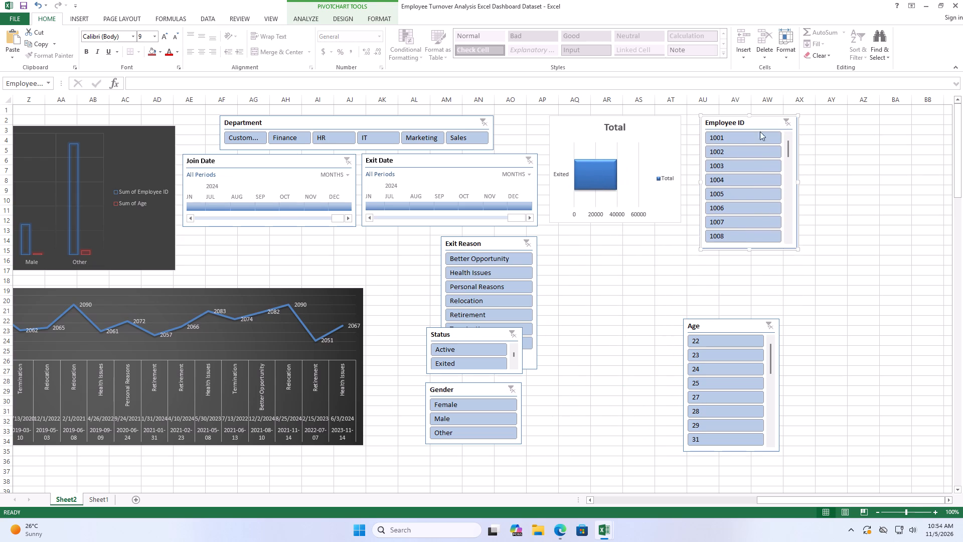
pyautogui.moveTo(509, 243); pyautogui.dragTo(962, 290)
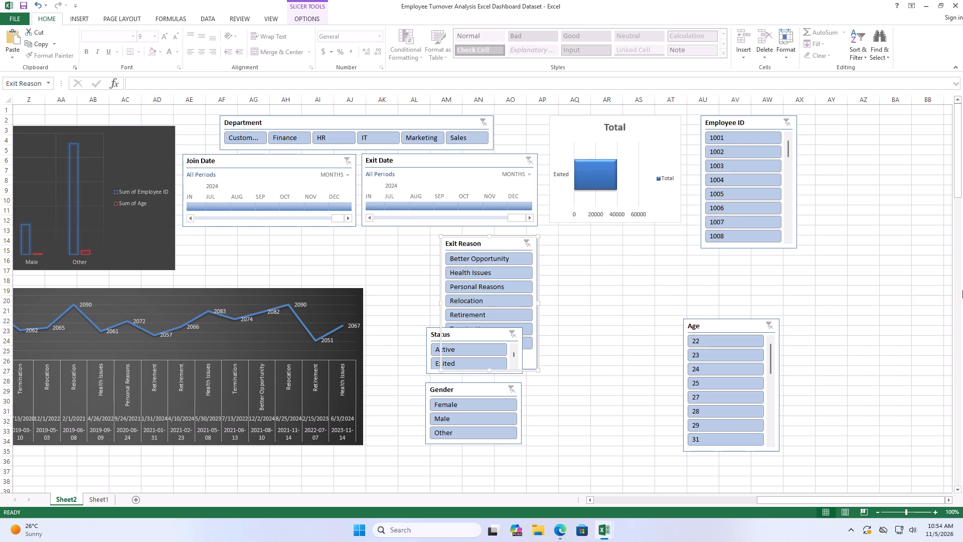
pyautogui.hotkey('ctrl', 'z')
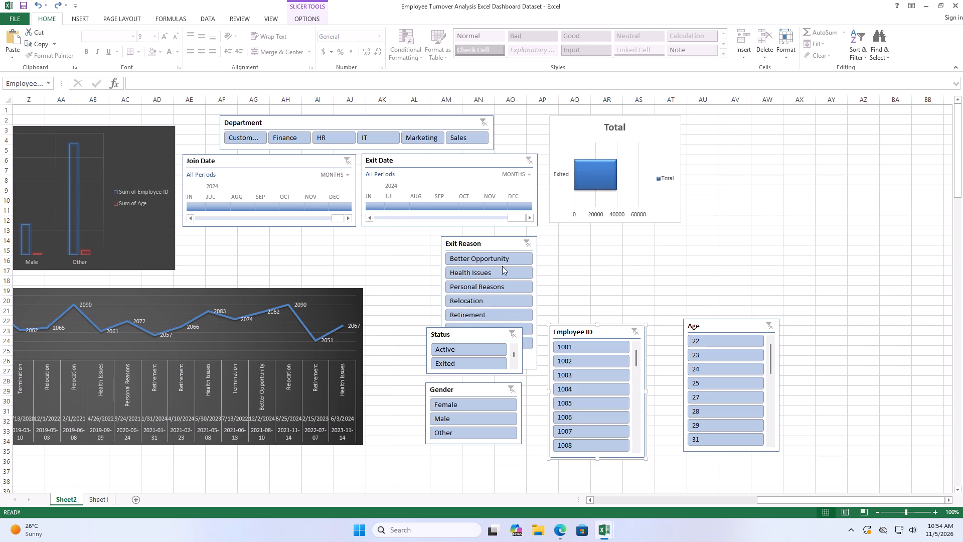
# Move the Employee ID slicer beside the Exited bar chart, spanning about columns AU to AW, rows 2 to 15.
pyautogui.moveTo(609, 331); pyautogui.dragTo(752, 139)
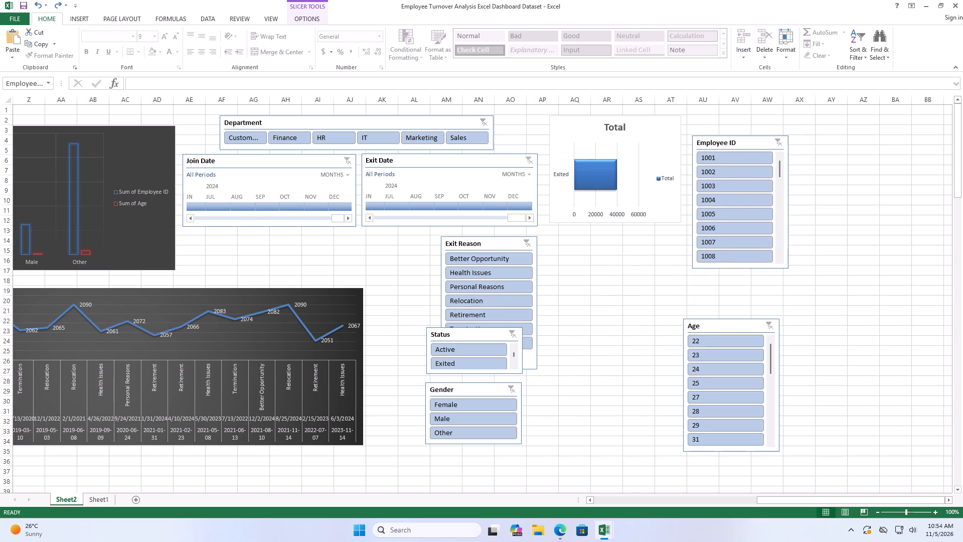
pyautogui.moveTo(752, 139); pyautogui.dragTo(752, 122)
pyautogui.moveTo(504, 242); pyautogui.dragTo(962, 284)
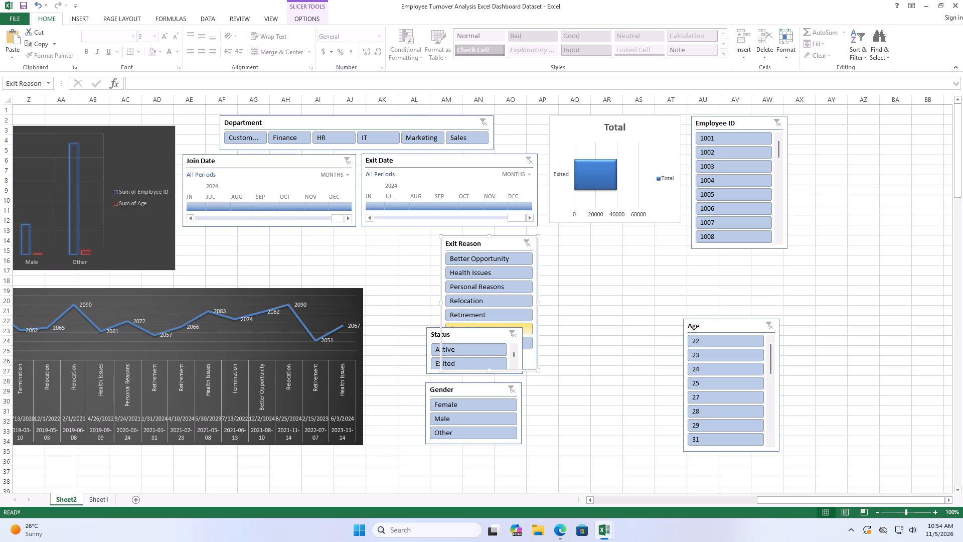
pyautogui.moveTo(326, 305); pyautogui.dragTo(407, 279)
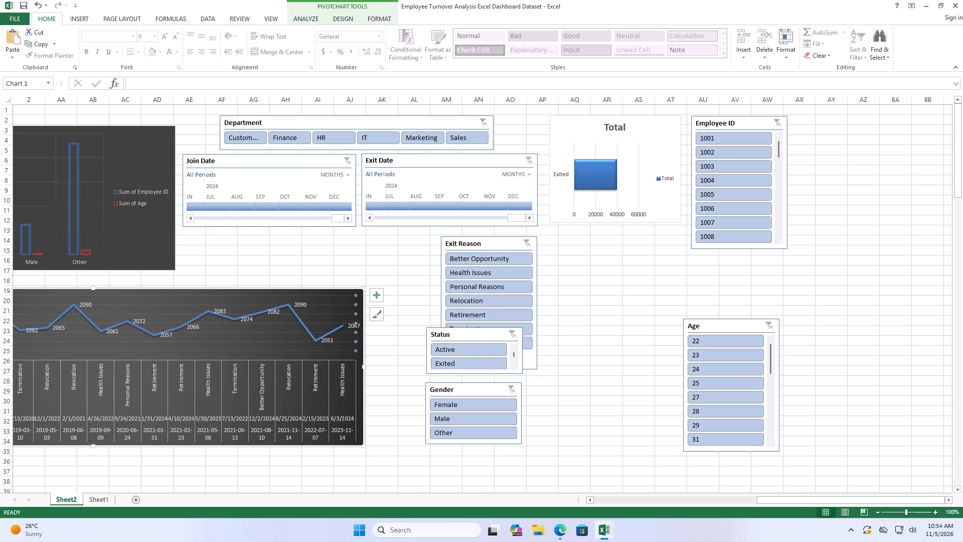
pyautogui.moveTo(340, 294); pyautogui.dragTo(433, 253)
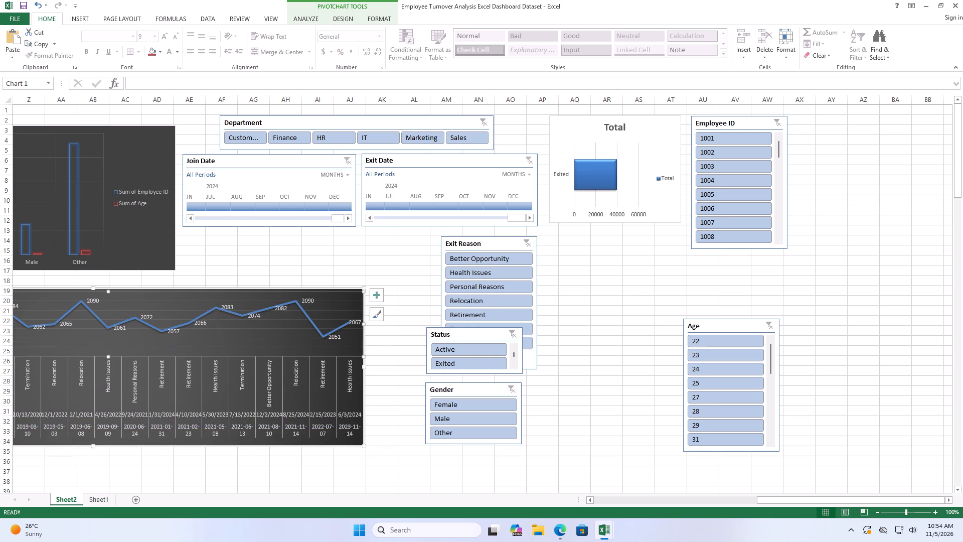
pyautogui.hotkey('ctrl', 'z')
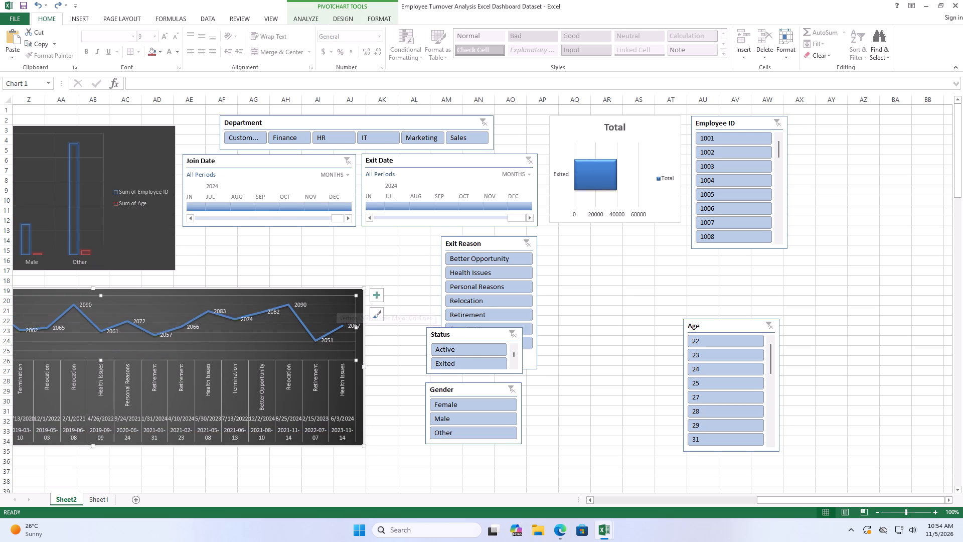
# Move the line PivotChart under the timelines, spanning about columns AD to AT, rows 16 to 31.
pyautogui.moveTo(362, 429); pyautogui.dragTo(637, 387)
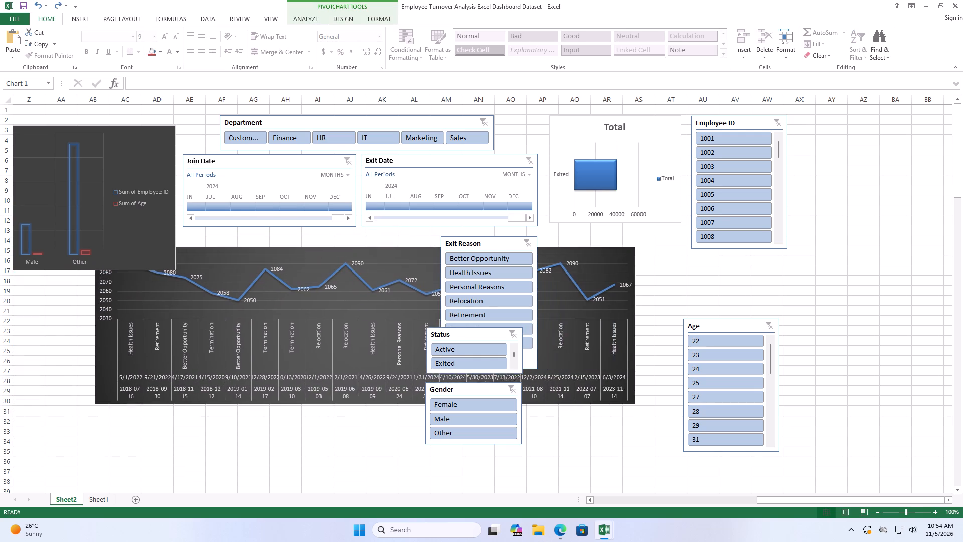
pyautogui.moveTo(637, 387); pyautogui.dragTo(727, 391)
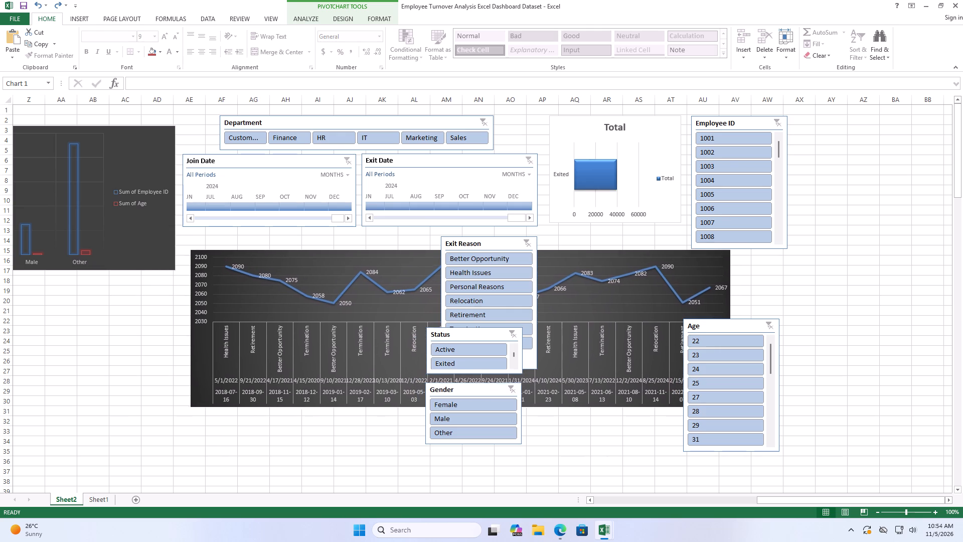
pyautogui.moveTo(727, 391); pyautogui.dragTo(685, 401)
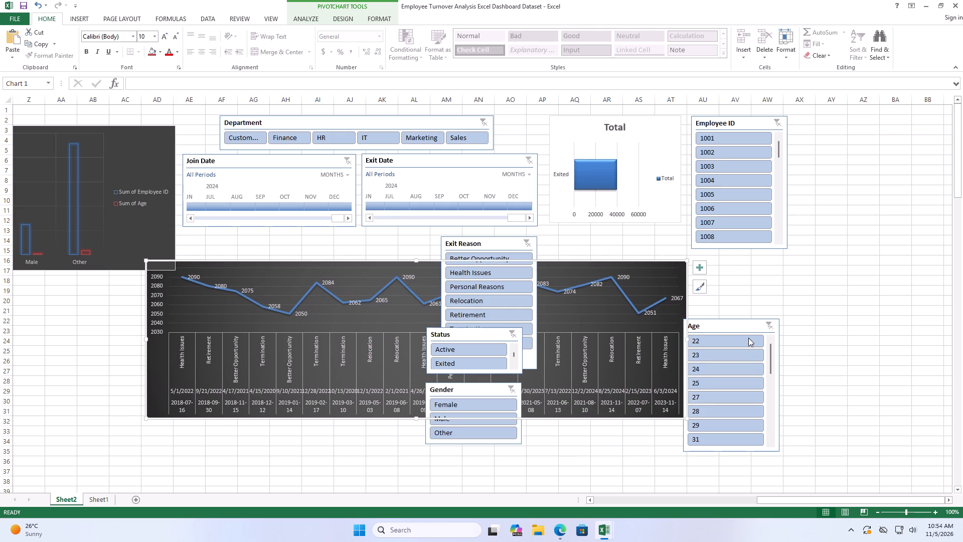
# Move the Age slicer beside the Employee ID slicer, spanning about columns AX to BA, rows 2 to 15.
pyautogui.moveTo(744, 328); pyautogui.dragTo(866, 117)
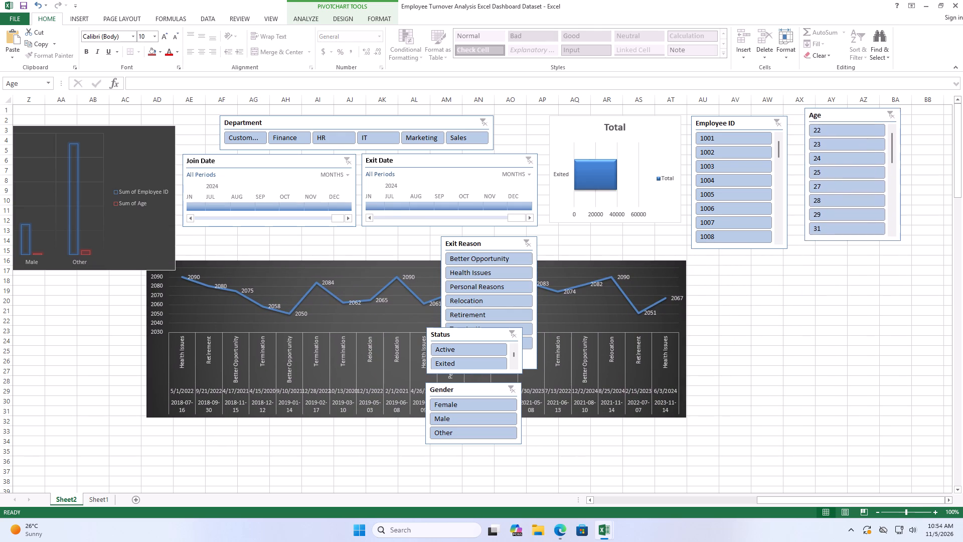
pyautogui.moveTo(866, 117); pyautogui.dragTo(864, 127)
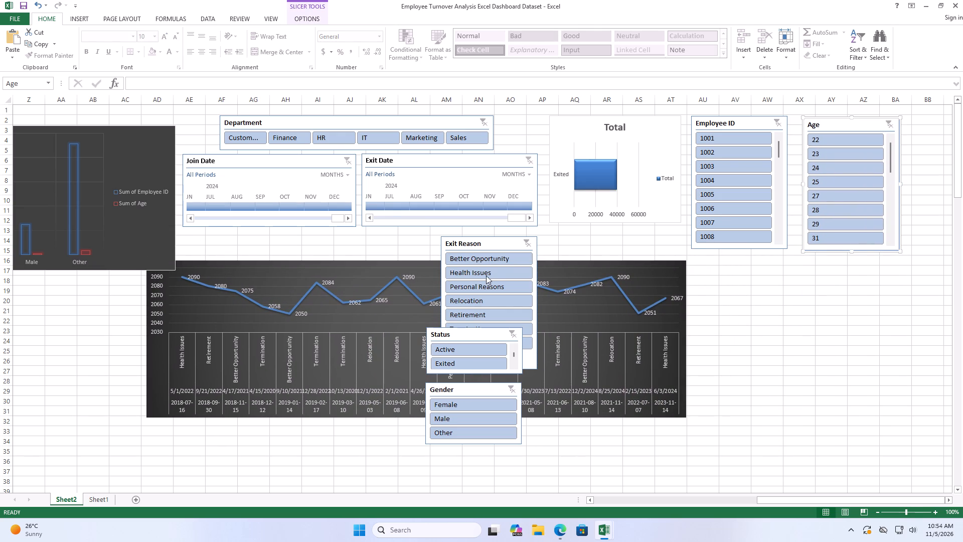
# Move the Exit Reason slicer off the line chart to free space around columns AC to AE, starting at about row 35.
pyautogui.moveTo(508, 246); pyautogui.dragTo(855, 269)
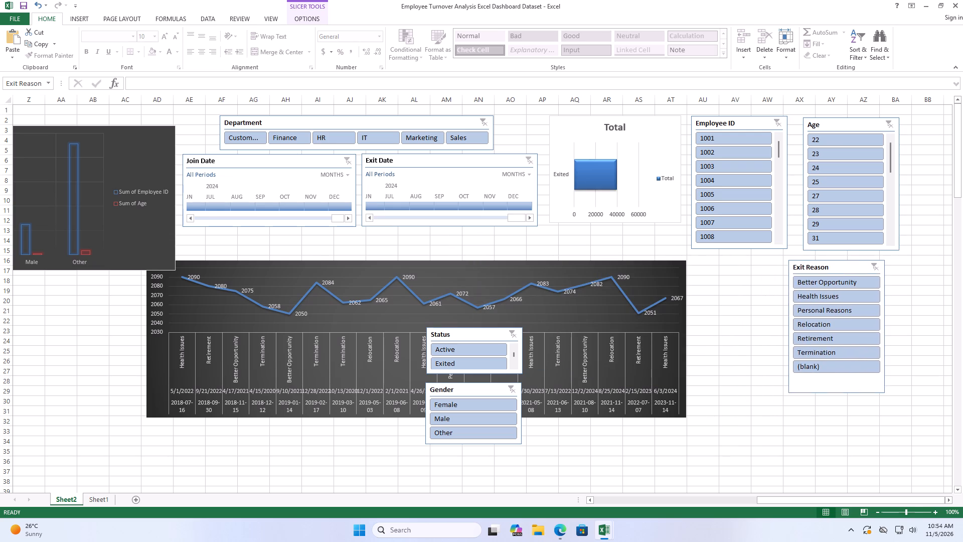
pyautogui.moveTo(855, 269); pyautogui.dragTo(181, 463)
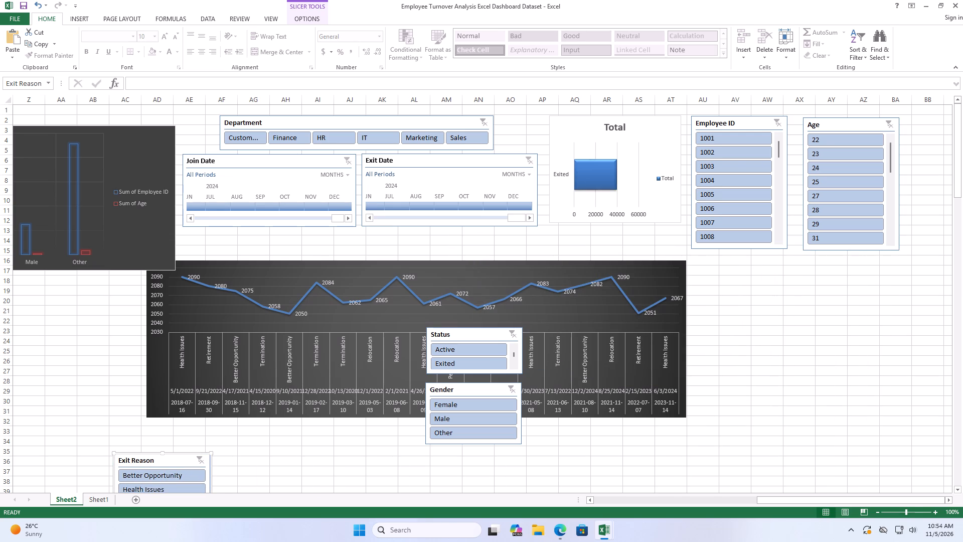
# Move the whole line PivotChart across to about columns AK to BA, rows 17 to 32.
pyautogui.moveTo(678, 274); pyautogui.dragTo(719, 274)
pyautogui.hotkey('ctrl', 'z')
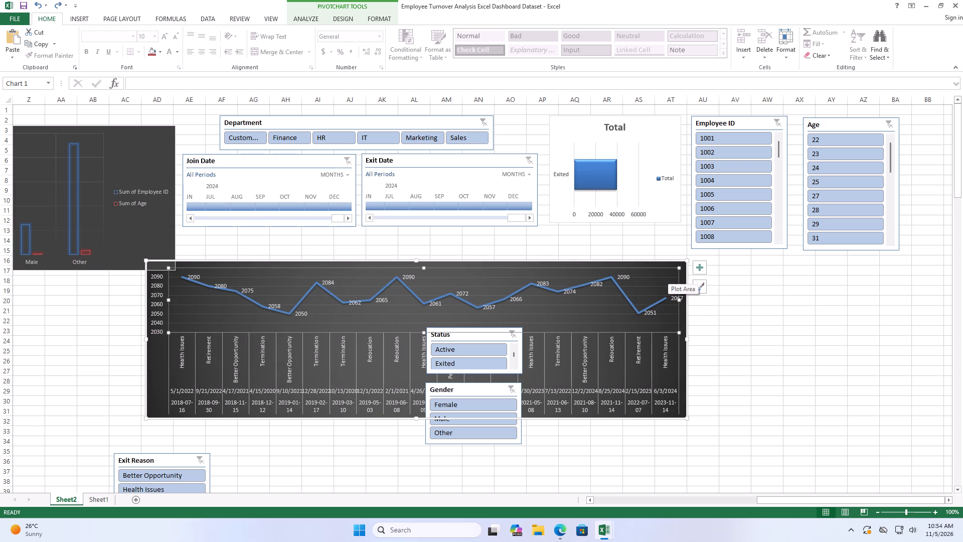
pyautogui.moveTo(685, 274); pyautogui.dragTo(883, 282)
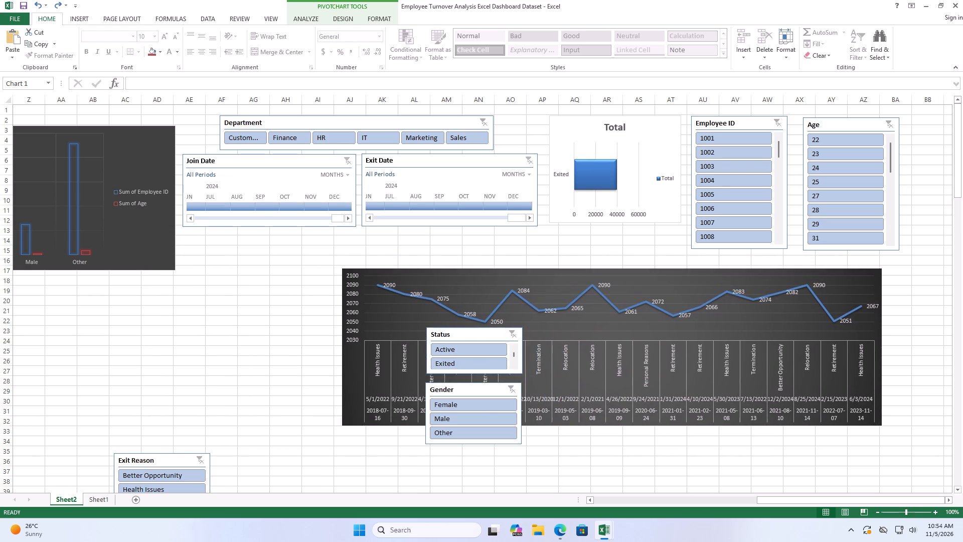
pyautogui.moveTo(883, 282); pyautogui.dragTo(906, 281)
# Fit the Status slicer below the Exit Date timeline at about columns AK to AN, rows 14 to 18, lowering the line chart to rows 20 to 35.
pyautogui.moveTo(494, 337); pyautogui.dragTo(486, 244)
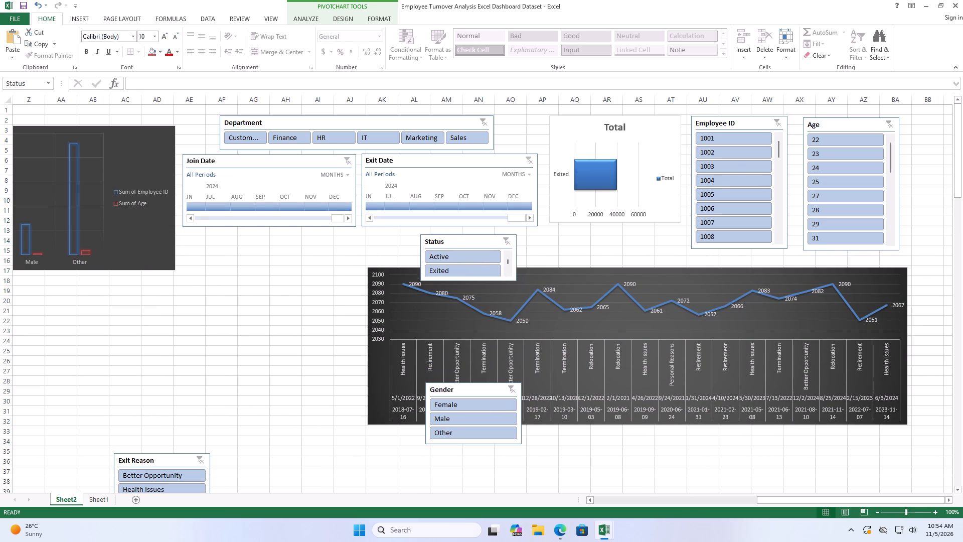
pyautogui.moveTo(486, 244); pyautogui.dragTo(448, 233)
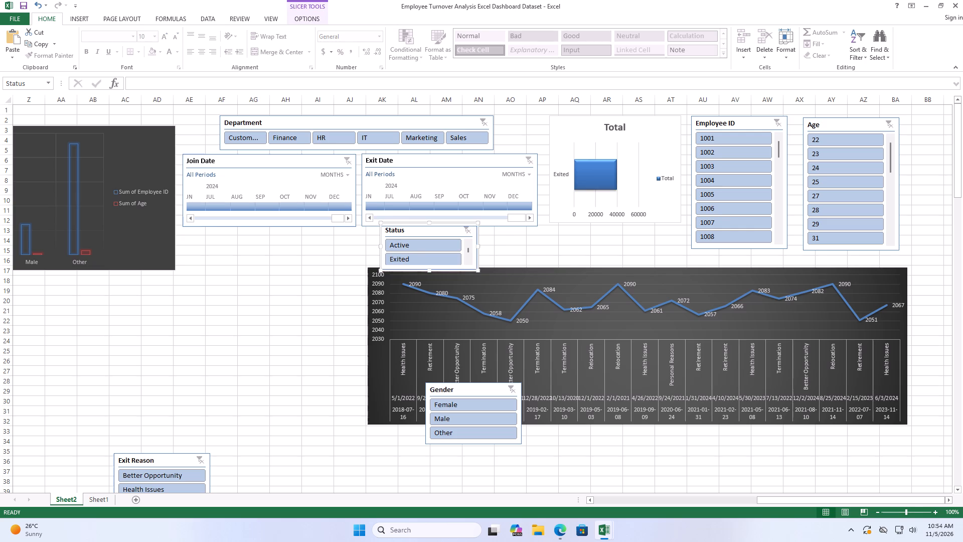
pyautogui.moveTo(904, 276); pyautogui.dragTo(902, 311)
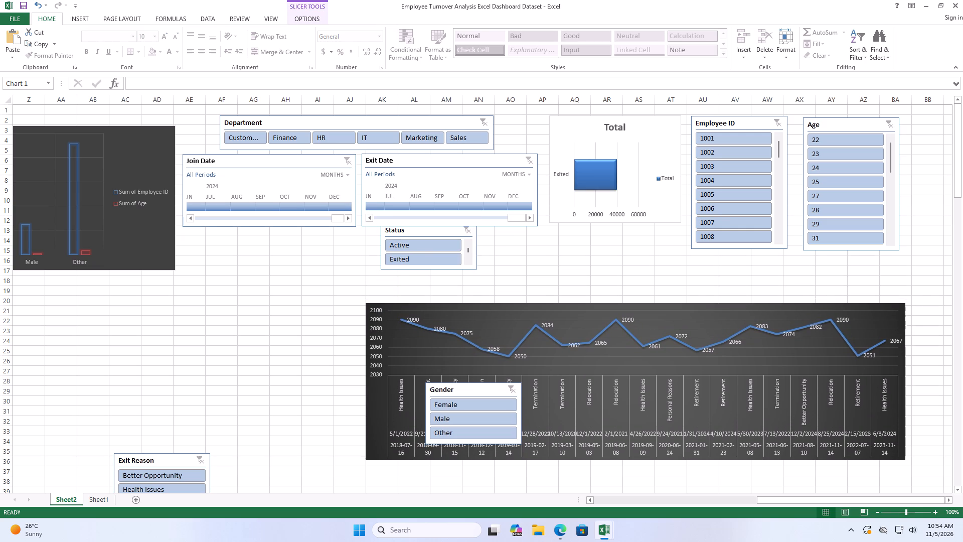
pyautogui.moveTo(902, 311); pyautogui.dragTo(902, 309)
pyautogui.moveTo(448, 230); pyautogui.dragTo(448, 241)
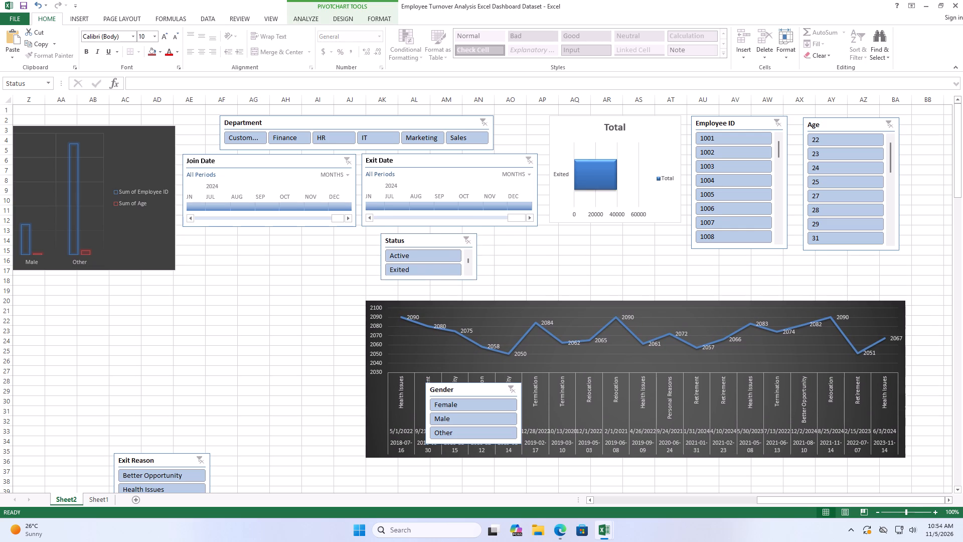
pyautogui.moveTo(448, 241); pyautogui.dragTo(448, 242)
# Move the Gender slicer off the line chart to just below the Exited bar chart, about columns AQ to AT, rows 13 to 19.
pyautogui.moveTo(490, 389); pyautogui.dragTo(526, 306)
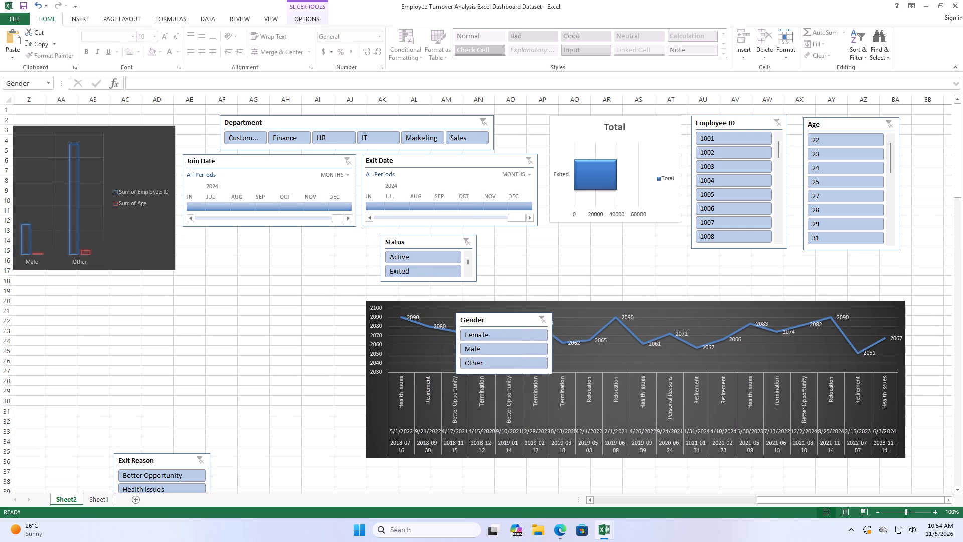
pyautogui.moveTo(526, 306); pyautogui.dragTo(641, 235)
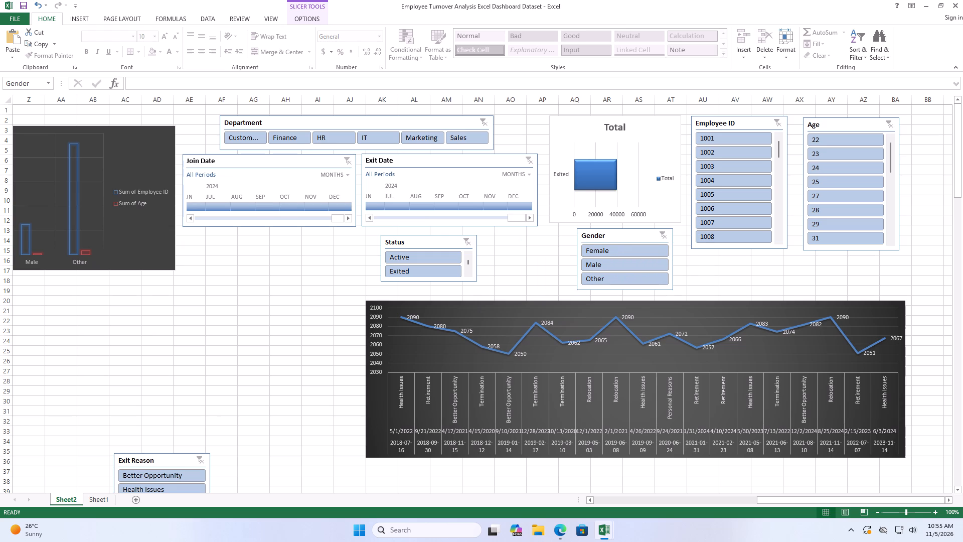
pyautogui.moveTo(641, 235); pyautogui.dragTo(648, 237)
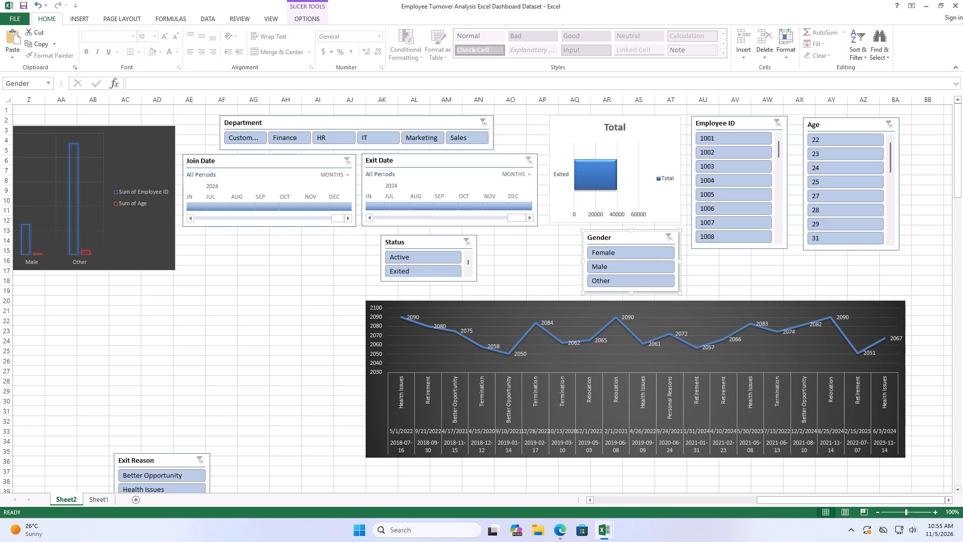
# Move the Exit Reason slicer directly below the timelines, beside the Status slicer, spanning about columns AH to AK, rows 13 to 26.
pyautogui.moveTo(180, 456); pyautogui.dragTo(623, 292)
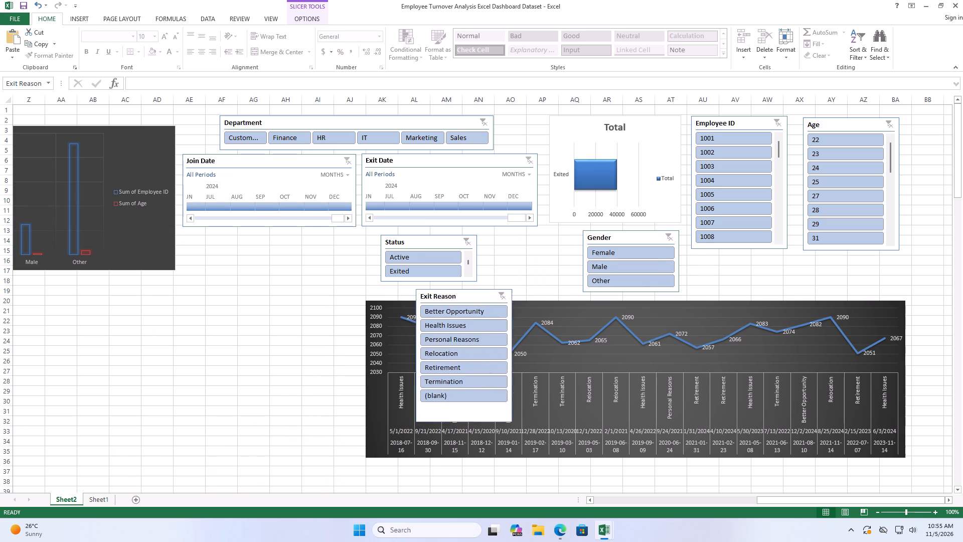
pyautogui.moveTo(623, 292); pyautogui.dragTo(362, 236)
pyautogui.moveTo(359, 235); pyautogui.dragTo(353, 231)
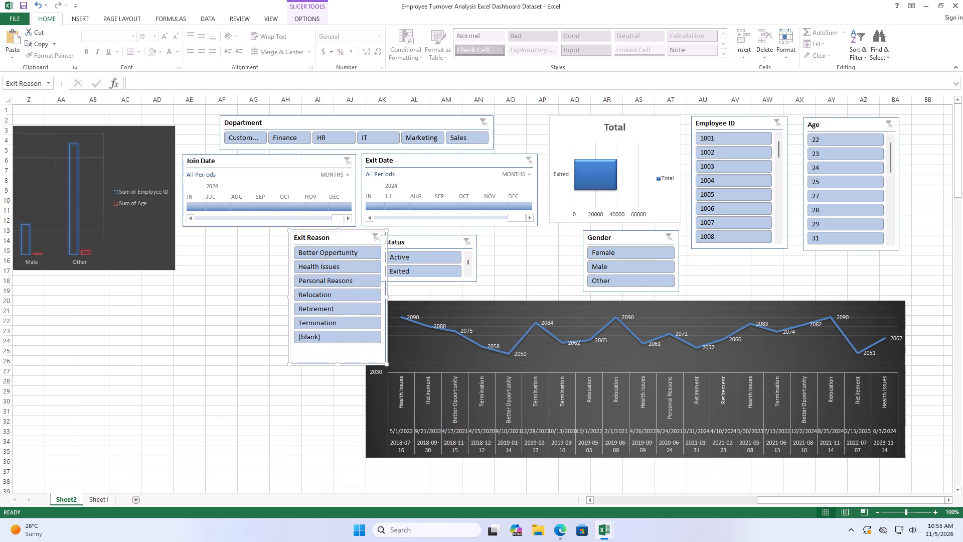
# Move the gender column PivotChart down, left of the line chart, to about columns Z to AG, rows 15 to 28.
pyautogui.moveTo(155, 232); pyautogui.dragTo(266, 353)
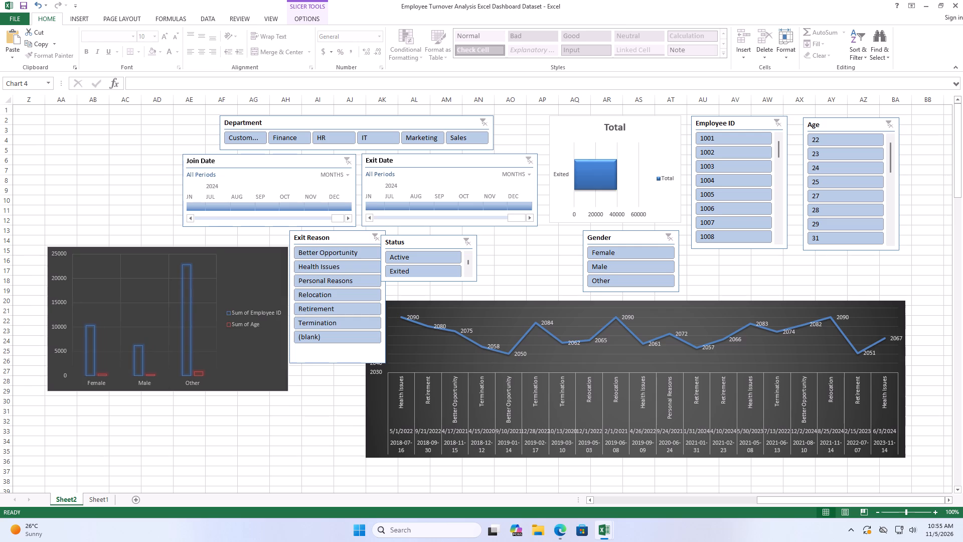
pyautogui.moveTo(266, 353); pyautogui.dragTo(246, 351)
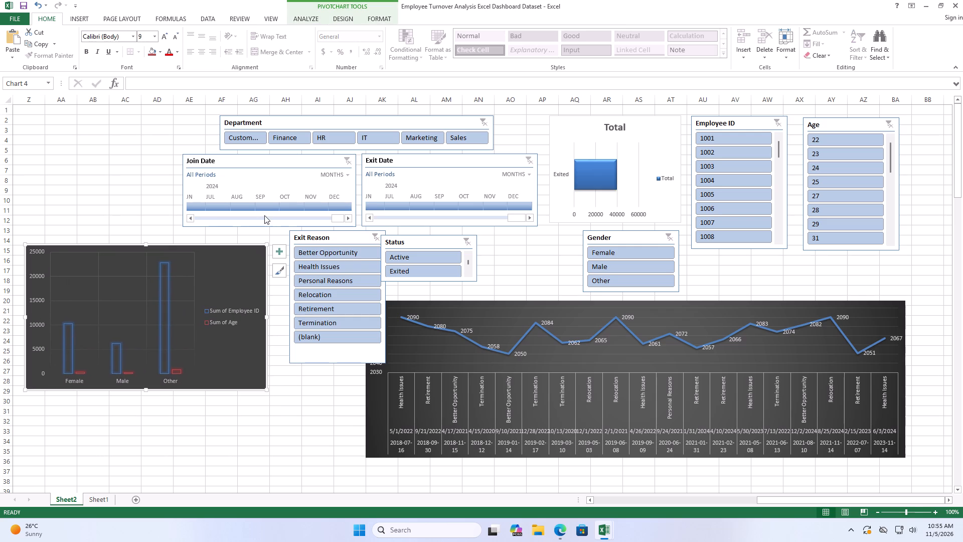
# Place the Exit Reason slicer above the gender column chart and shorten it to about columns AA to AD, rows 1 to 13.
pyautogui.moveTo(350, 239); pyautogui.dragTo(51, 115)
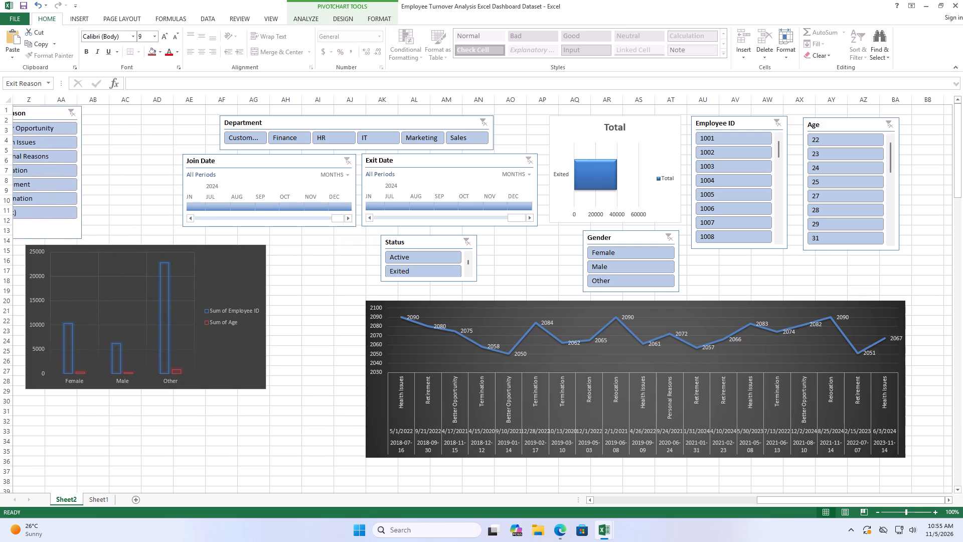
pyautogui.moveTo(51, 115); pyautogui.dragTo(129, 118)
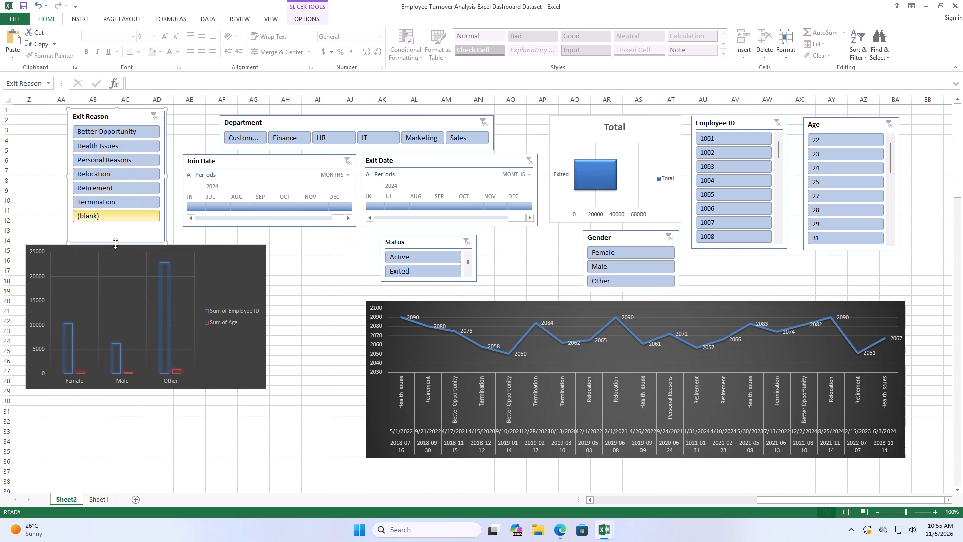
pyautogui.moveTo(115, 243); pyautogui.dragTo(118, 231)
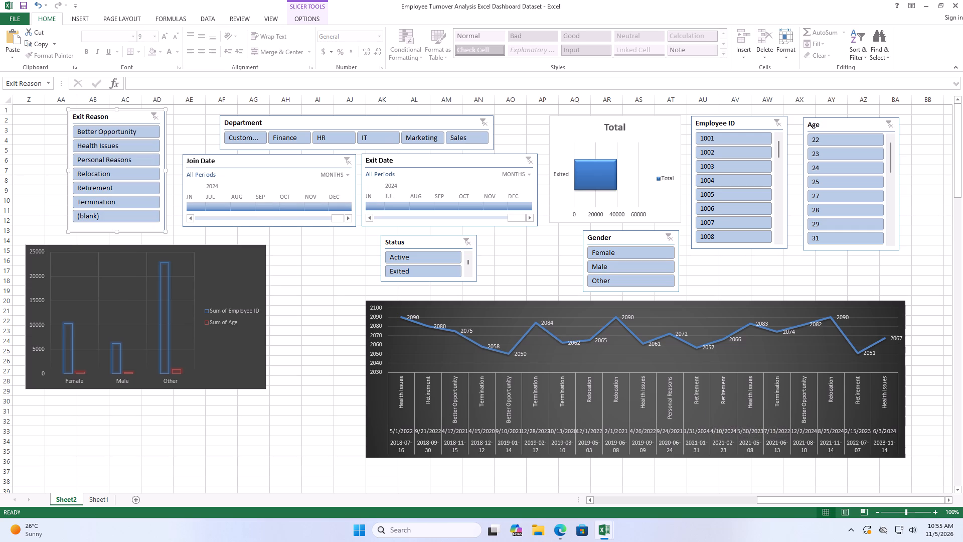
# Nudge the Department slicer slightly upward above the Join Date and Exit Date timelines.
pyautogui.click(388, 122)
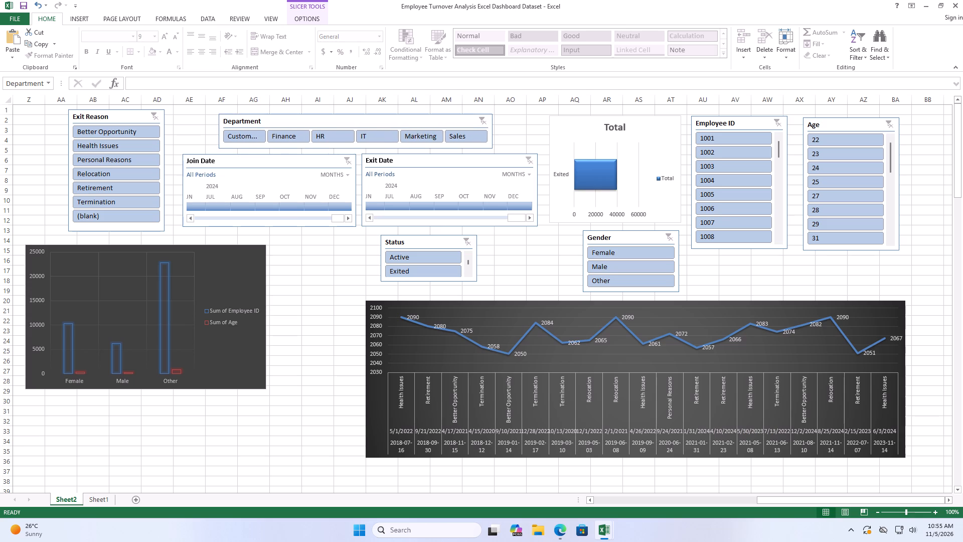
pyautogui.click(234, 280)
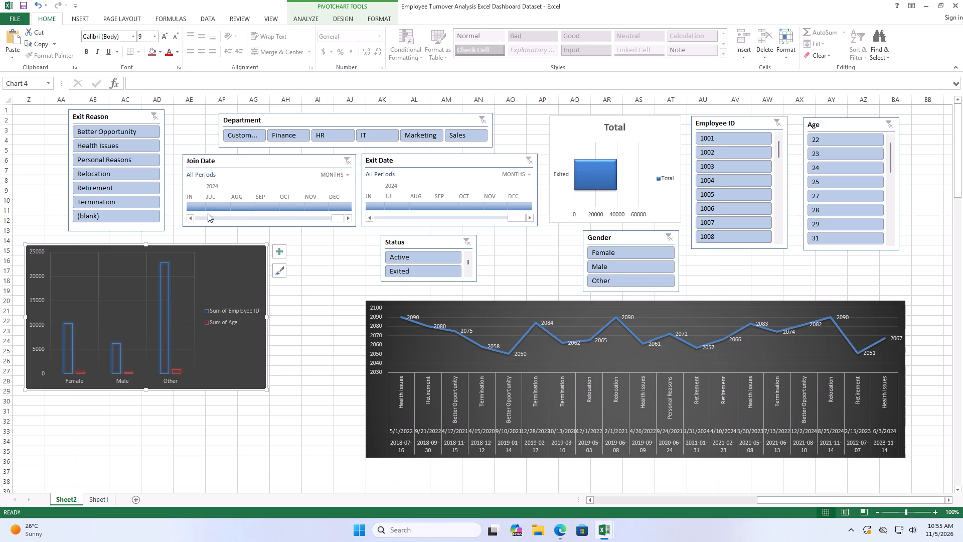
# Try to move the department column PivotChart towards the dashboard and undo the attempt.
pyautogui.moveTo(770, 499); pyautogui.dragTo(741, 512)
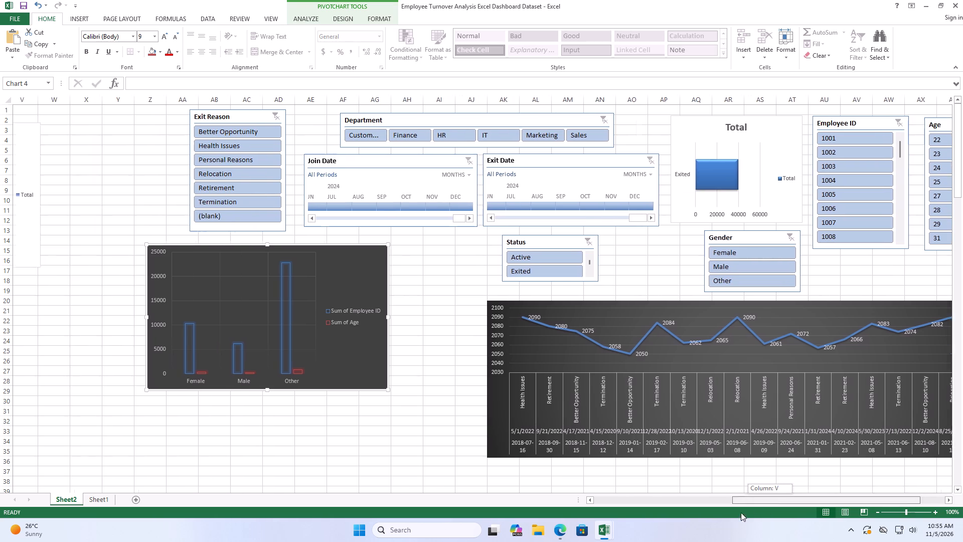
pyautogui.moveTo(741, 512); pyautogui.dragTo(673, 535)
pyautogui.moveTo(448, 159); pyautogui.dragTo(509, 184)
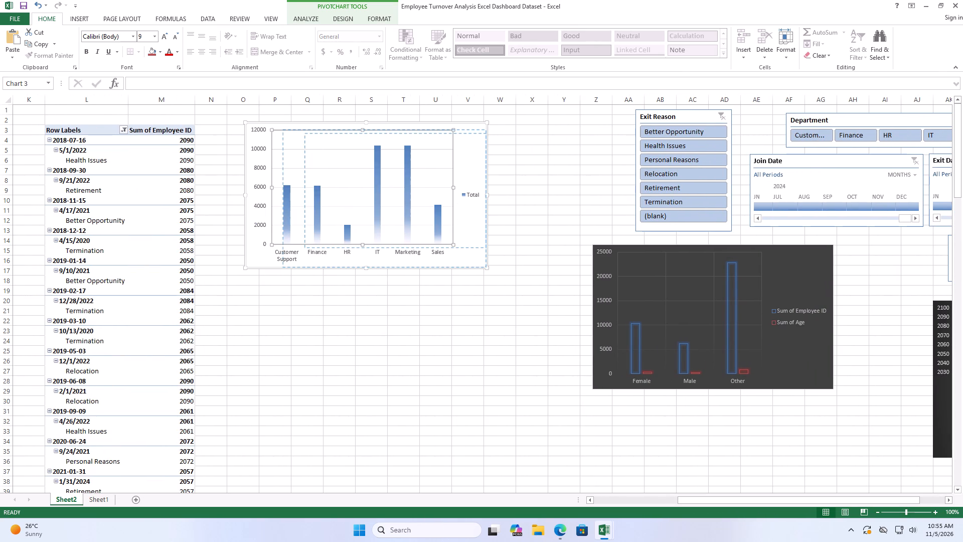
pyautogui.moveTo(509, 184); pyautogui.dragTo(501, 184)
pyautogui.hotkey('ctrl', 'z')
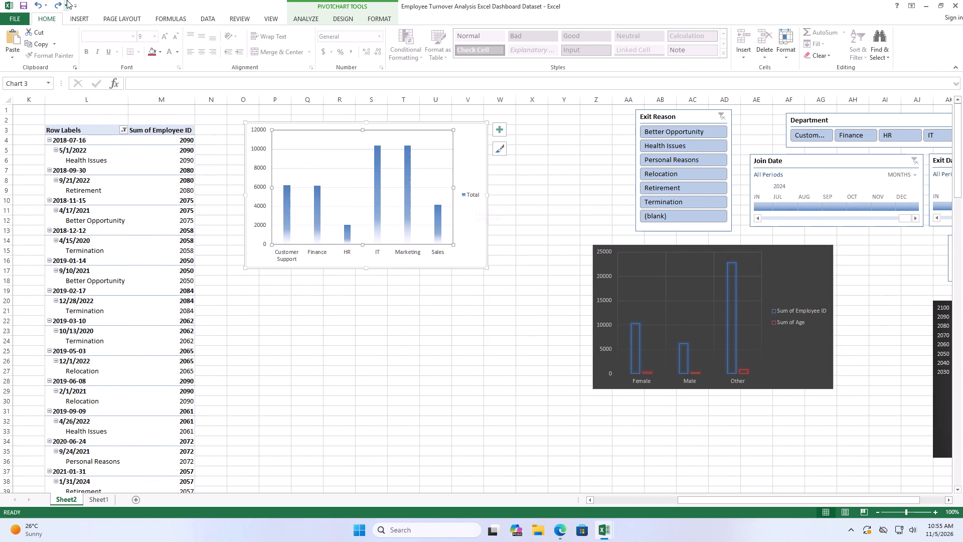
# Change the department column PivotChart's chart type to a basic Pie.
pyautogui.click(162, 19)
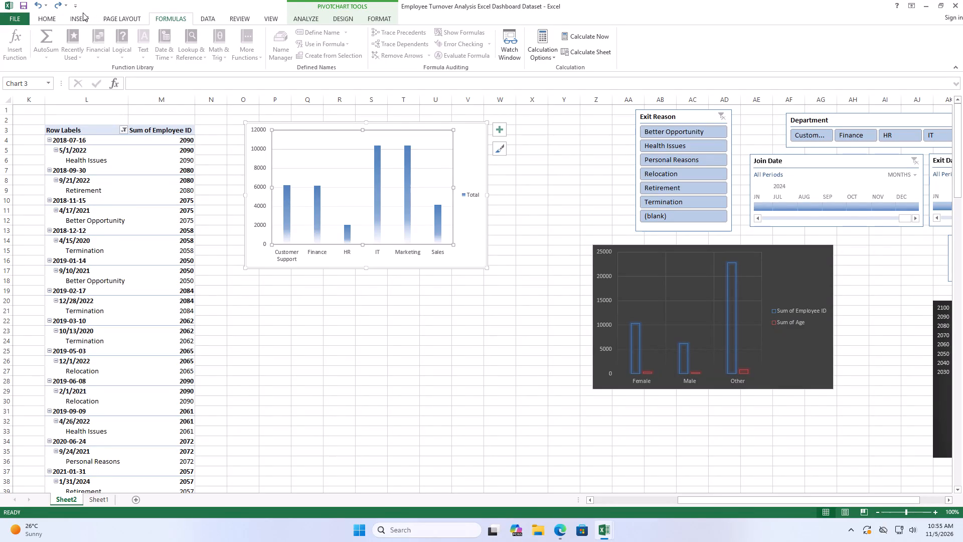
pyautogui.click(83, 13)
pyautogui.click(84, 17)
pyautogui.click(353, 41)
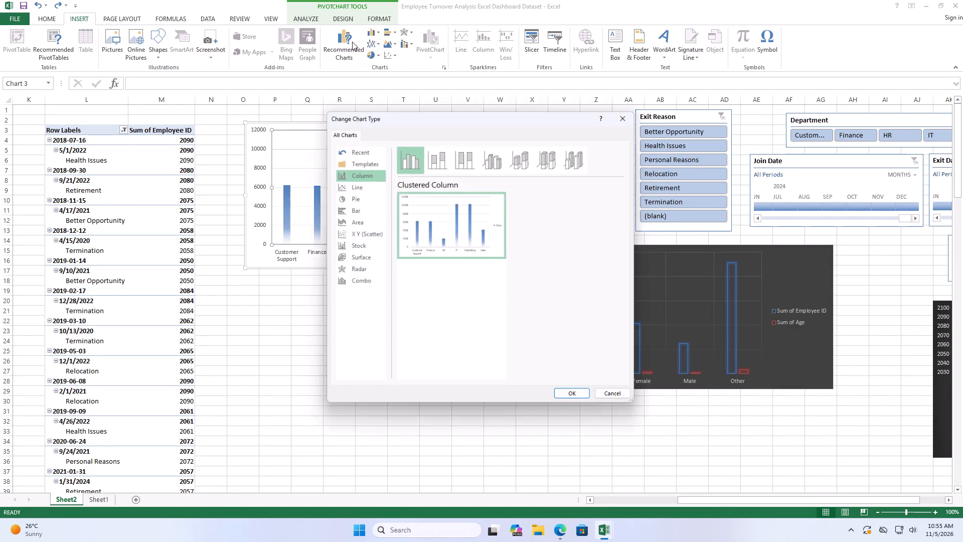
pyautogui.click(342, 181)
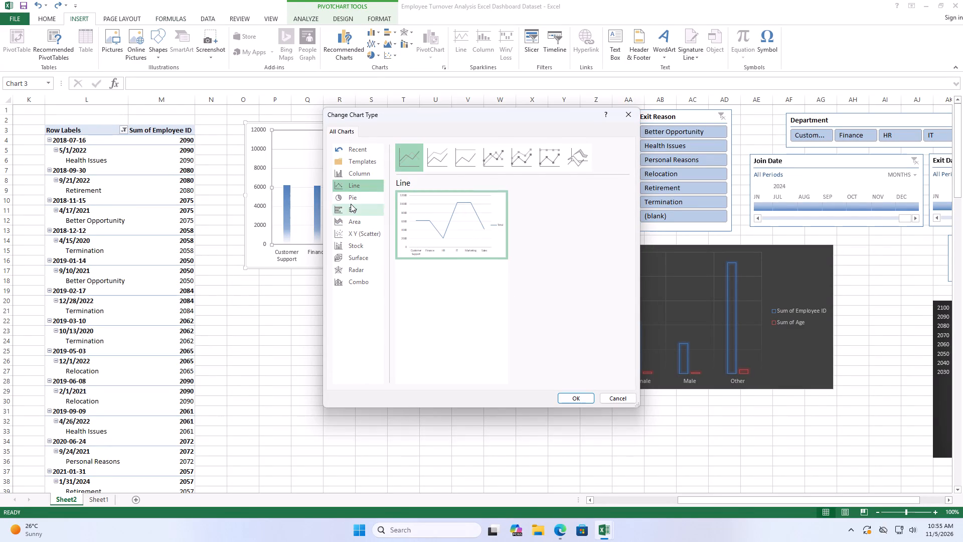
pyautogui.click(351, 204)
pyautogui.click(352, 198)
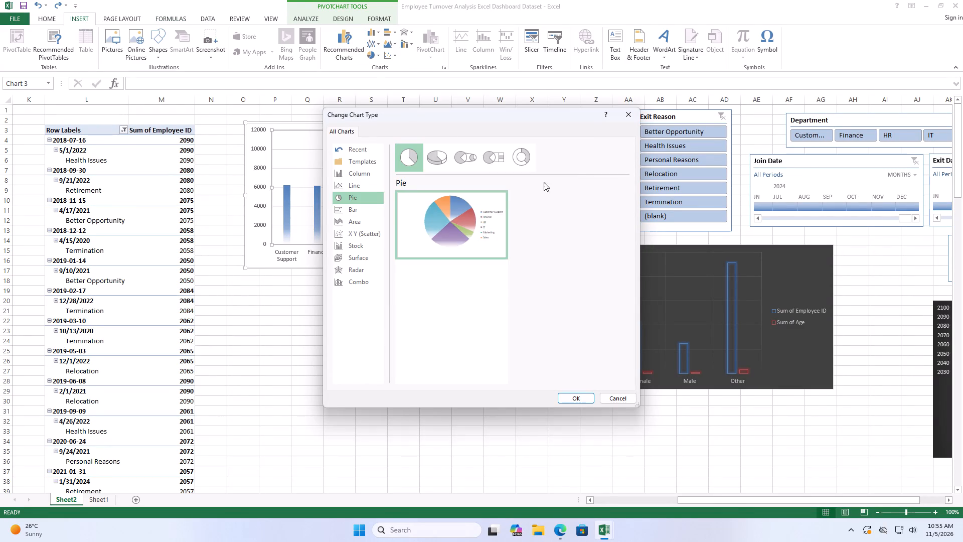
pyautogui.click(368, 210)
pyautogui.click(365, 223)
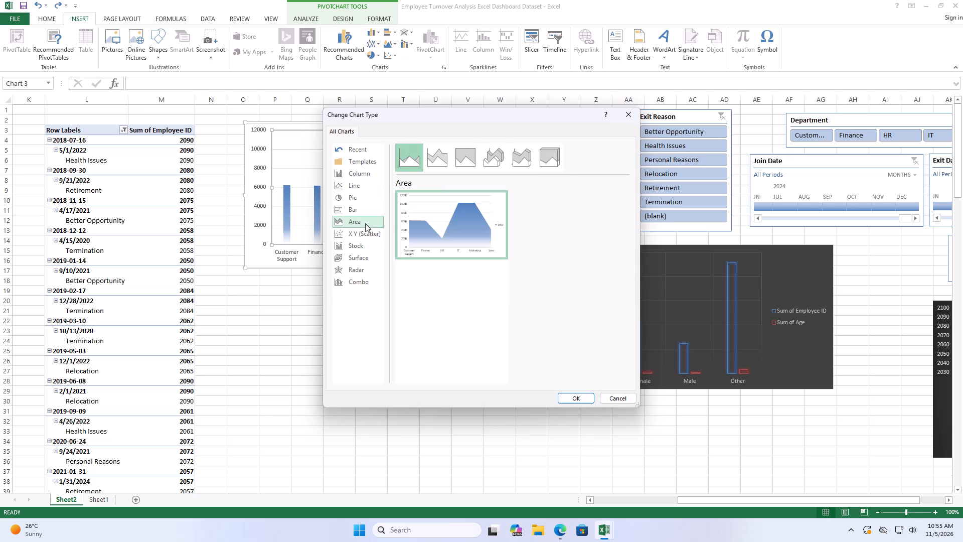
pyautogui.click(363, 235)
pyautogui.click(363, 245)
pyautogui.click(363, 259)
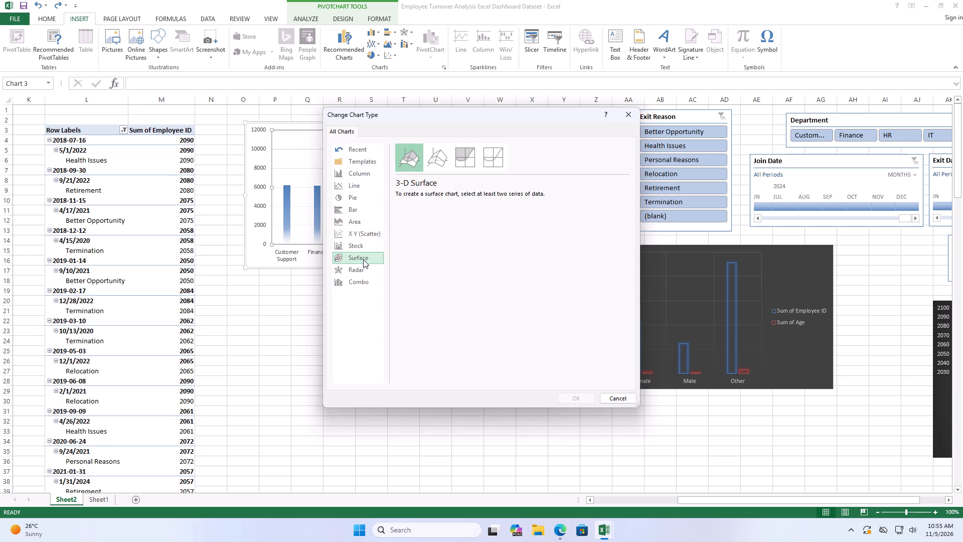
pyautogui.click(363, 268)
pyautogui.click(362, 284)
pyautogui.click(362, 219)
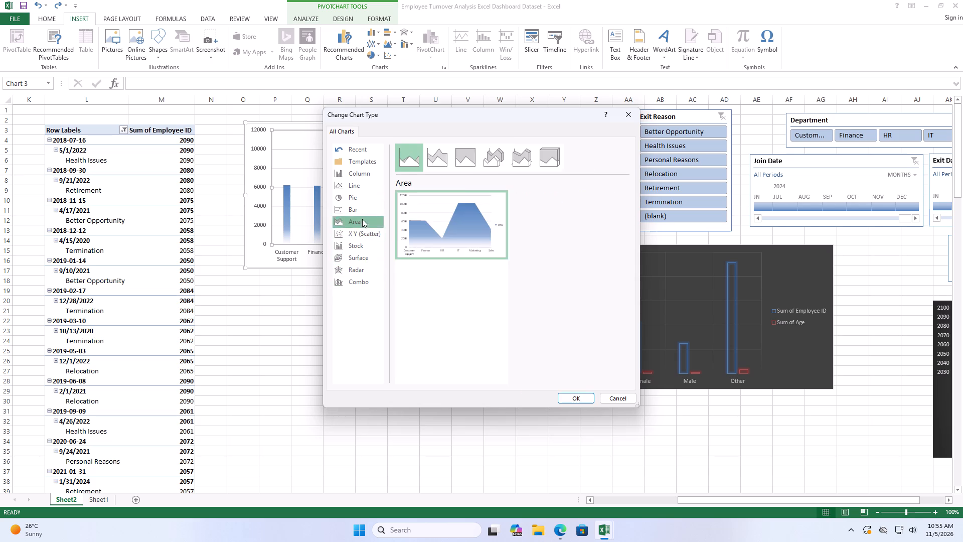
pyautogui.click(362, 209)
pyautogui.click(347, 194)
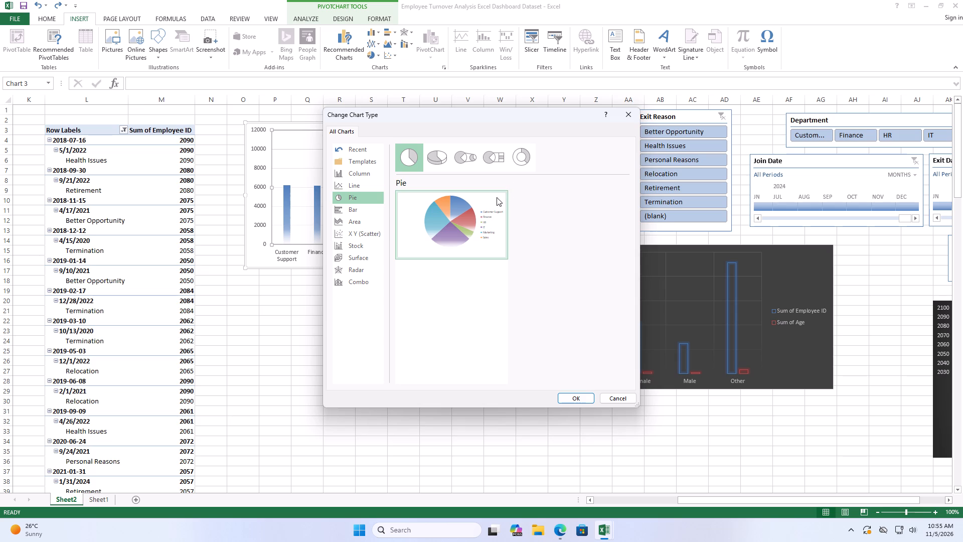
pyautogui.click(587, 398)
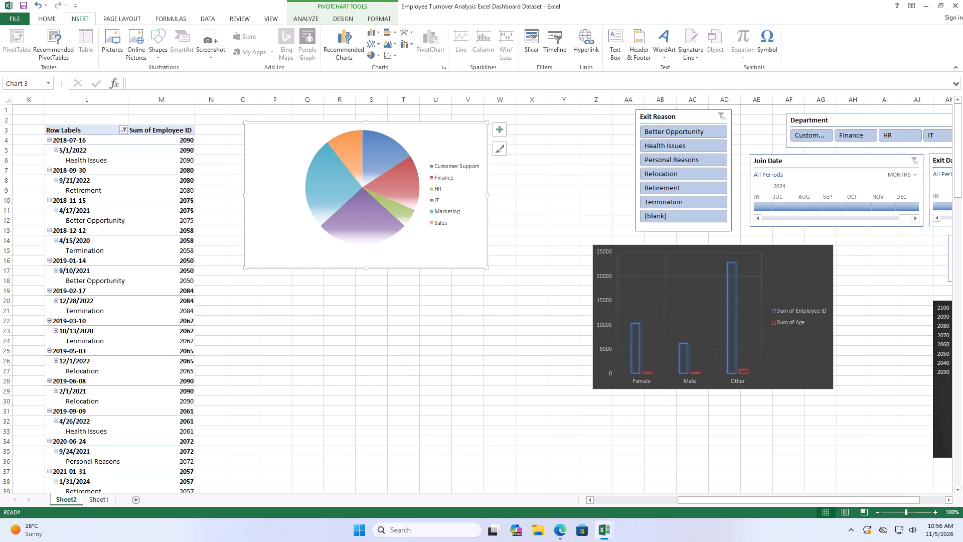
# Move the department pie chart down and resize it to span about columns R to X, rows 12 to 27.
pyautogui.moveTo(485, 268); pyautogui.dragTo(565, 366)
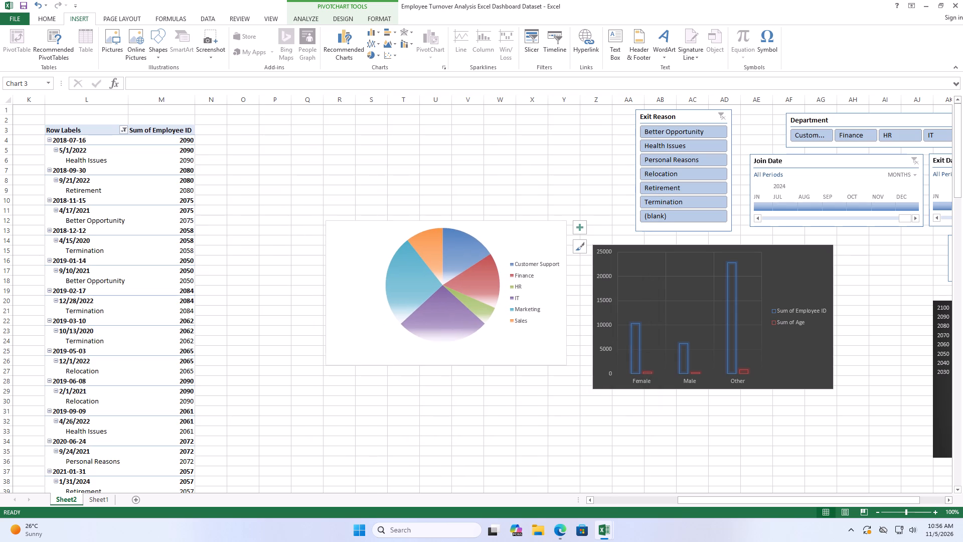
pyautogui.moveTo(688, 498); pyautogui.dragTo(723, 509)
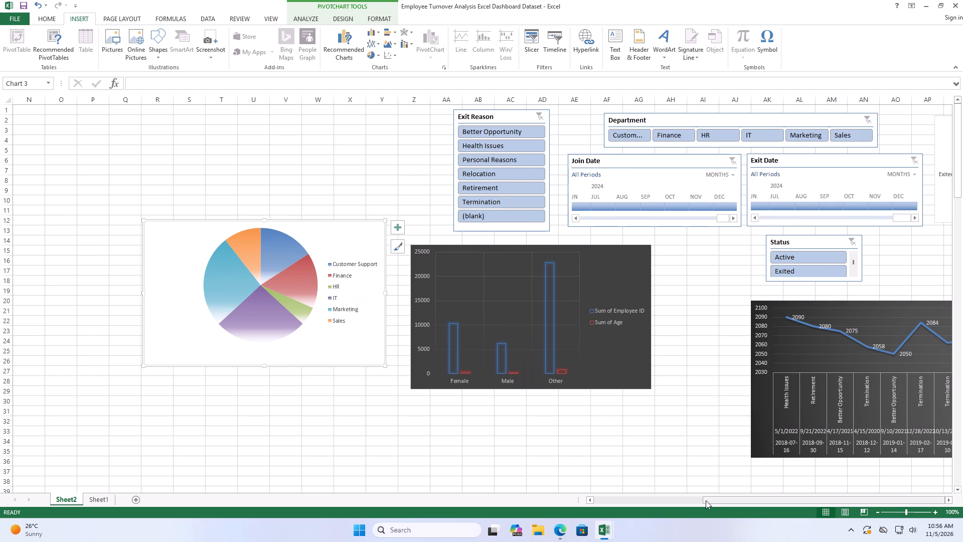
pyautogui.moveTo(385, 367); pyautogui.dragTo(347, 332)
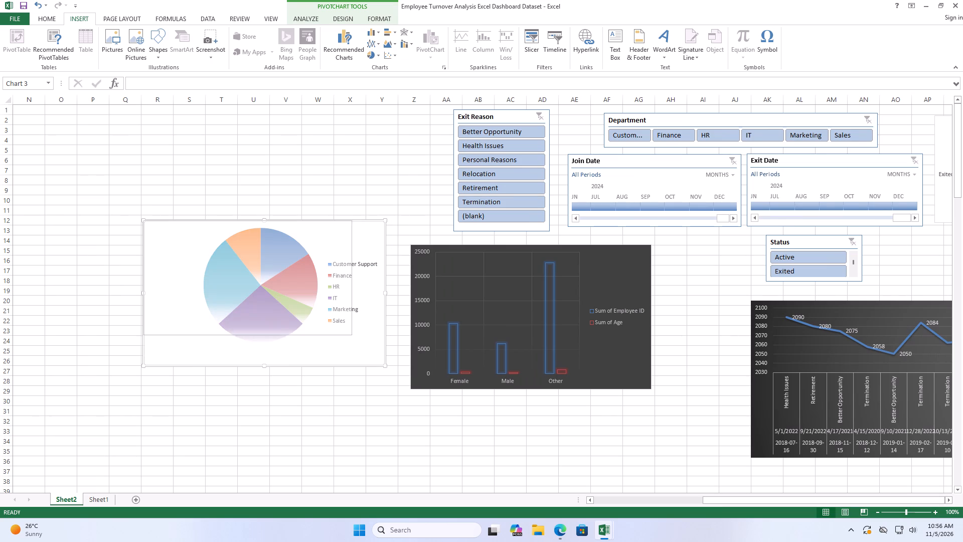
pyautogui.moveTo(347, 332); pyautogui.dragTo(320, 338)
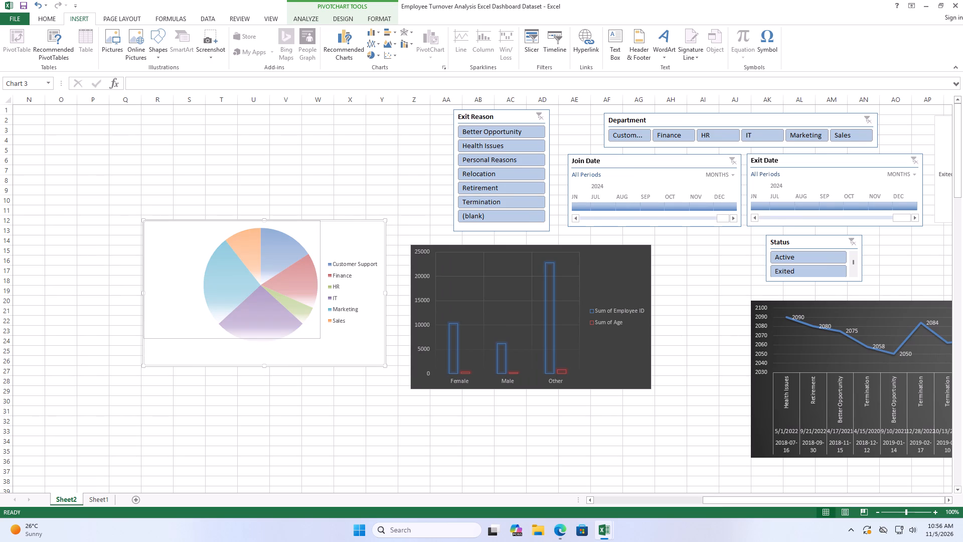
pyautogui.moveTo(322, 339); pyautogui.dragTo(365, 373)
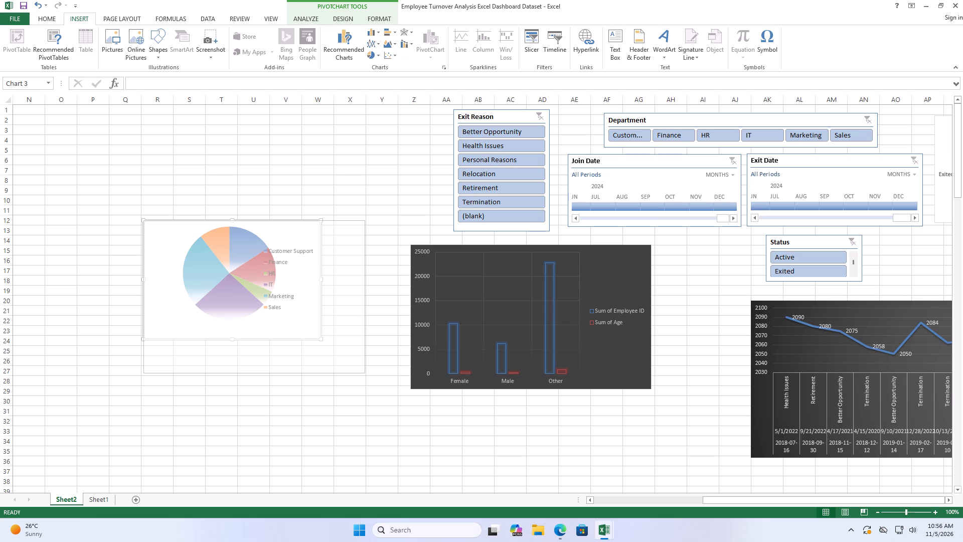
# Move the department pie chart below the gender column chart, starting at row 31 and spanning about columns AC to AJ.
pyautogui.moveTo(323, 345); pyautogui.dragTo(573, 396)
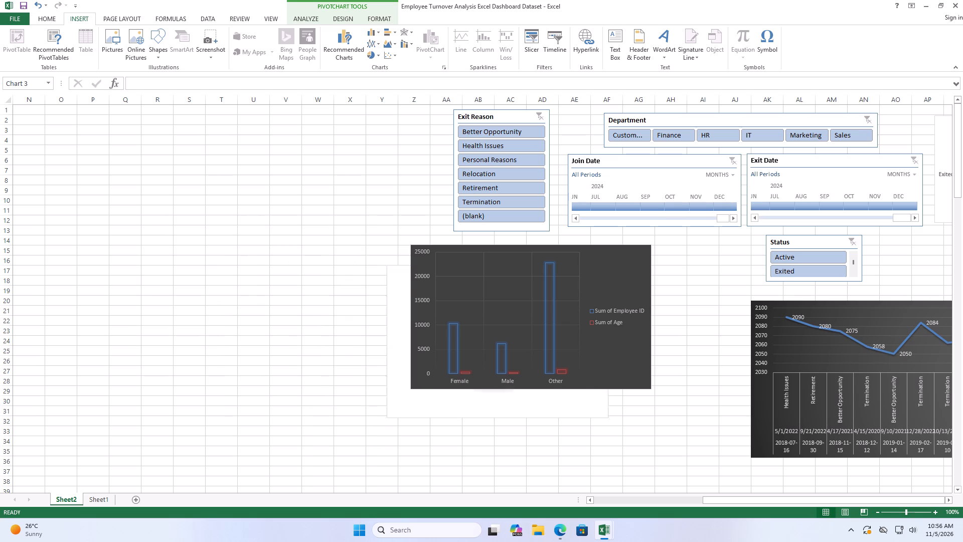
pyautogui.moveTo(573, 396); pyautogui.dragTo(815, 514)
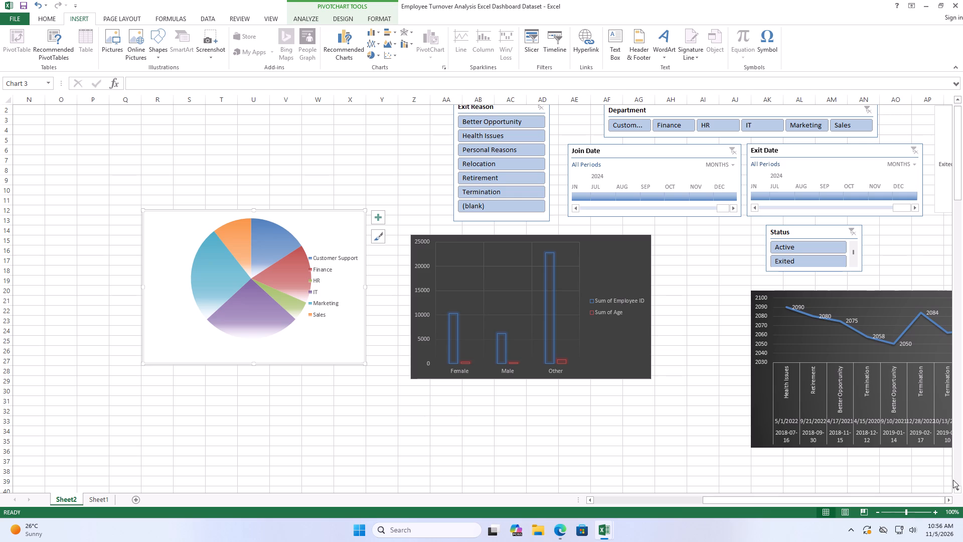
pyautogui.tripleClick(947, 501)
pyautogui.tripleClick(947, 501)
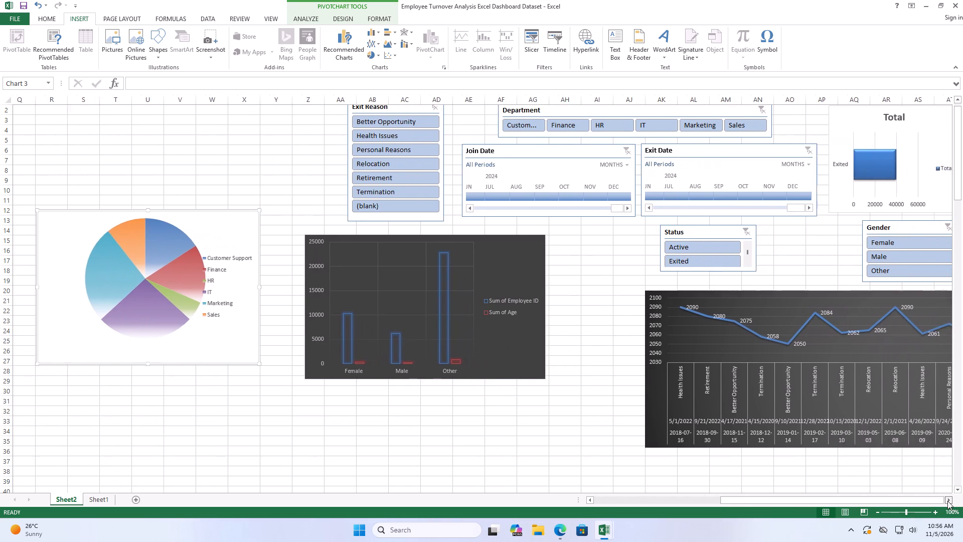
pyautogui.tripleClick(947, 501)
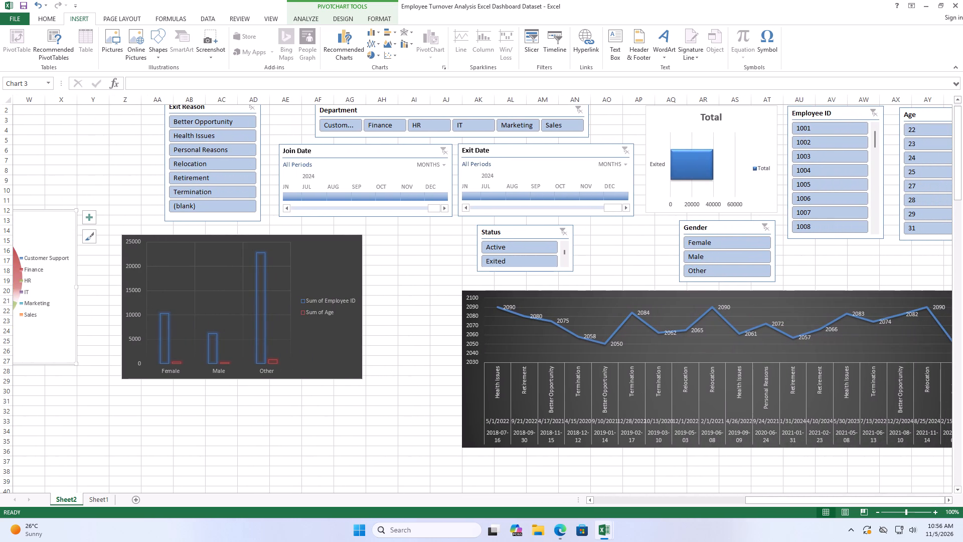
pyautogui.moveTo(53, 229); pyautogui.dragTo(431, 420)
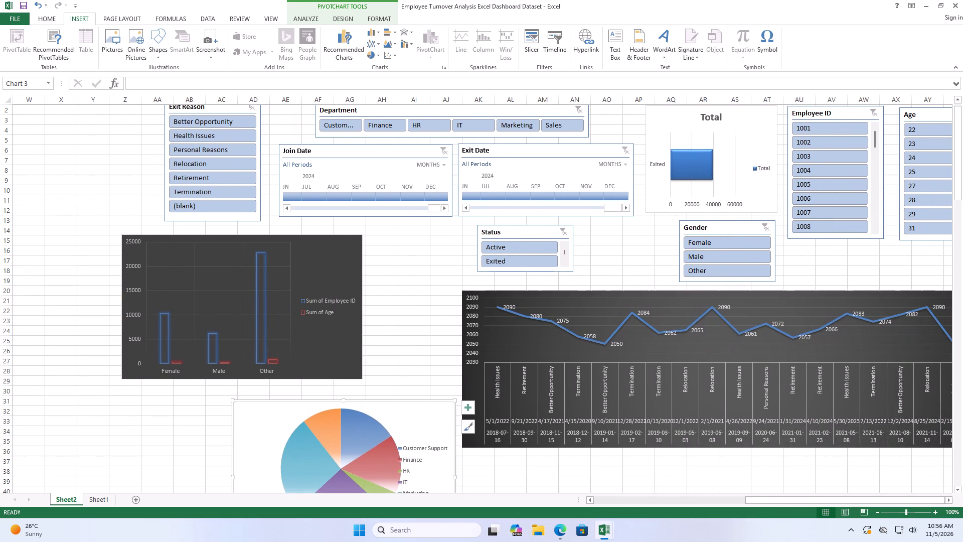
pyautogui.tripleClick(948, 499)
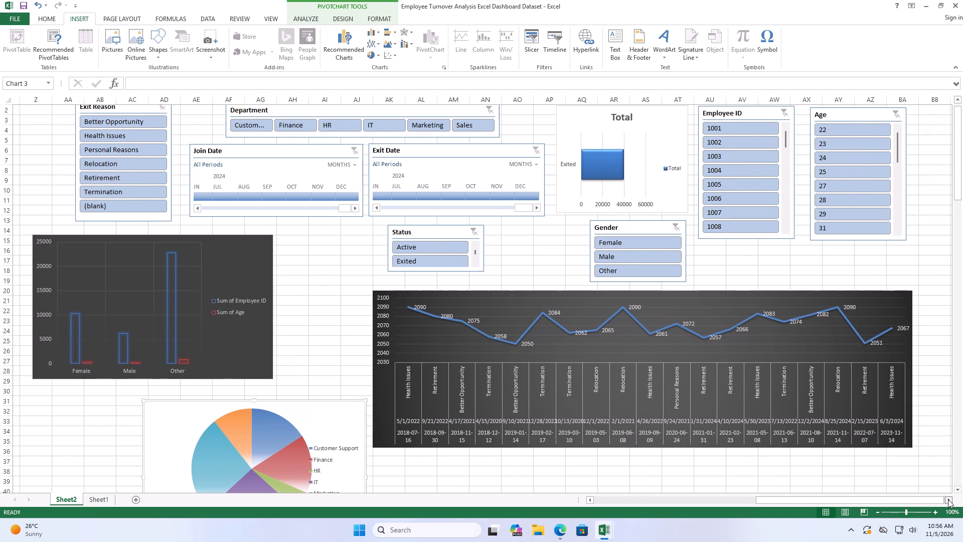
pyautogui.tripleClick(948, 499)
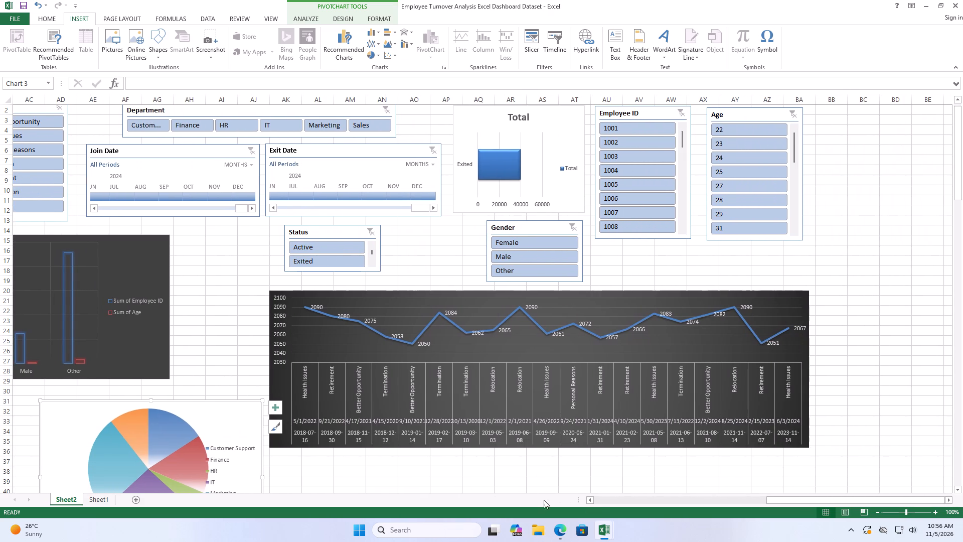
pyautogui.tripleClick(592, 497)
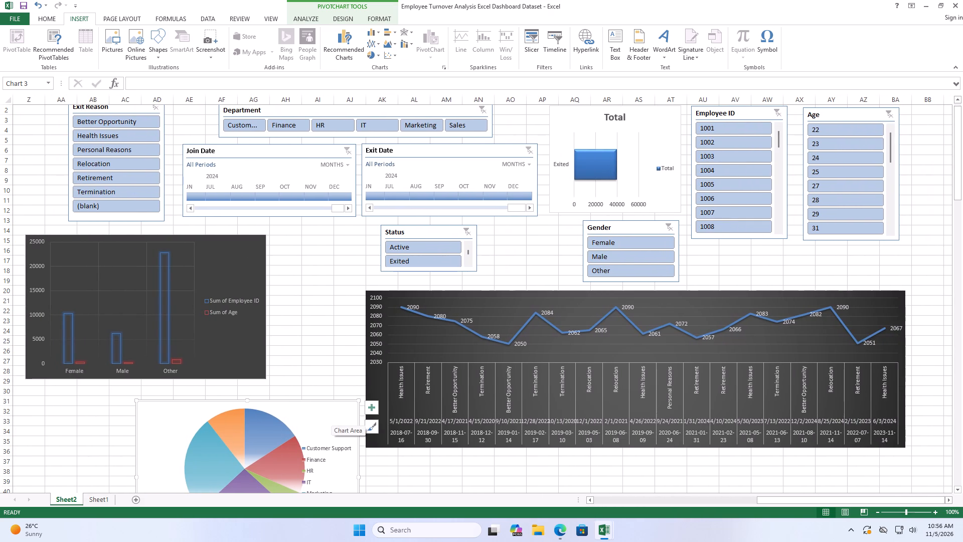
# Shrink the gender column chart to span about columns Z to AE, rows 15 to 26.
pyautogui.click(232, 346)
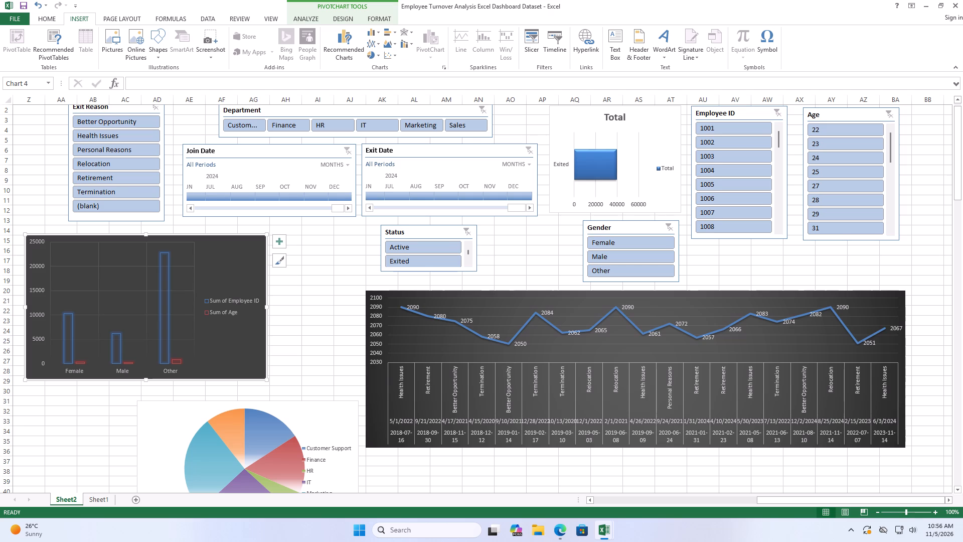
pyautogui.moveTo(268, 379); pyautogui.dragTo(199, 349)
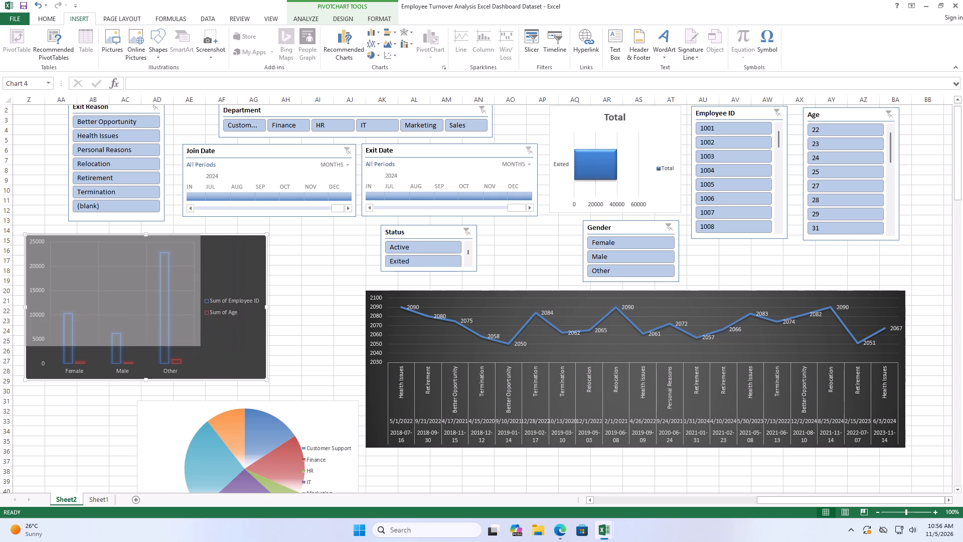
pyautogui.moveTo(199, 349); pyautogui.dragTo(199, 356)
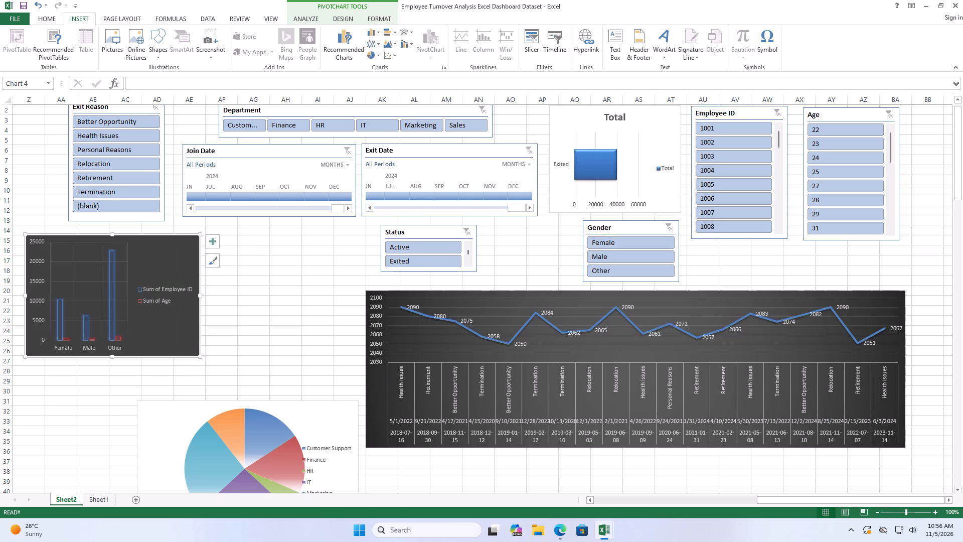
# Move the department pie chart up beside the gender column chart, spanning about columns AF to AM, rows 18 to 33.
pyautogui.moveTo(320, 415); pyautogui.dragTo(413, 274)
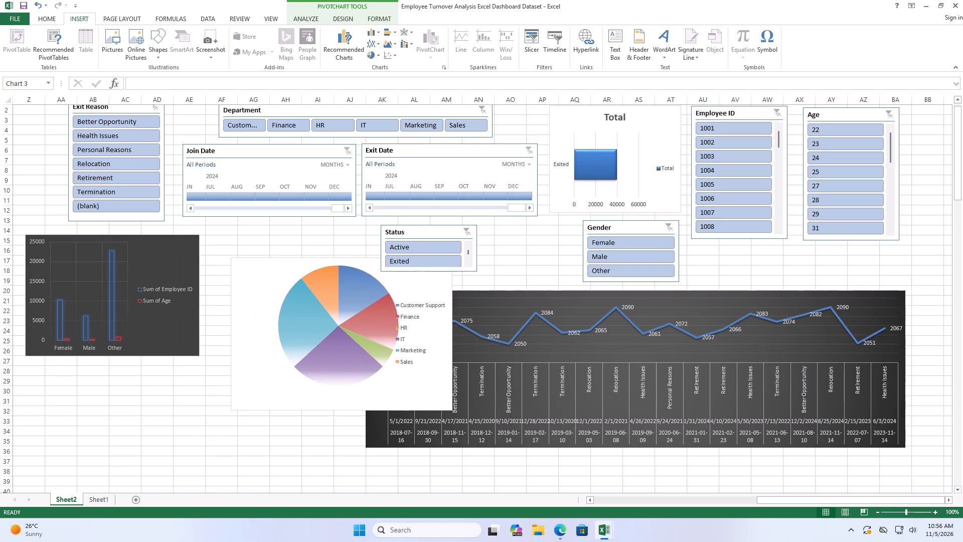
pyautogui.moveTo(413, 274); pyautogui.dragTo(410, 285)
pyautogui.click(404, 305)
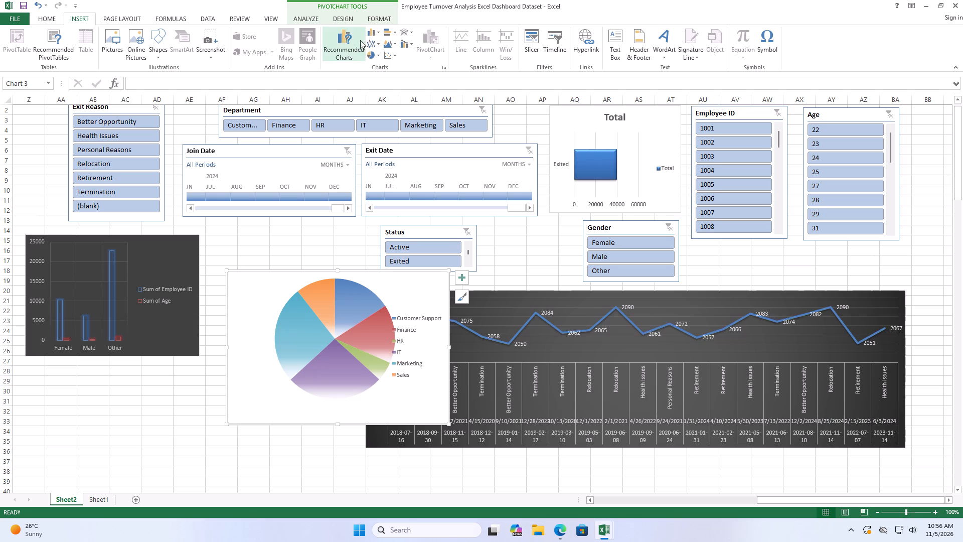
# Change the department pie PivotChart's chart type to a basic Line.
pyautogui.click(356, 47)
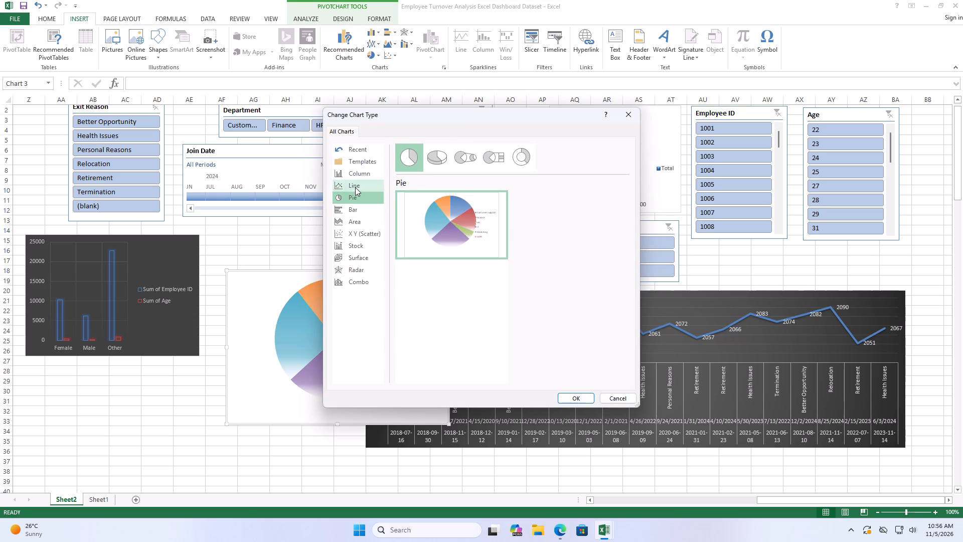
pyautogui.click(355, 187)
pyautogui.click(359, 177)
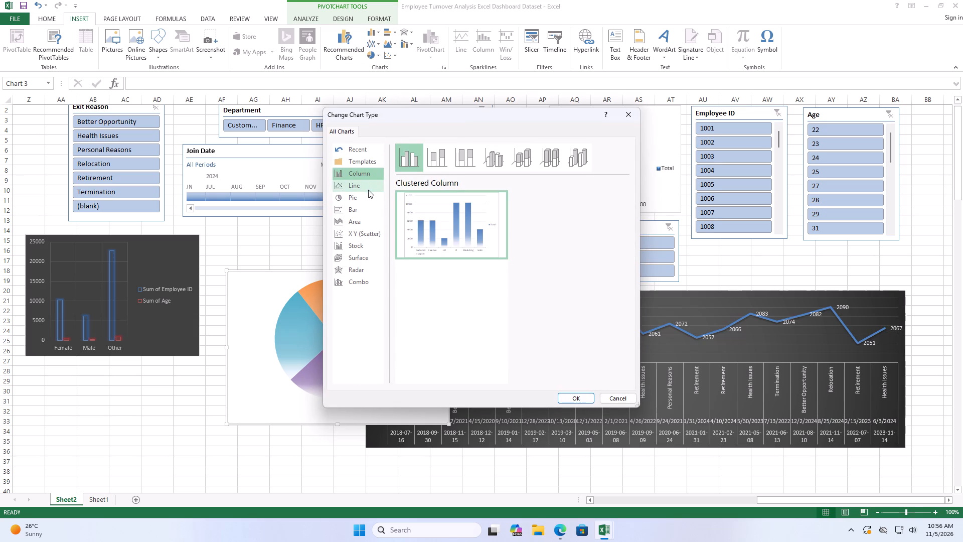
pyautogui.click(366, 210)
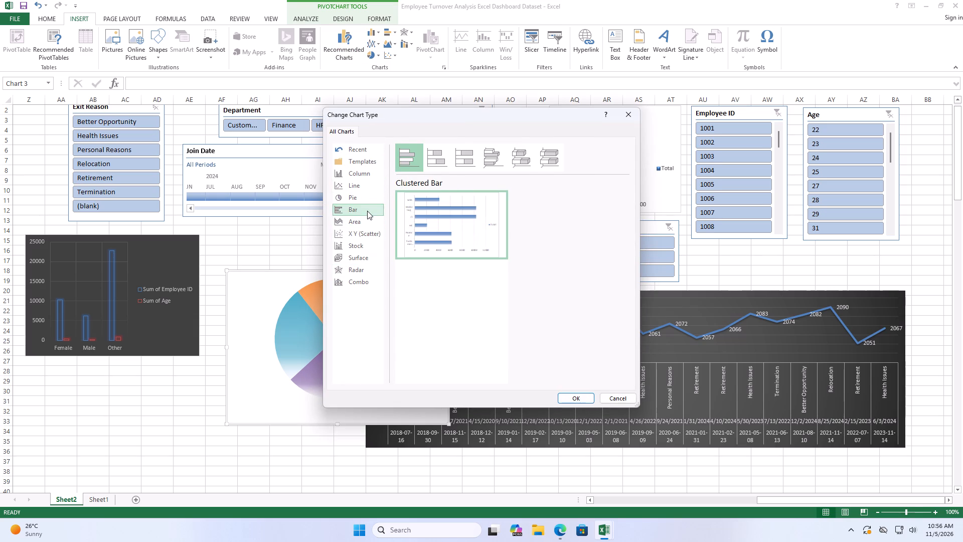
pyautogui.click(368, 199)
pyautogui.click(367, 184)
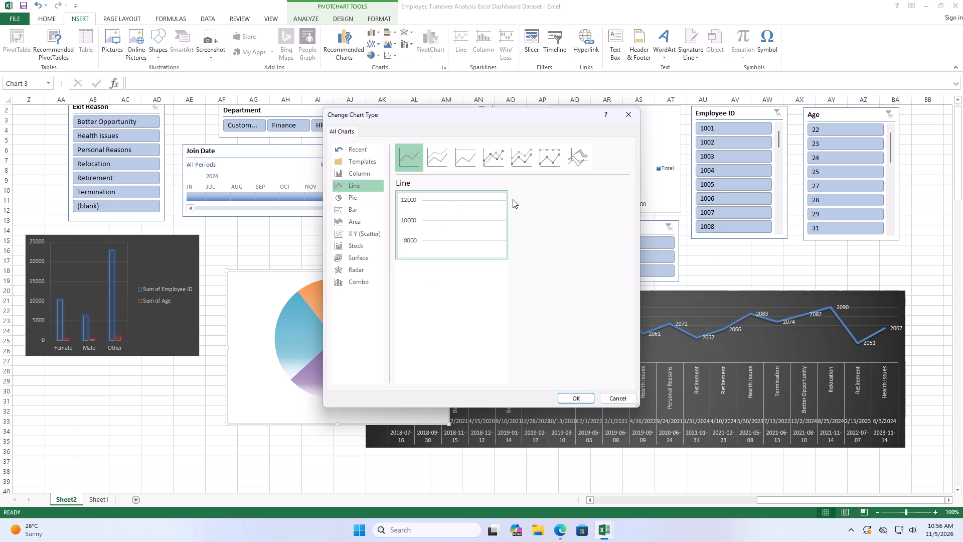
pyautogui.click(582, 400)
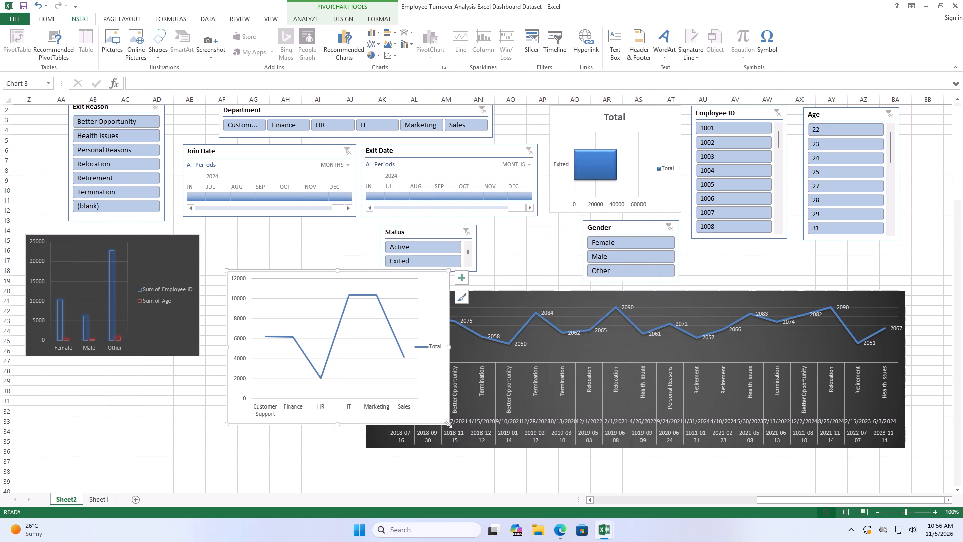
# Shrink the department line chart and align it beside the gender chart, spanning about columns AF to AK, rows 15 to 26.
pyautogui.moveTo(448, 424); pyautogui.dragTo(405, 386)
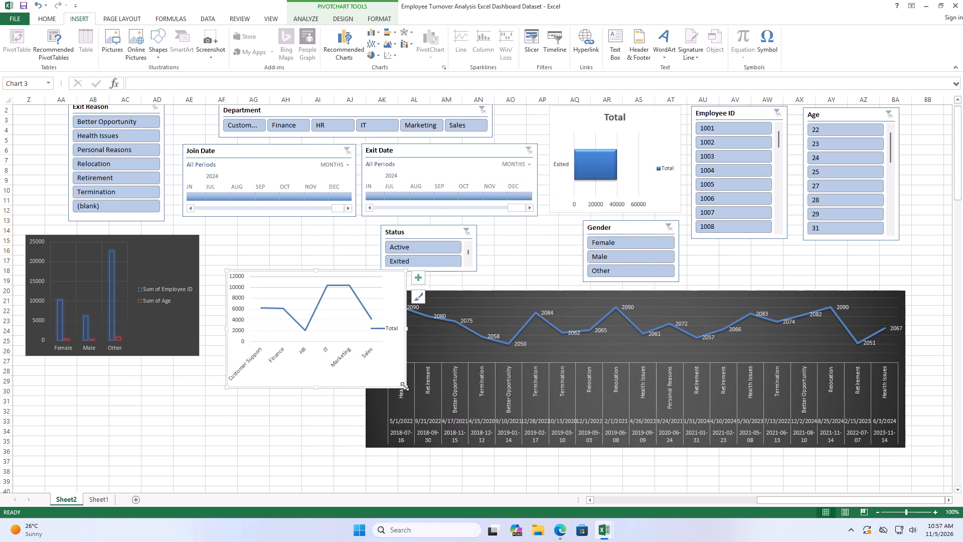
pyautogui.moveTo(385, 294); pyautogui.dragTo(364, 258)
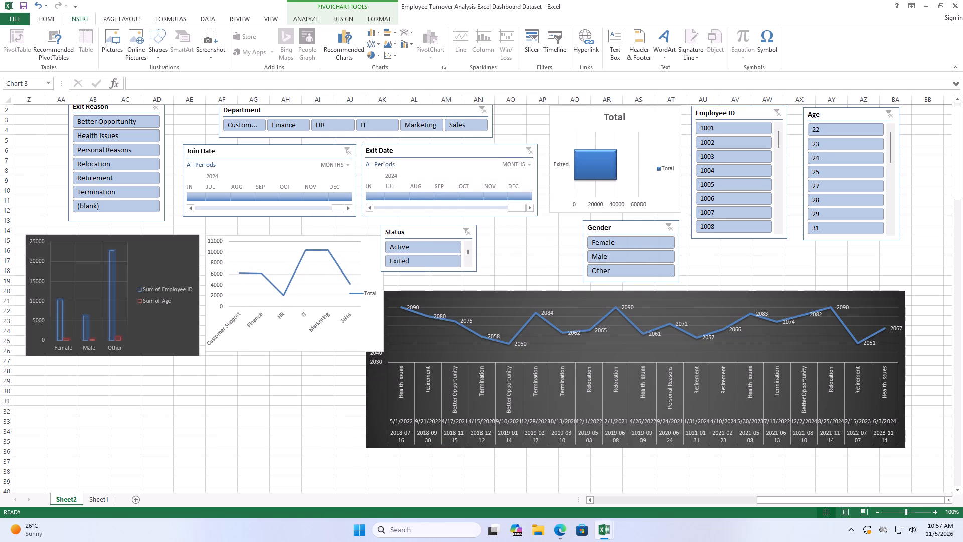
pyautogui.moveTo(364, 258); pyautogui.dragTo(363, 258)
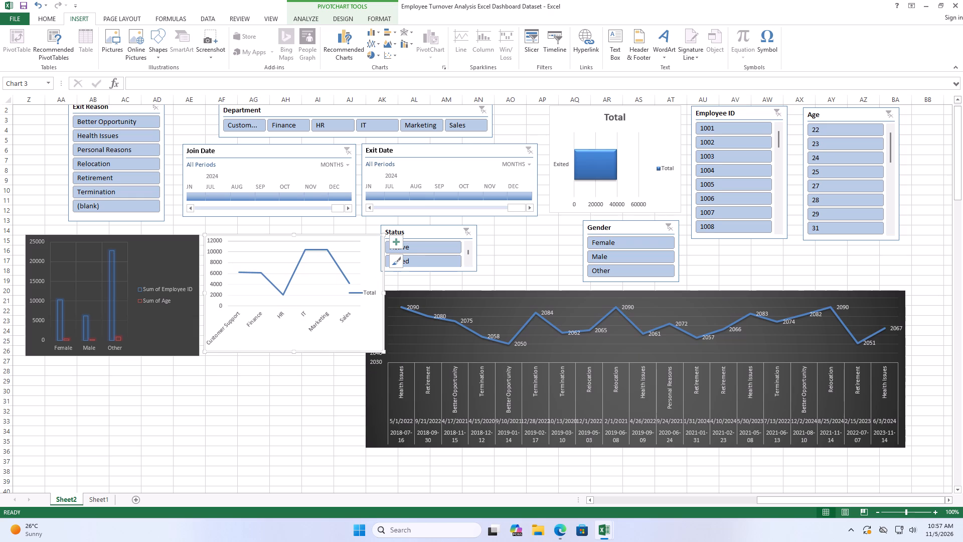
# Clear the overlaps by shifting the date line chart to about columns AL to BB, the Status slicer to AN to AP, and the department chart slightly right.
pyautogui.moveTo(900, 298); pyautogui.dragTo(928, 298)
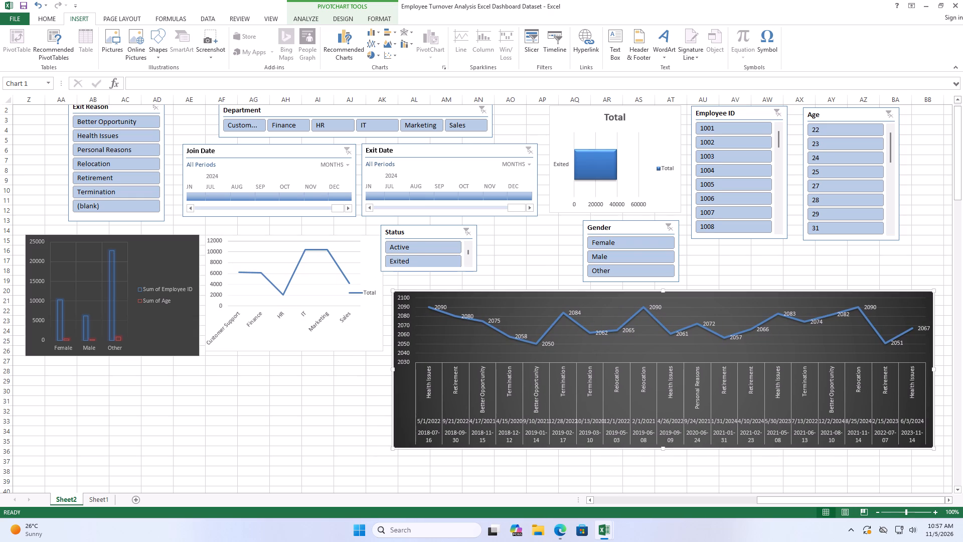
pyautogui.moveTo(436, 230); pyautogui.dragTo(516, 233)
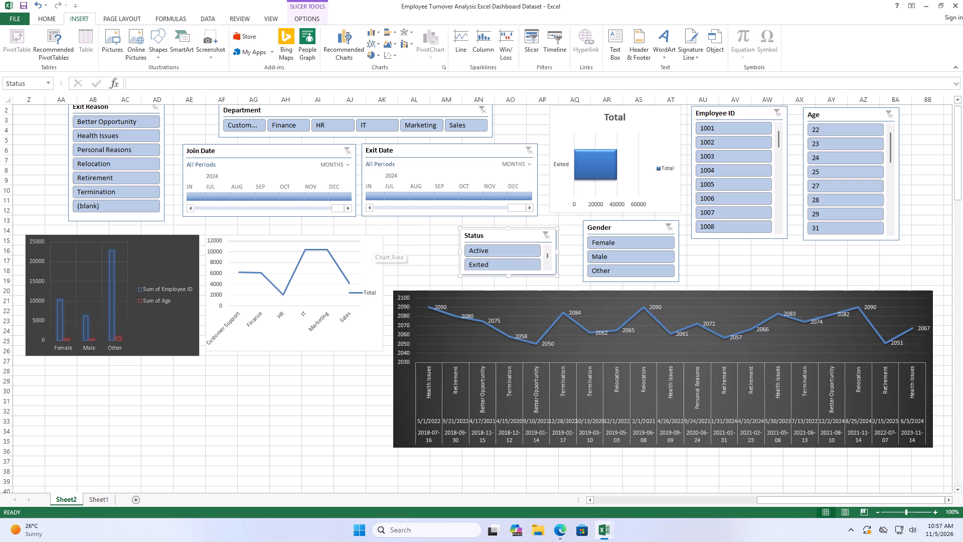
pyautogui.moveTo(375, 244); pyautogui.dragTo(382, 245)
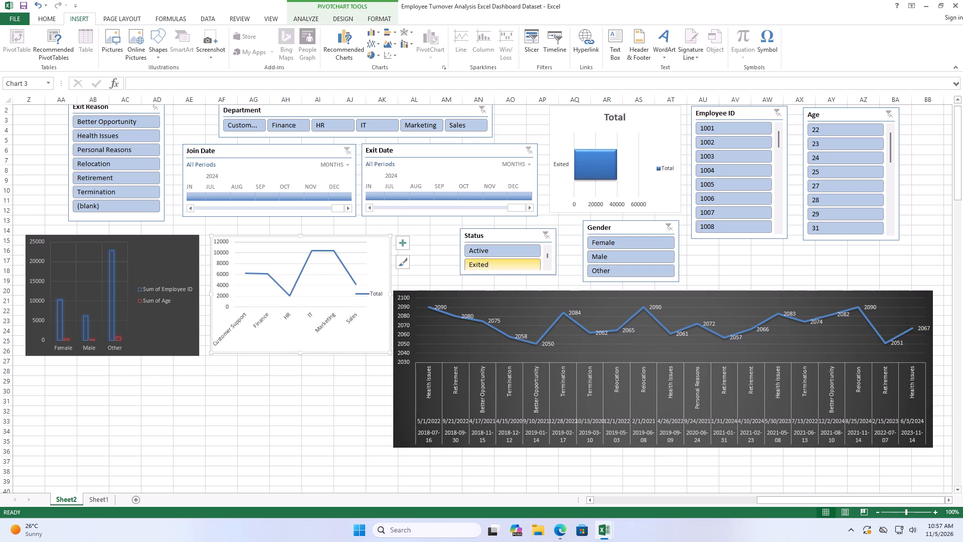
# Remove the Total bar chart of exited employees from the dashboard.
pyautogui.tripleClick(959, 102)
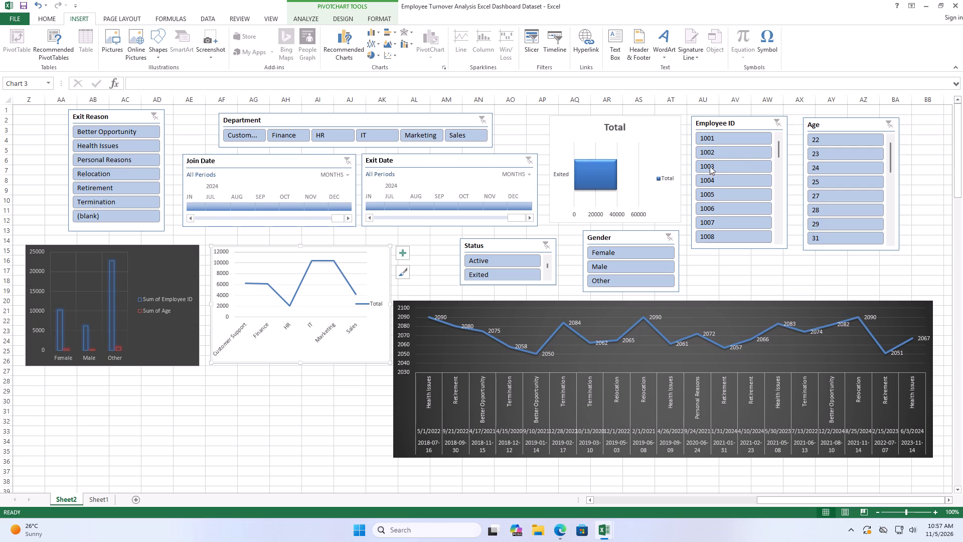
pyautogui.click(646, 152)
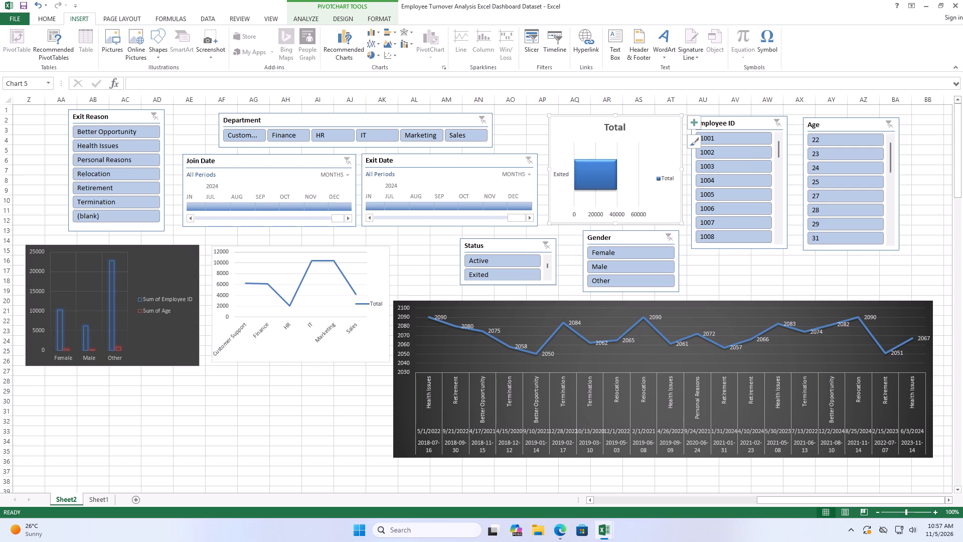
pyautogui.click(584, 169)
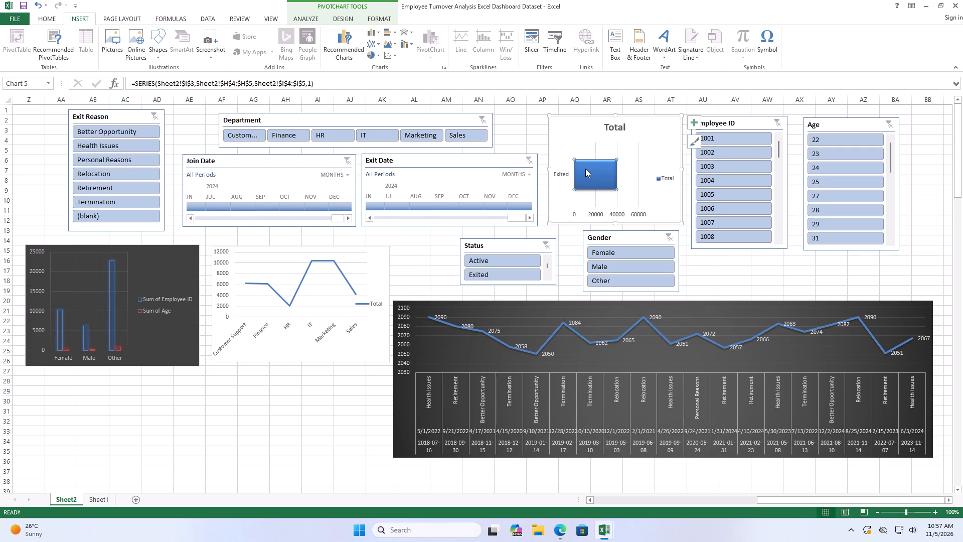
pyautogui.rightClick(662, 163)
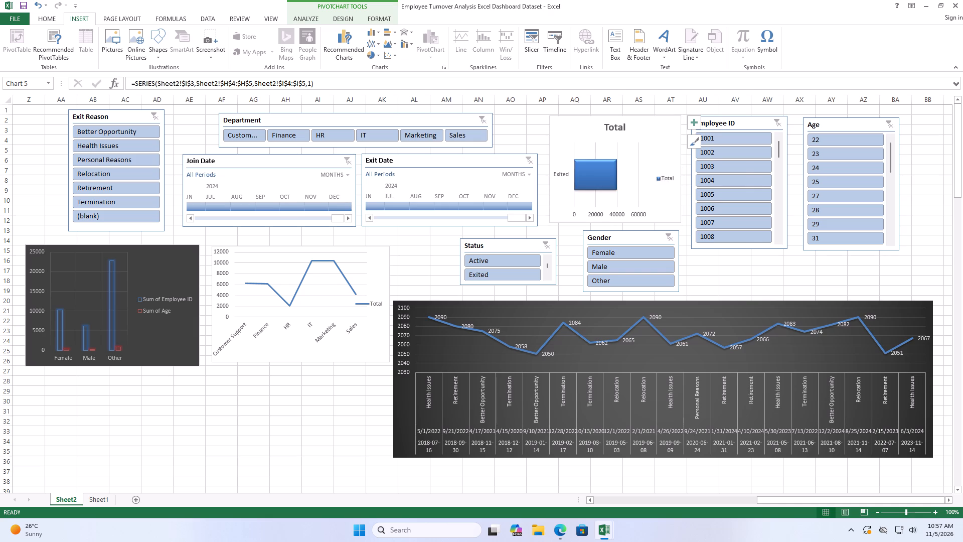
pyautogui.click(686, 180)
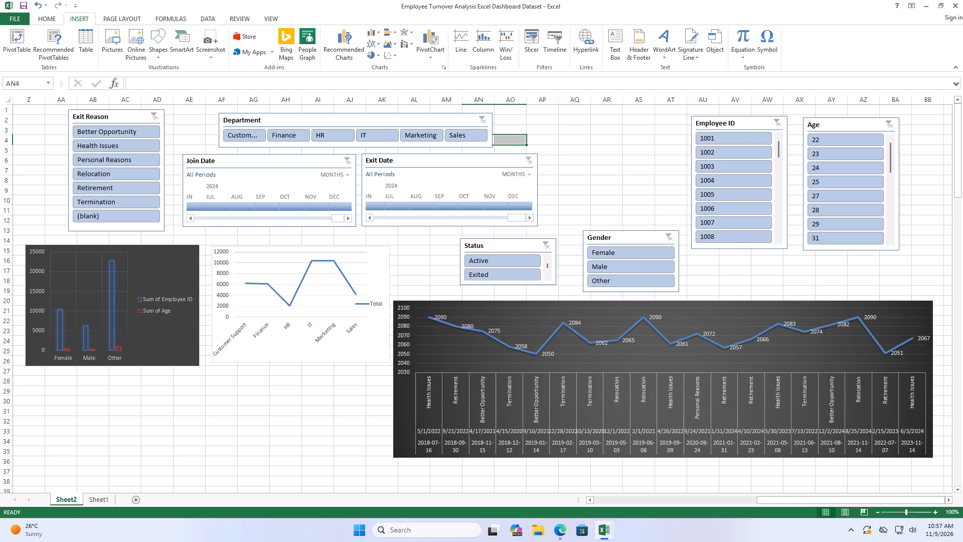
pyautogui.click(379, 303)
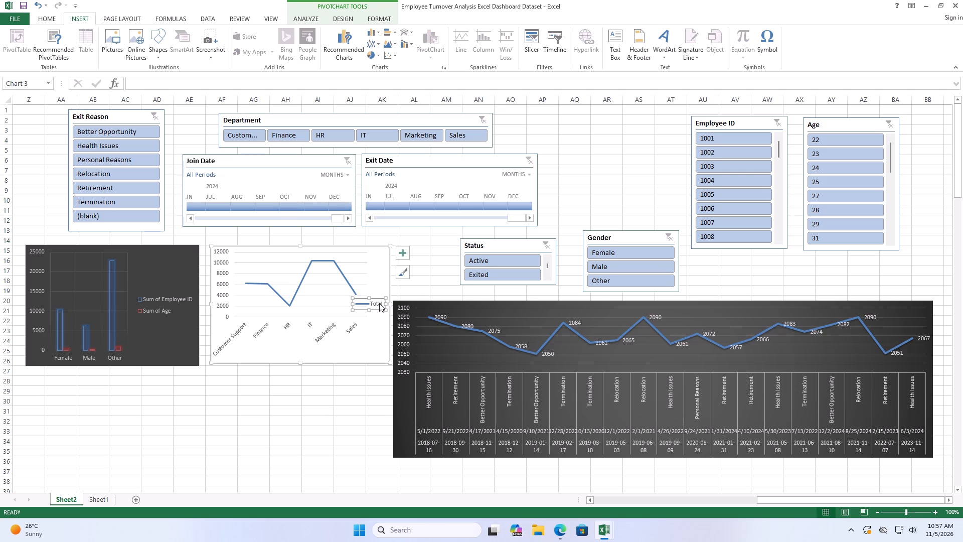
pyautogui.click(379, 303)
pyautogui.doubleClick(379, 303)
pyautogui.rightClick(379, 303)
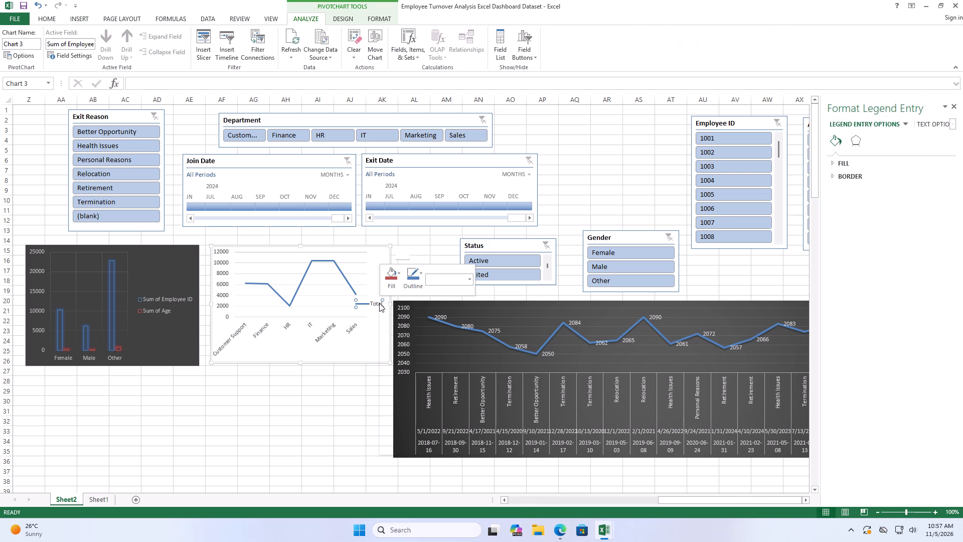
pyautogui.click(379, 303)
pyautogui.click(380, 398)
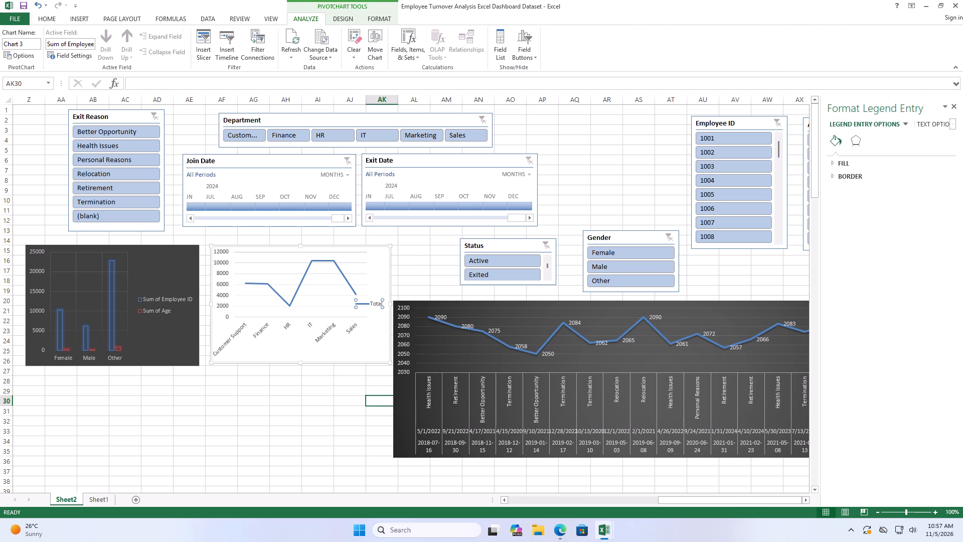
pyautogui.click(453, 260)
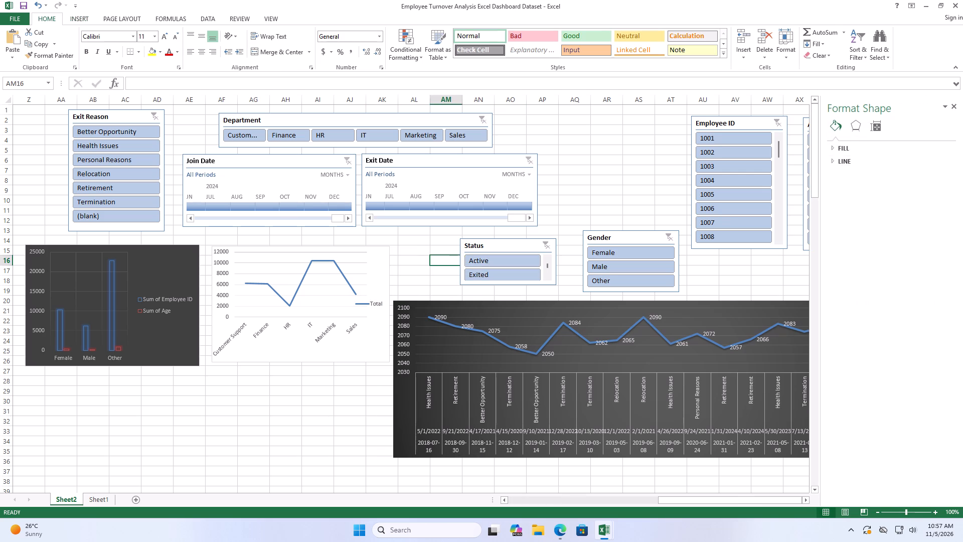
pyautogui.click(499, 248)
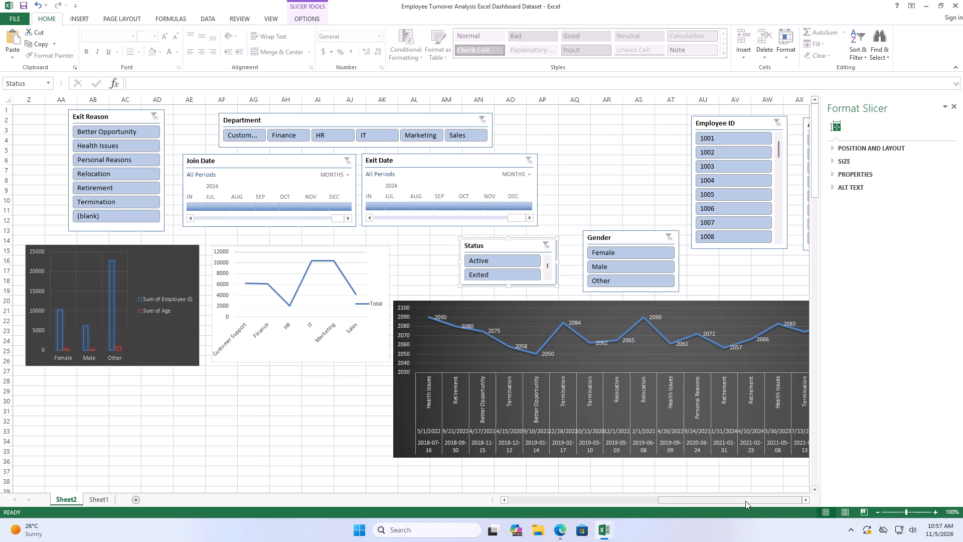
# Check the row label filter of the Status PivotTable and select its range H3:I5.
pyautogui.moveTo(745, 501); pyautogui.dragTo(611, 514)
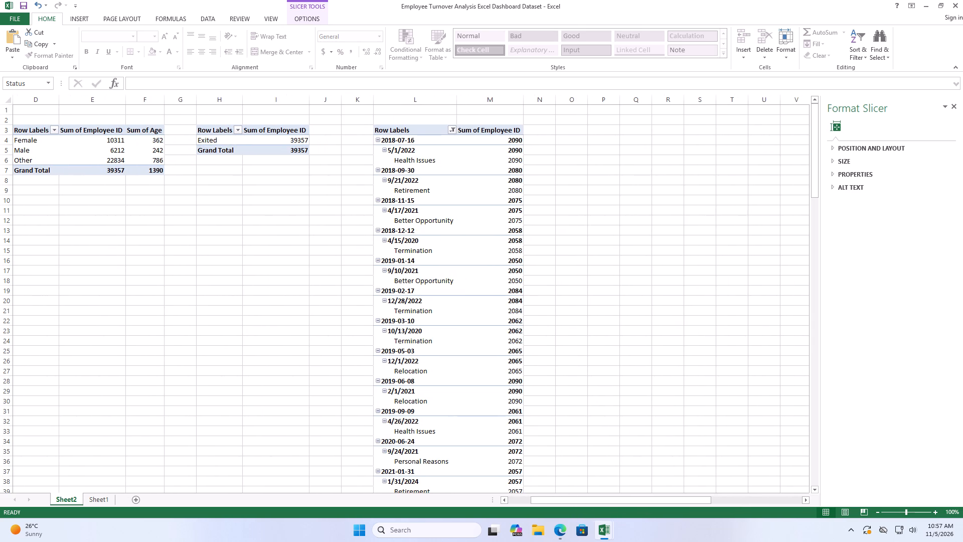
pyautogui.click(237, 128)
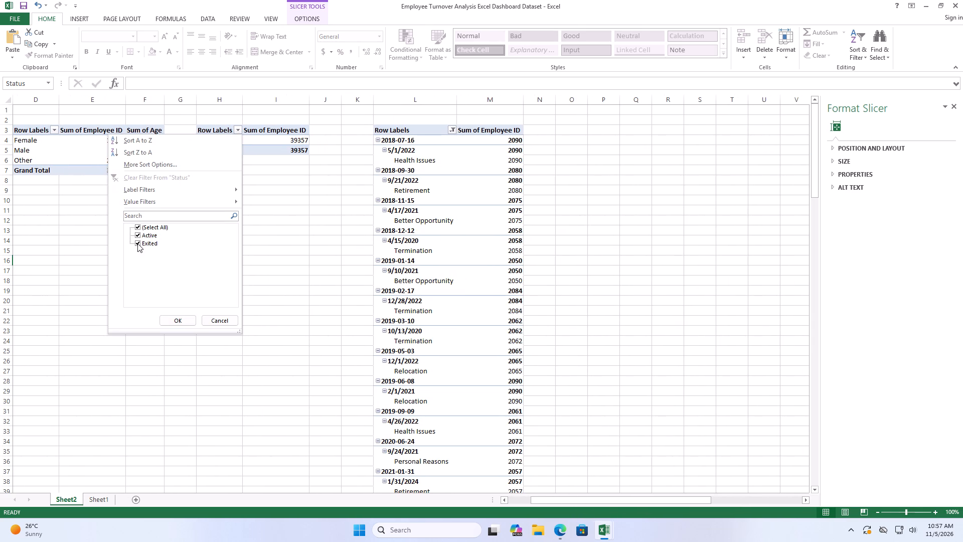
pyautogui.click(180, 318)
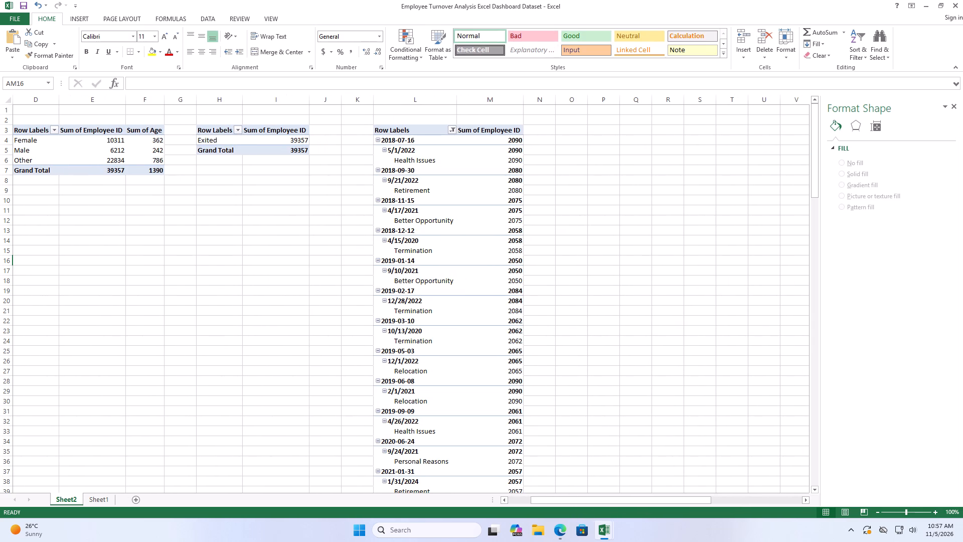
pyautogui.click(258, 149)
pyautogui.moveTo(212, 126); pyautogui.dragTo(279, 149)
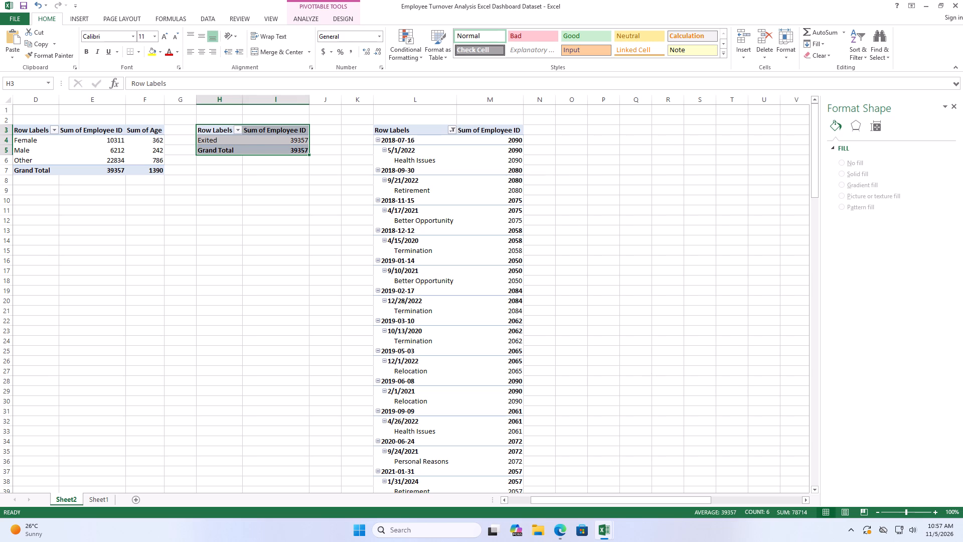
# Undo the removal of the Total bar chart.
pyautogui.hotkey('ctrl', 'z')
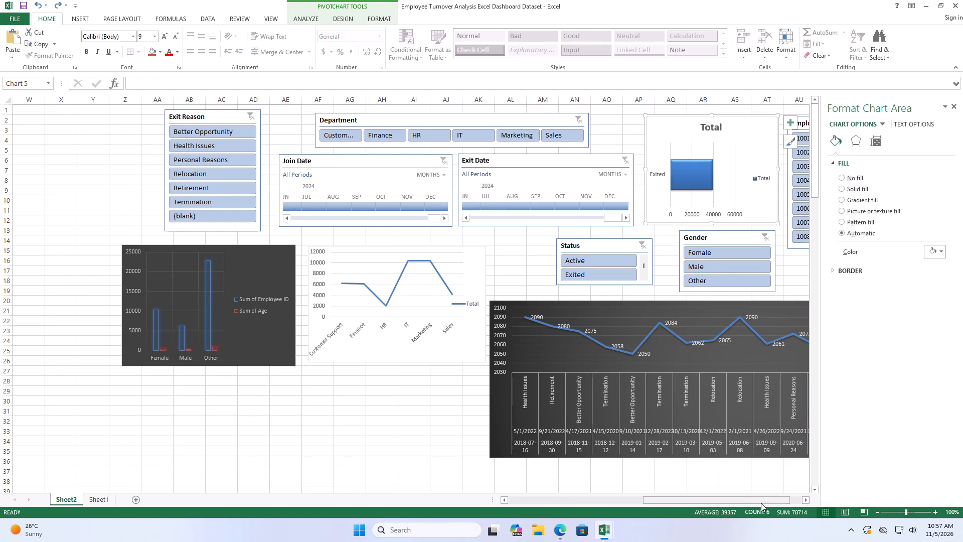
# Delete the Total bar chart of exited employees between the Exit Date timeline and the Employee ID slicer.
pyautogui.moveTo(749, 502); pyautogui.dragTo(799, 501)
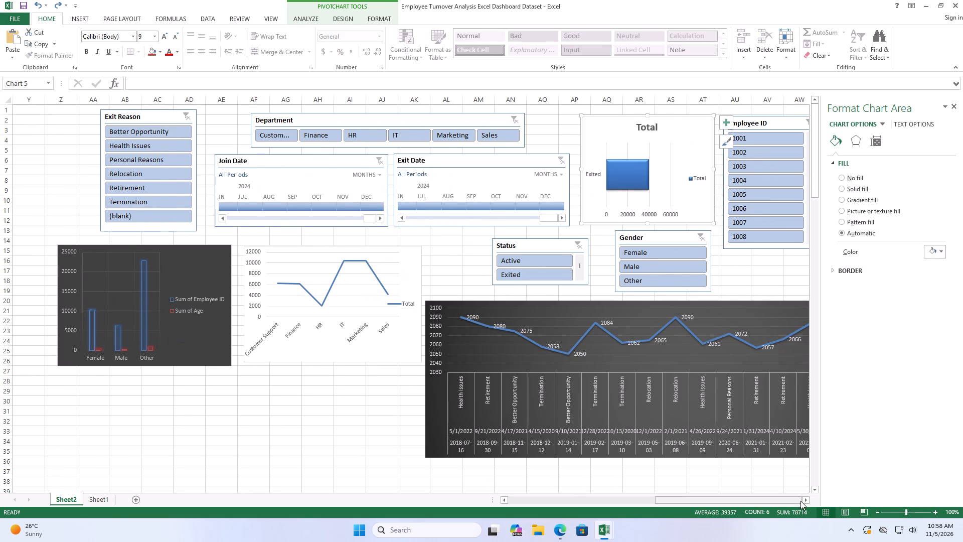
pyautogui.moveTo(800, 501); pyautogui.dragTo(787, 502)
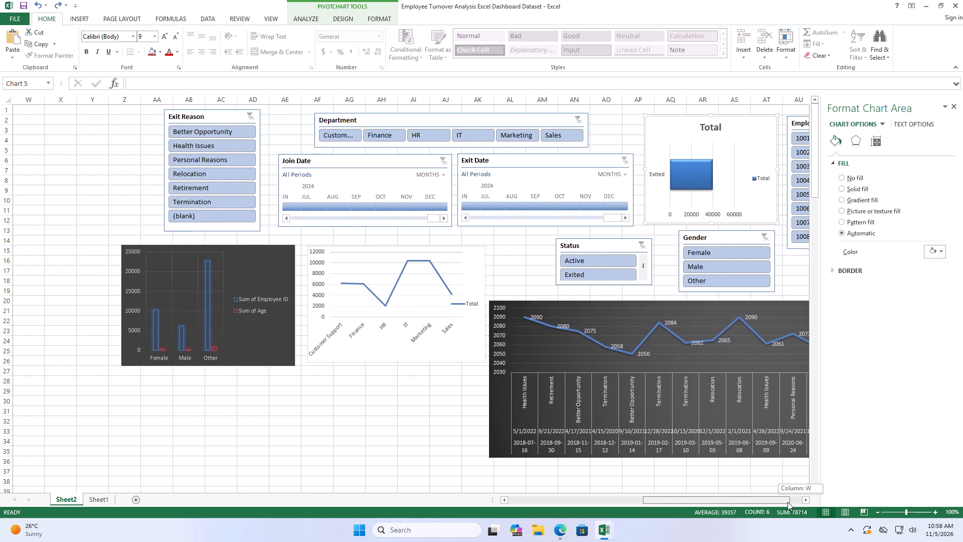
pyautogui.moveTo(787, 502); pyautogui.dragTo(825, 497)
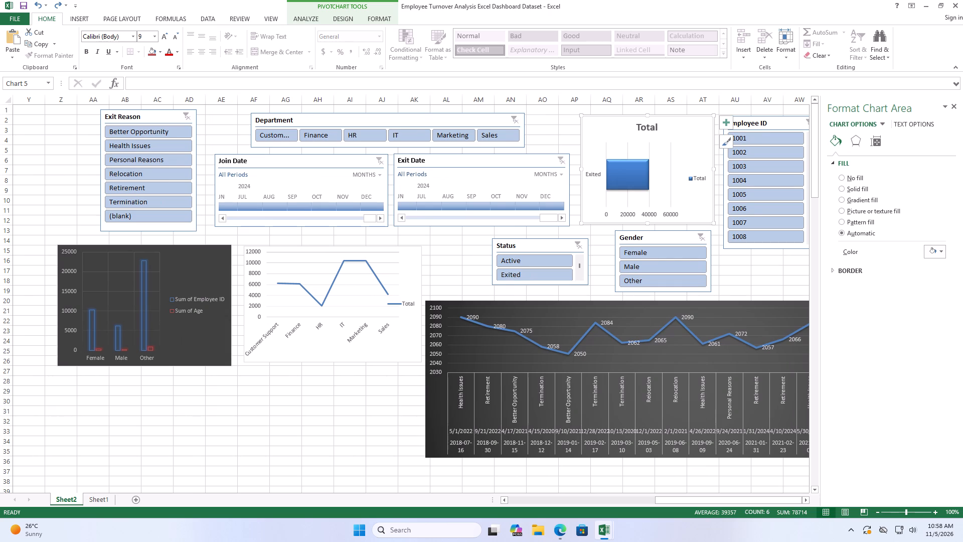
pyautogui.press('Delete')
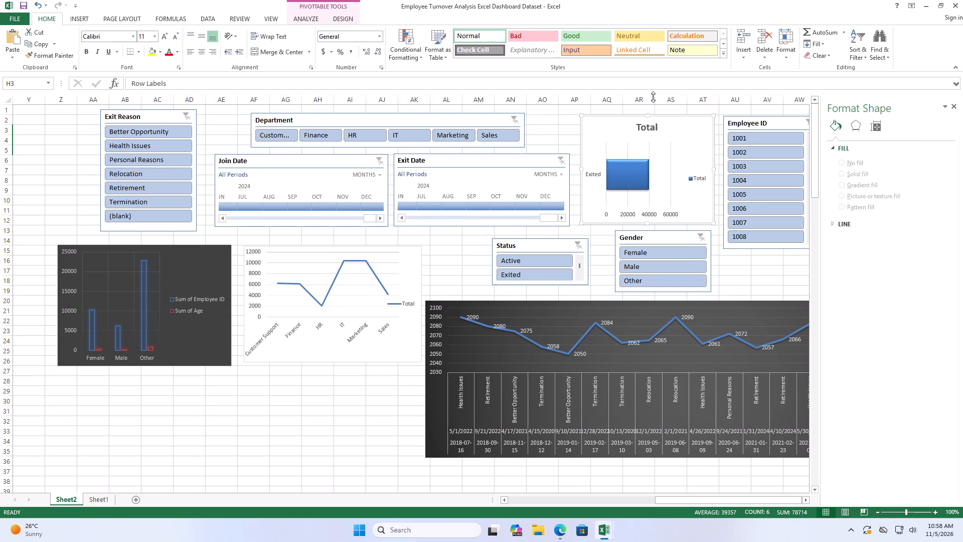
# Drill into the Exited value of the Status PivotTable to list its underlying records on a new sheet, and view the list's end.
pyautogui.moveTo(697, 500); pyautogui.dragTo(450, 493)
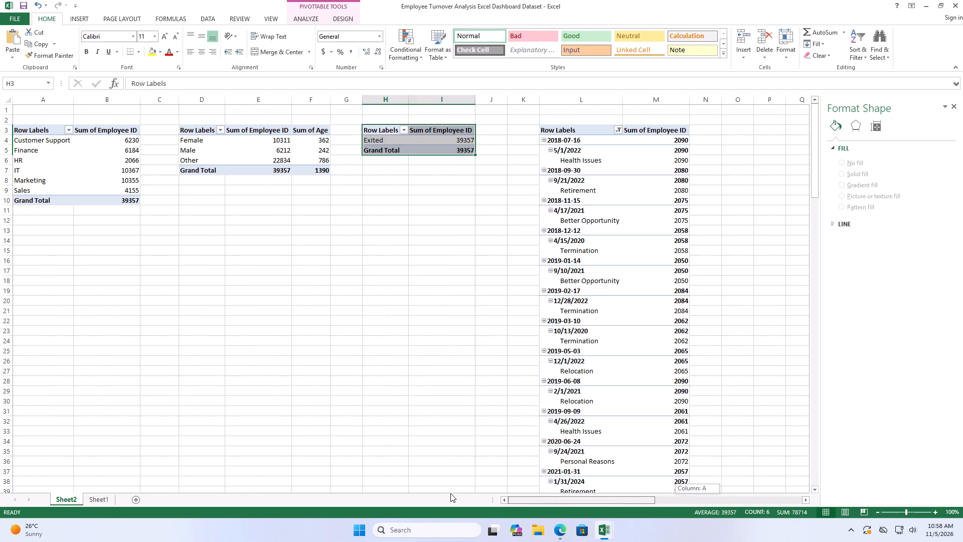
pyautogui.moveTo(450, 493); pyautogui.dragTo(445, 493)
pyautogui.doubleClick(440, 135)
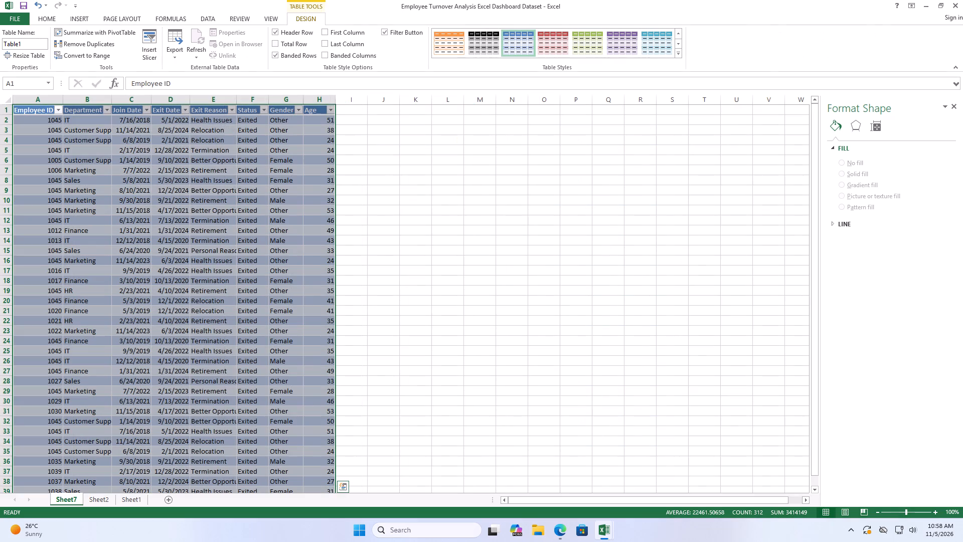
pyautogui.scroll(-2, 344, 416)
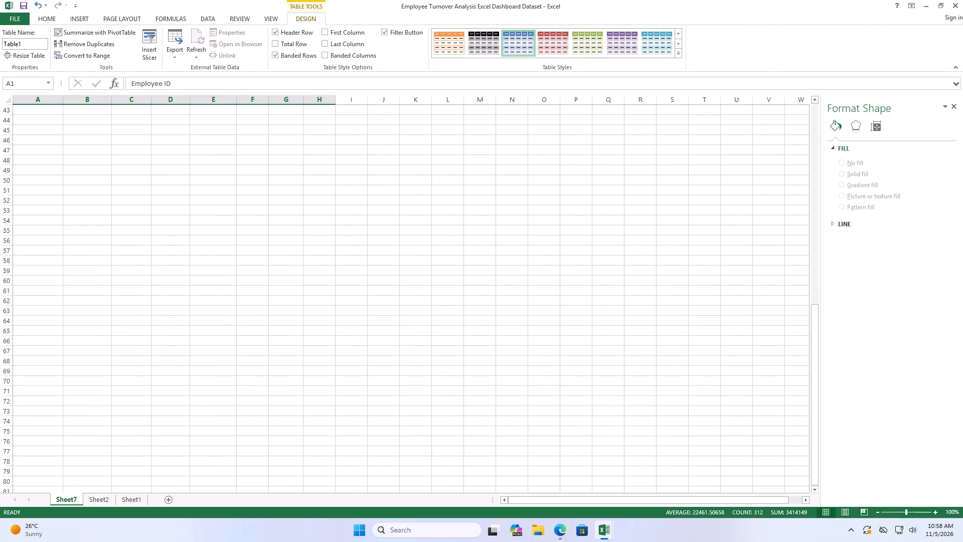
# Examine the exited-employee records listed on Sheet7 and look over Sheet2 and Sheet1 for comparison.
pyautogui.scroll(2, 343, 409)
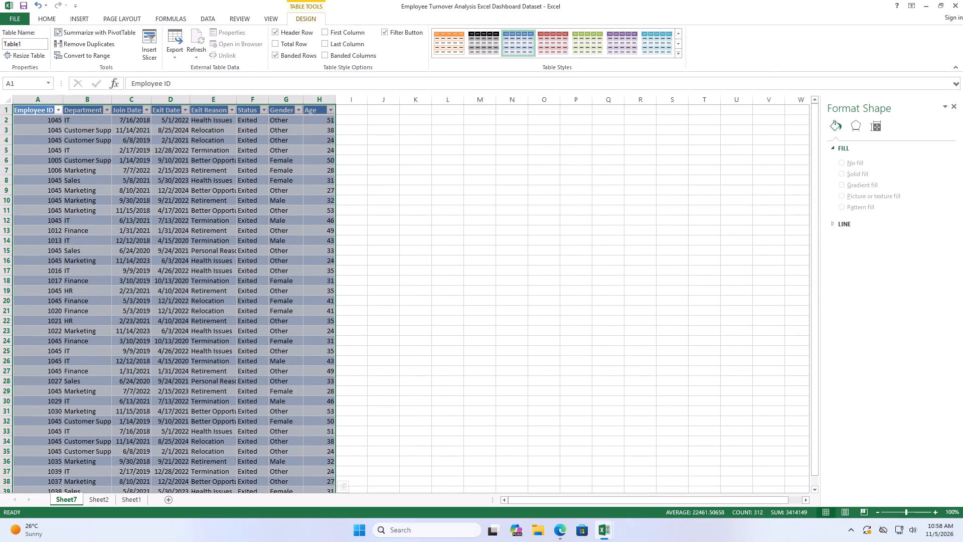
pyautogui.scroll(-1, 344, 405)
pyautogui.scroll(3, 344, 405)
pyautogui.moveTo(647, 499); pyautogui.dragTo(783, 499)
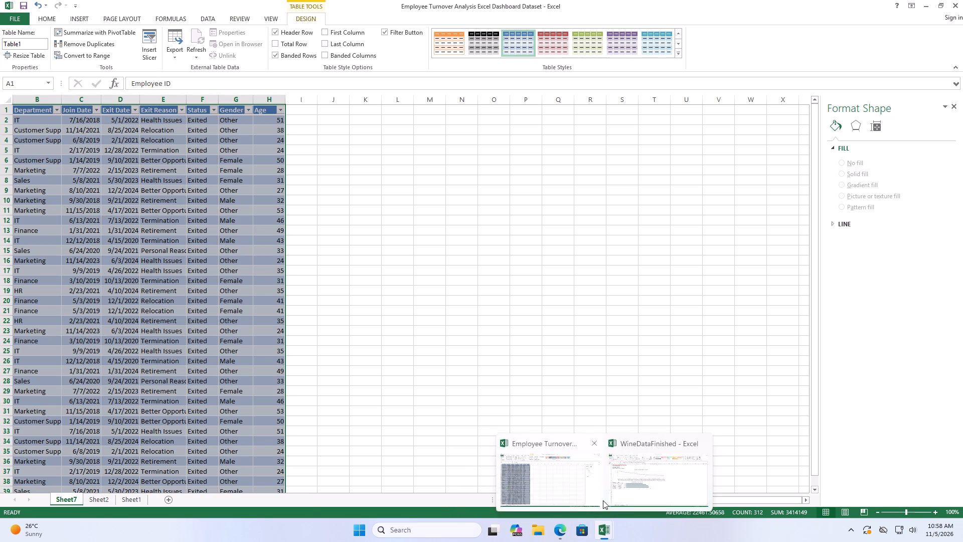
pyautogui.click(101, 501)
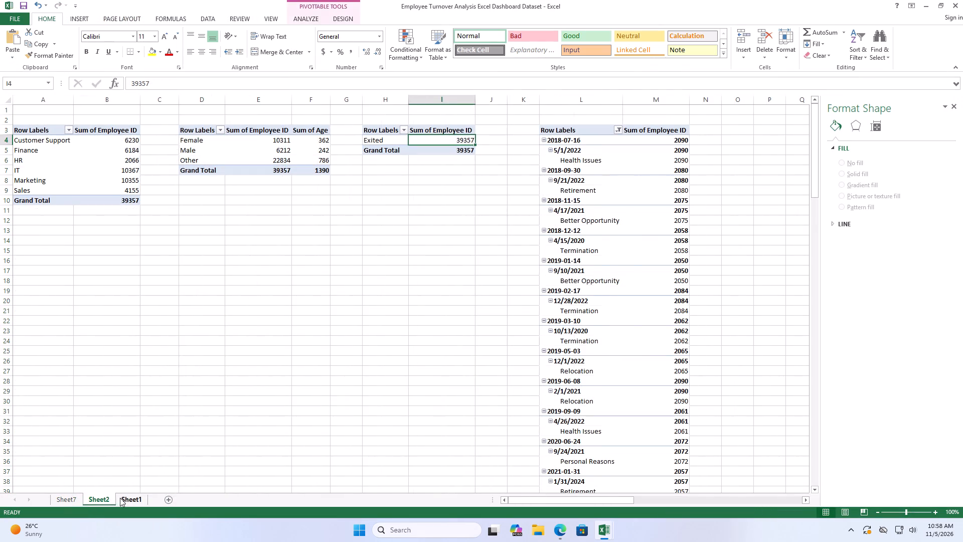
pyautogui.click(128, 498)
pyautogui.click(101, 503)
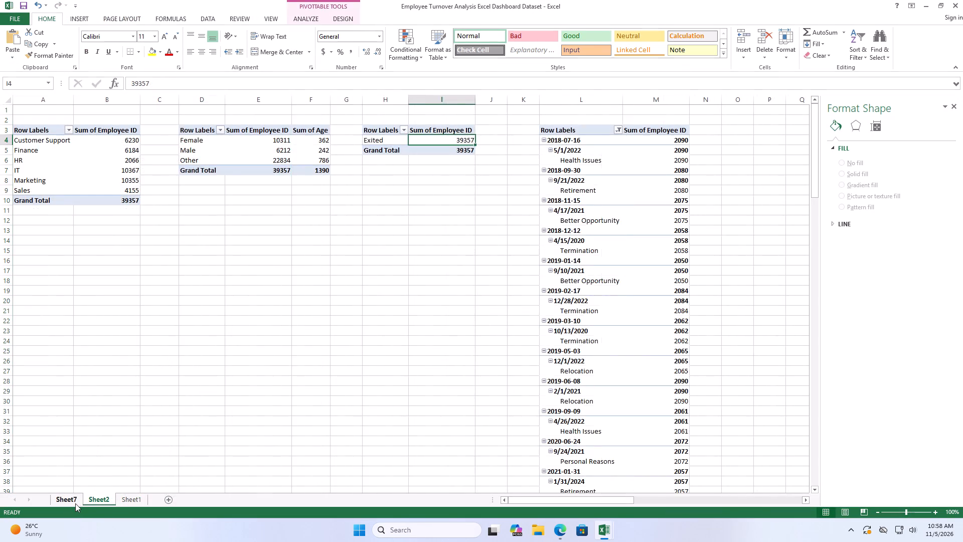
pyautogui.click(75, 503)
pyautogui.click(93, 500)
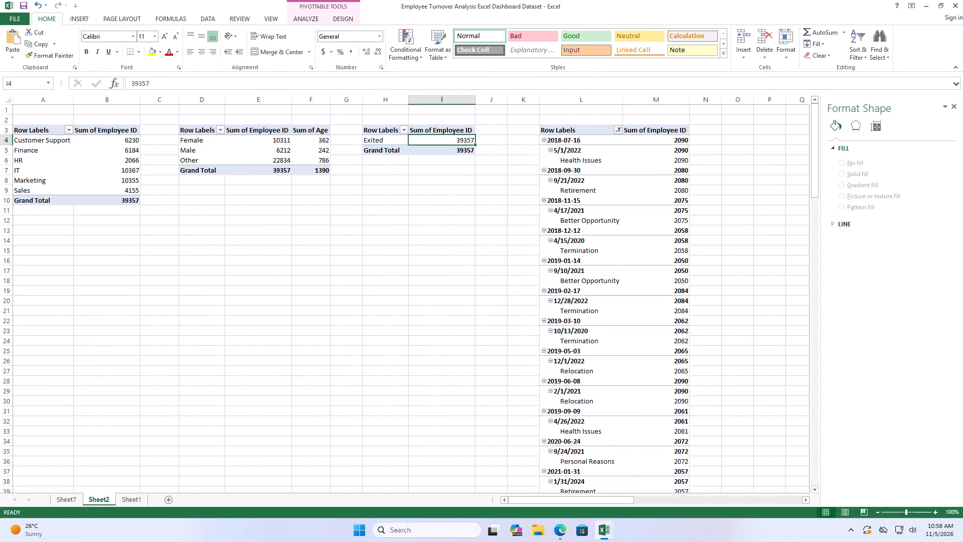
# Undo the drill-down of the Exited value, permanently deleting its records sheet Sheet7.
pyautogui.hotkey('ctrl', 'z')
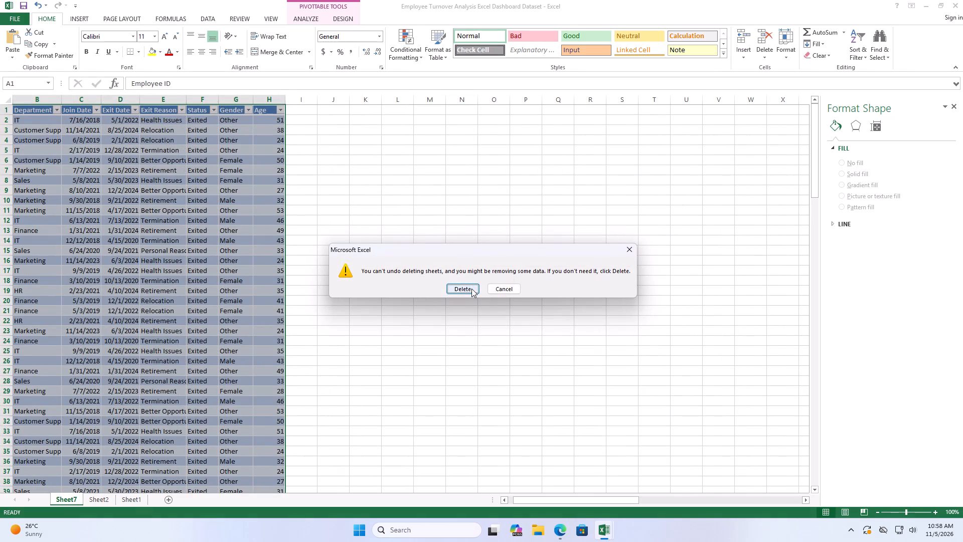
pyautogui.click(474, 288)
pyautogui.hotkey('ctrl', 'z')
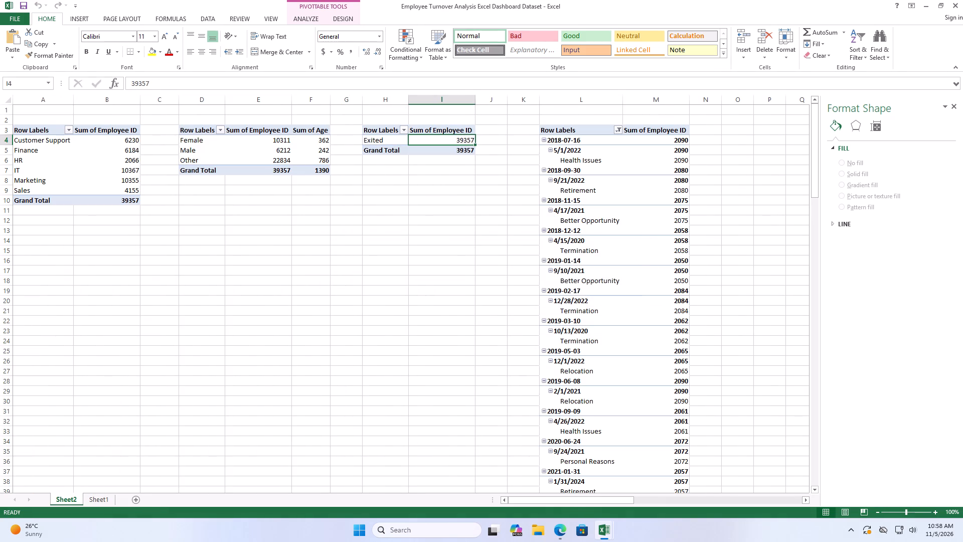
# Move the Gender slicer between the Exit Date timeline and the Employee ID slicer, and place the Status slicer directly beneath it.
pyautogui.moveTo(573, 504); pyautogui.dragTo(666, 515)
pyautogui.moveTo(612, 501); pyautogui.dragTo(745, 514)
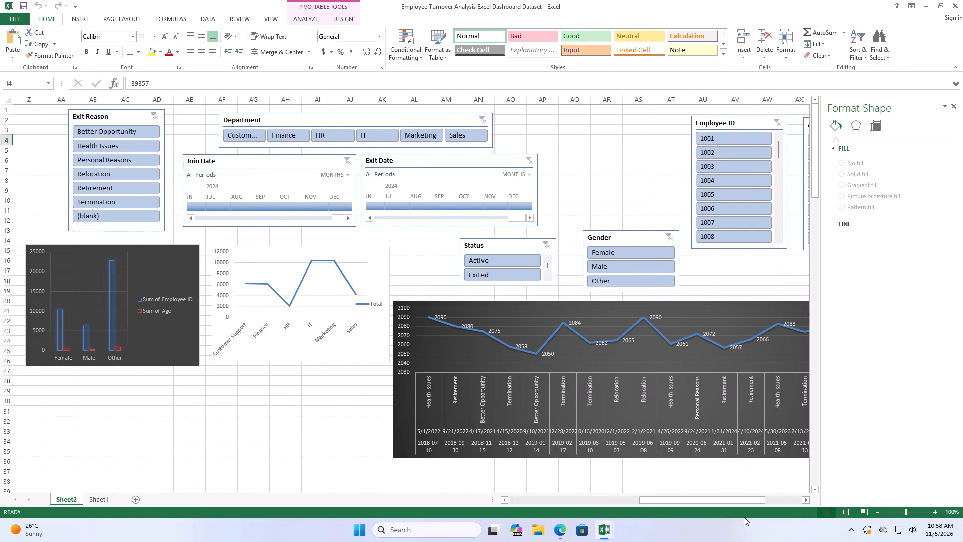
pyautogui.hotkey('ctrl', 'z')
pyautogui.moveTo(633, 238); pyautogui.dragTo(604, 122)
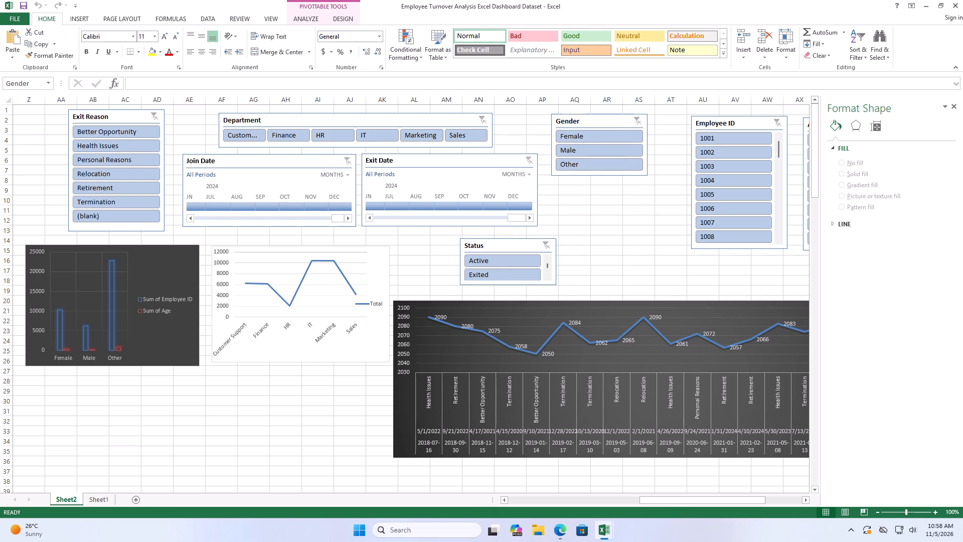
pyautogui.moveTo(604, 122); pyautogui.dragTo(620, 138)
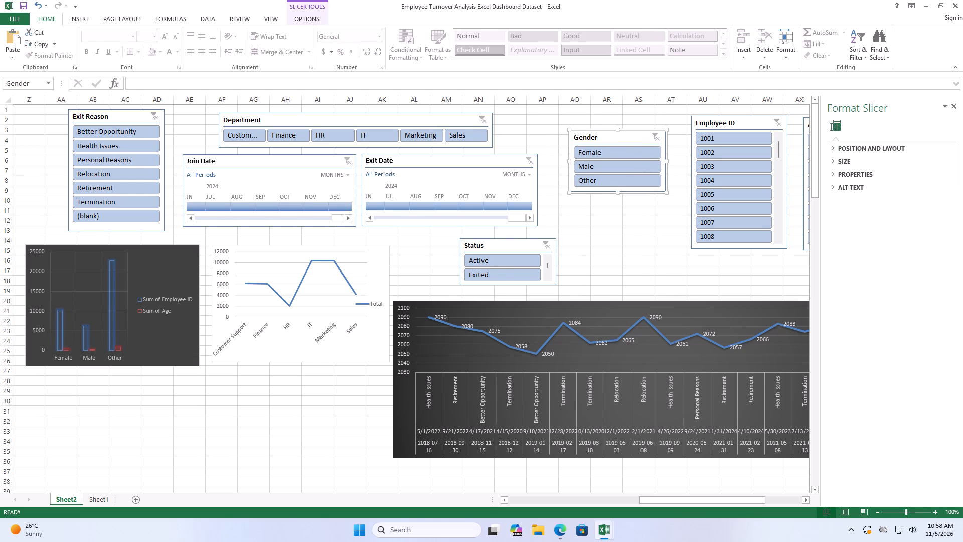
pyautogui.moveTo(506, 244); pyautogui.dragTo(614, 209)
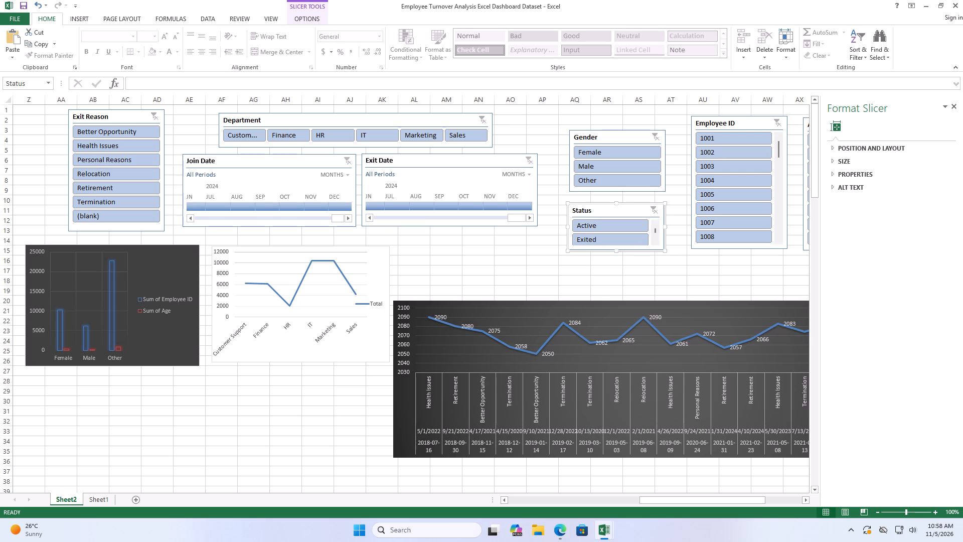
# Filter the dashboard to Active employees with the Status slicer.
pyautogui.moveTo(714, 497); pyautogui.dragTo(752, 502)
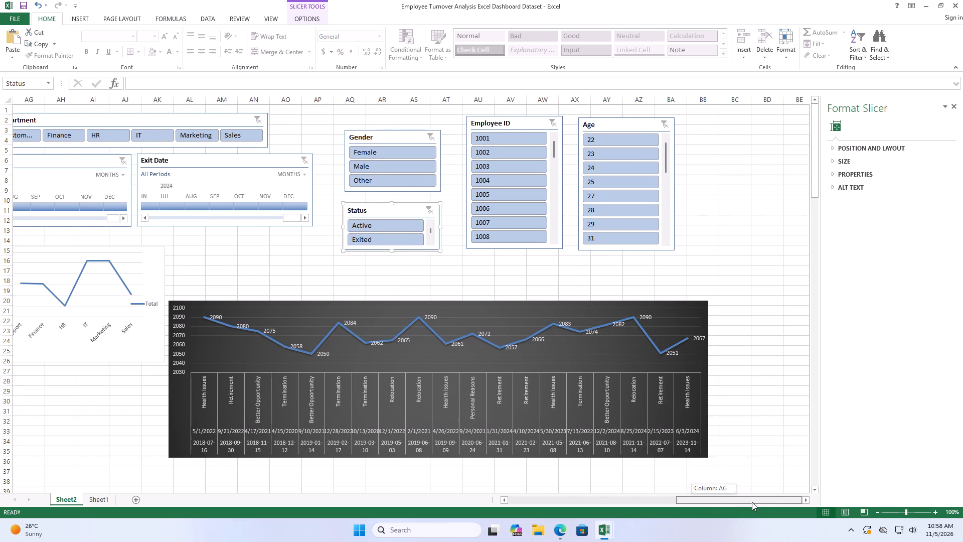
pyautogui.moveTo(752, 502); pyautogui.dragTo(732, 502)
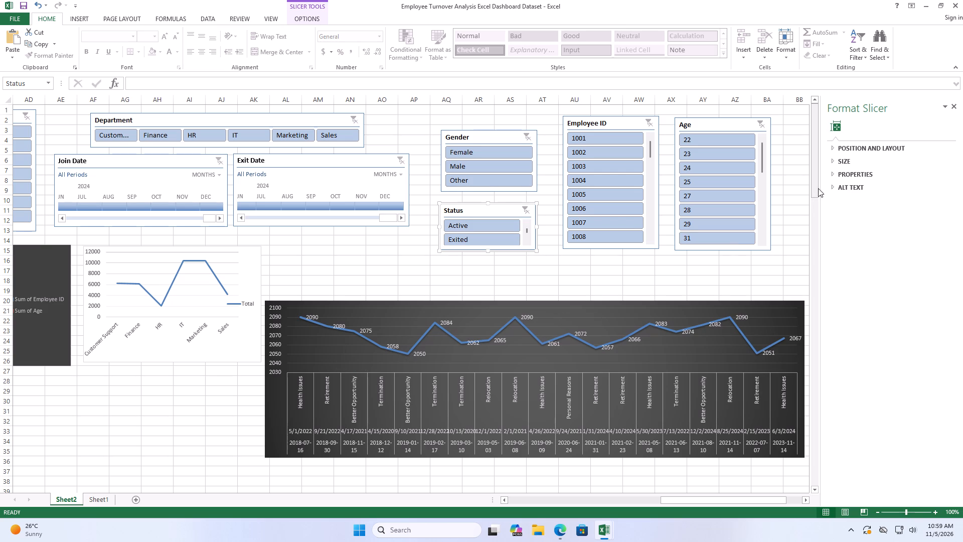
pyautogui.moveTo(818, 188); pyautogui.dragTo(822, 163)
pyautogui.click(469, 228)
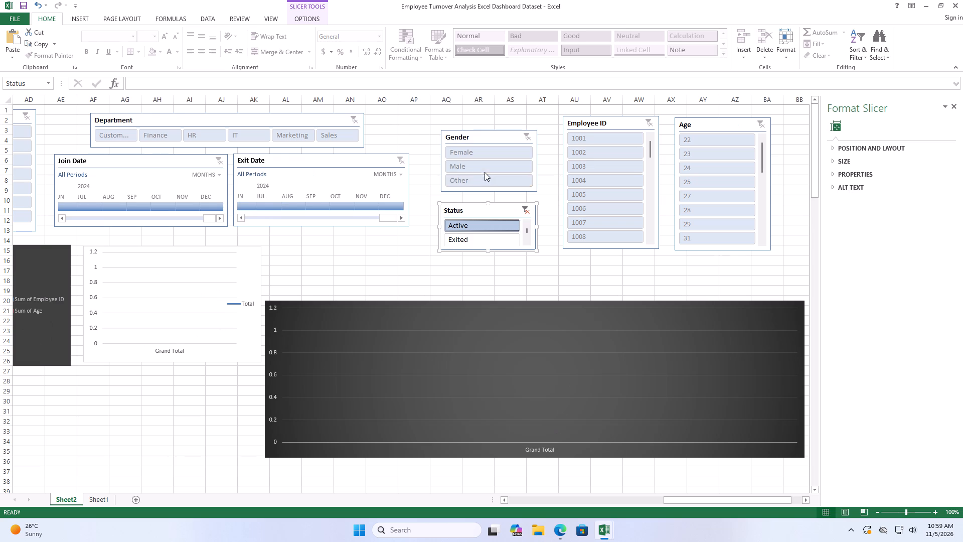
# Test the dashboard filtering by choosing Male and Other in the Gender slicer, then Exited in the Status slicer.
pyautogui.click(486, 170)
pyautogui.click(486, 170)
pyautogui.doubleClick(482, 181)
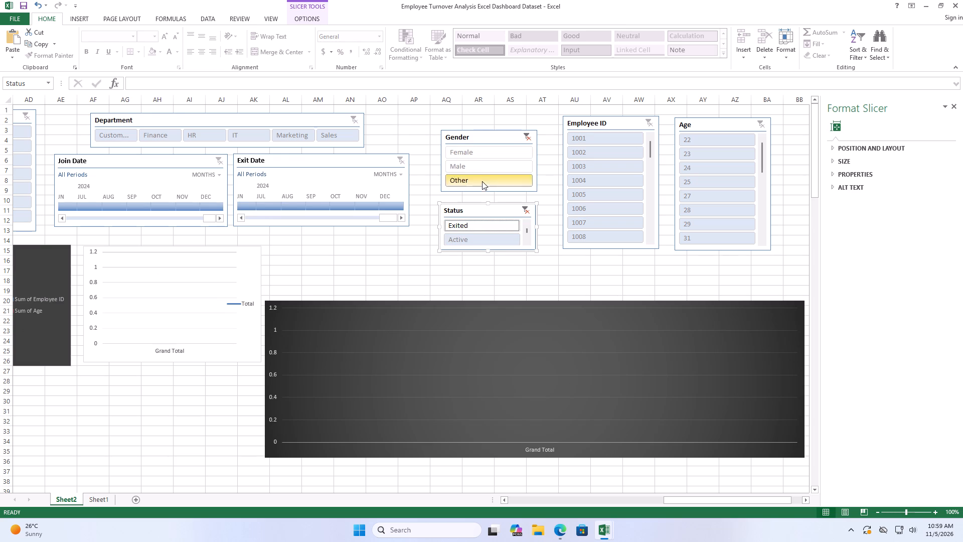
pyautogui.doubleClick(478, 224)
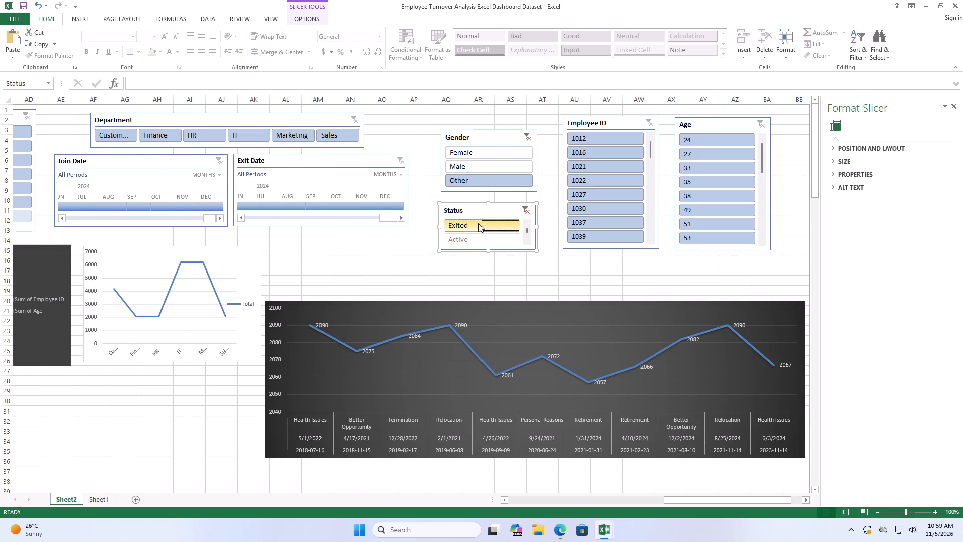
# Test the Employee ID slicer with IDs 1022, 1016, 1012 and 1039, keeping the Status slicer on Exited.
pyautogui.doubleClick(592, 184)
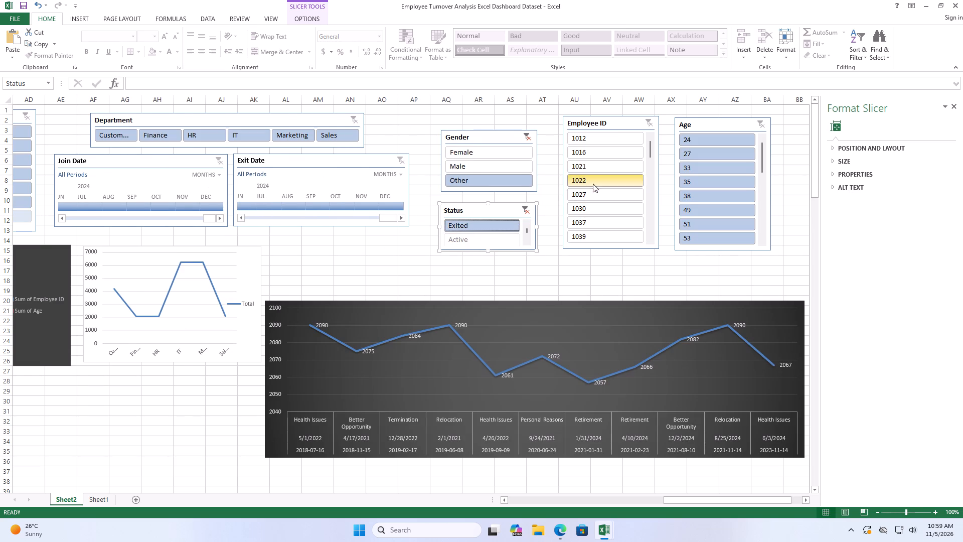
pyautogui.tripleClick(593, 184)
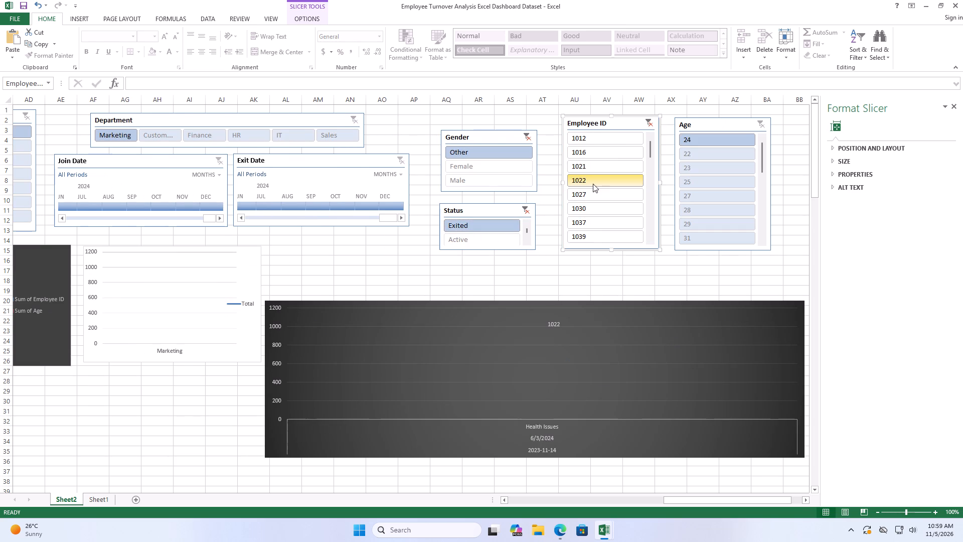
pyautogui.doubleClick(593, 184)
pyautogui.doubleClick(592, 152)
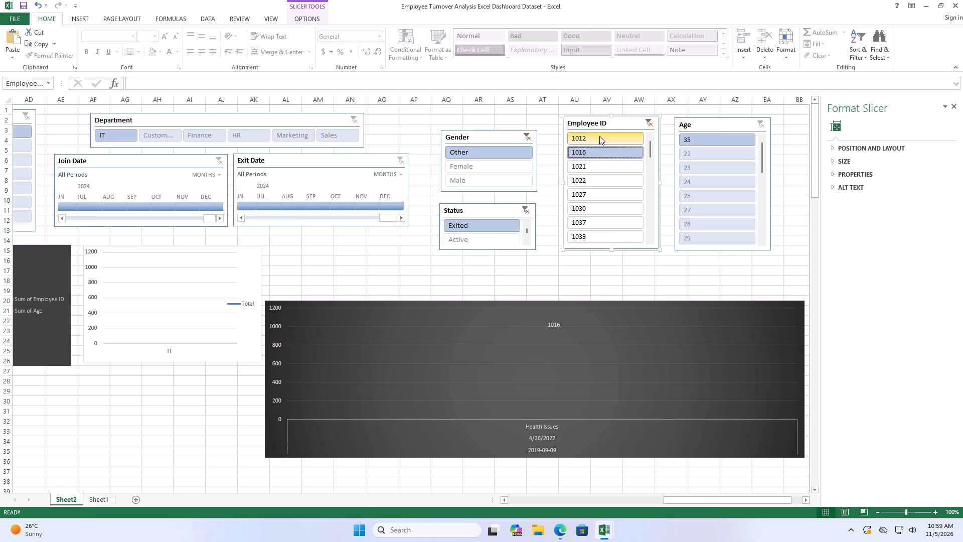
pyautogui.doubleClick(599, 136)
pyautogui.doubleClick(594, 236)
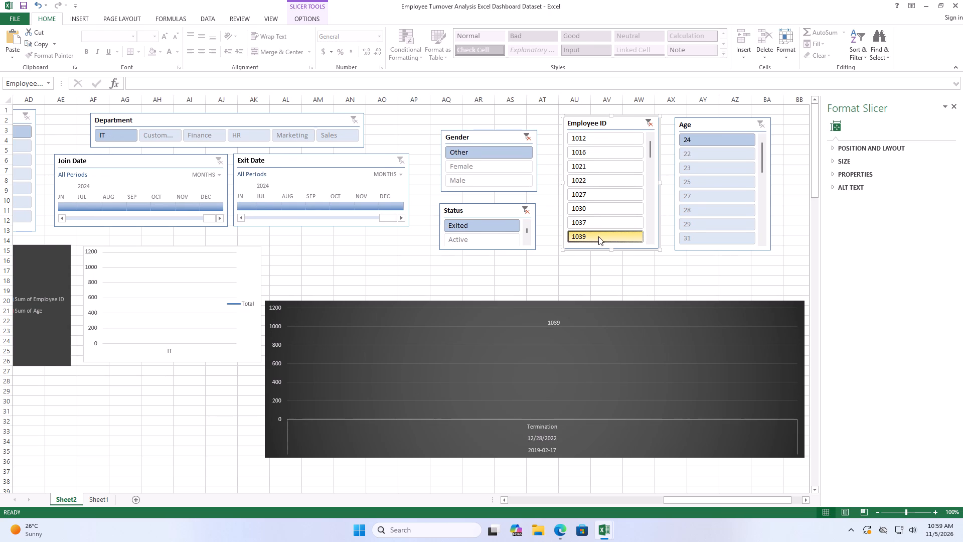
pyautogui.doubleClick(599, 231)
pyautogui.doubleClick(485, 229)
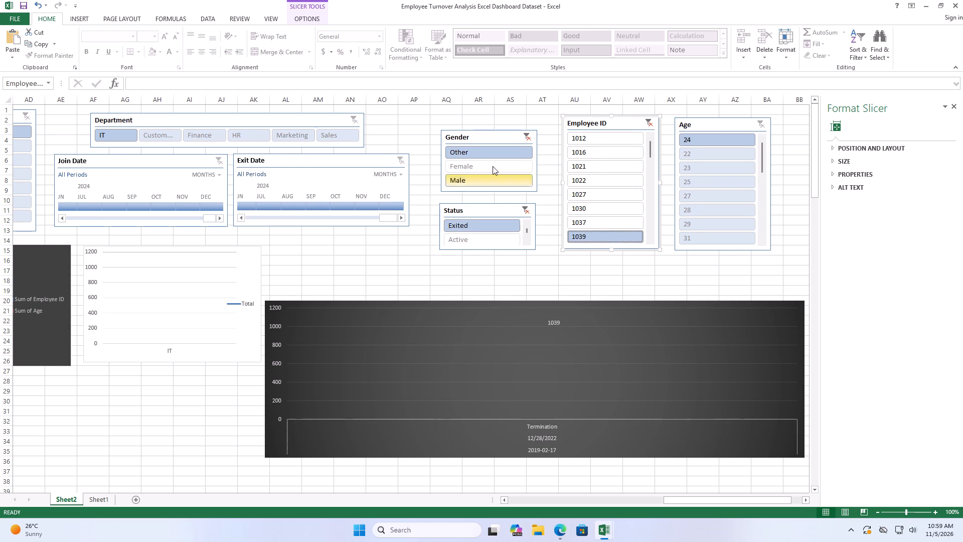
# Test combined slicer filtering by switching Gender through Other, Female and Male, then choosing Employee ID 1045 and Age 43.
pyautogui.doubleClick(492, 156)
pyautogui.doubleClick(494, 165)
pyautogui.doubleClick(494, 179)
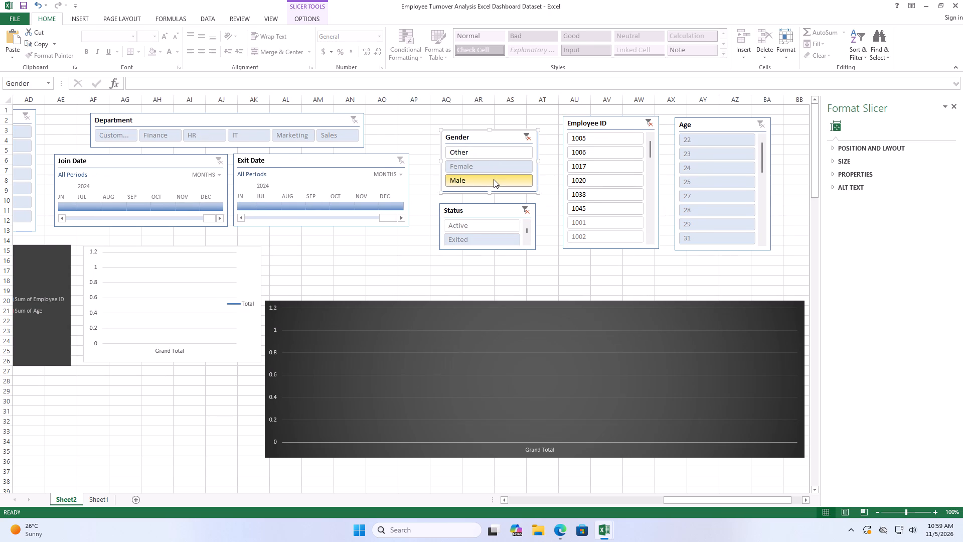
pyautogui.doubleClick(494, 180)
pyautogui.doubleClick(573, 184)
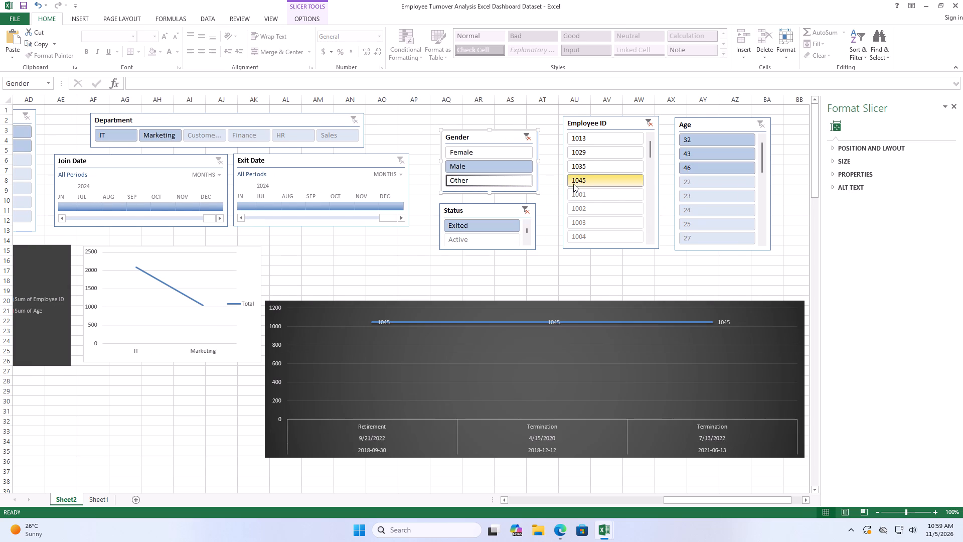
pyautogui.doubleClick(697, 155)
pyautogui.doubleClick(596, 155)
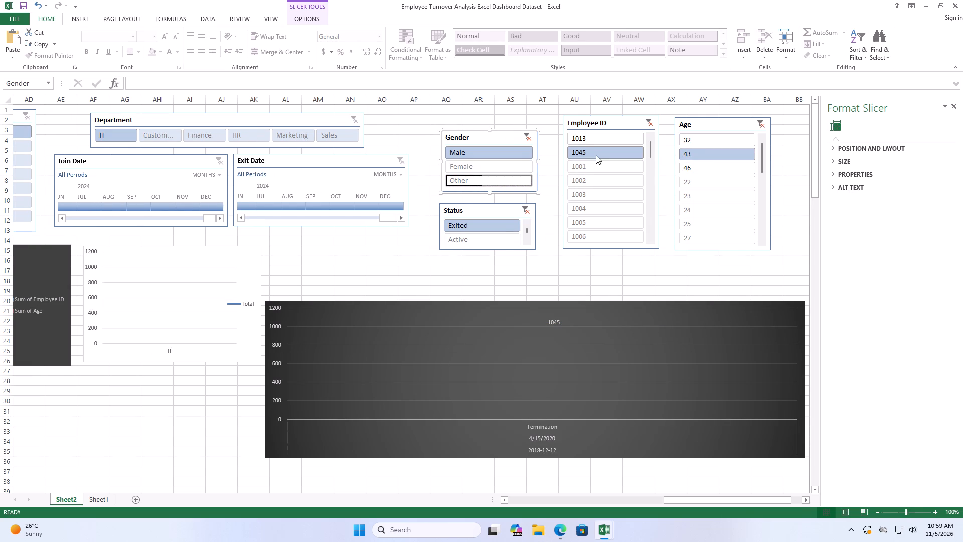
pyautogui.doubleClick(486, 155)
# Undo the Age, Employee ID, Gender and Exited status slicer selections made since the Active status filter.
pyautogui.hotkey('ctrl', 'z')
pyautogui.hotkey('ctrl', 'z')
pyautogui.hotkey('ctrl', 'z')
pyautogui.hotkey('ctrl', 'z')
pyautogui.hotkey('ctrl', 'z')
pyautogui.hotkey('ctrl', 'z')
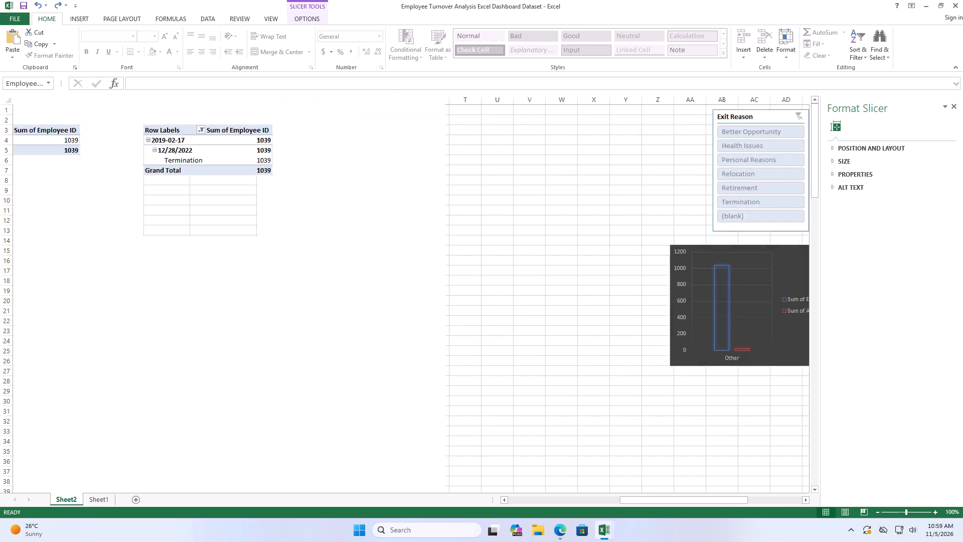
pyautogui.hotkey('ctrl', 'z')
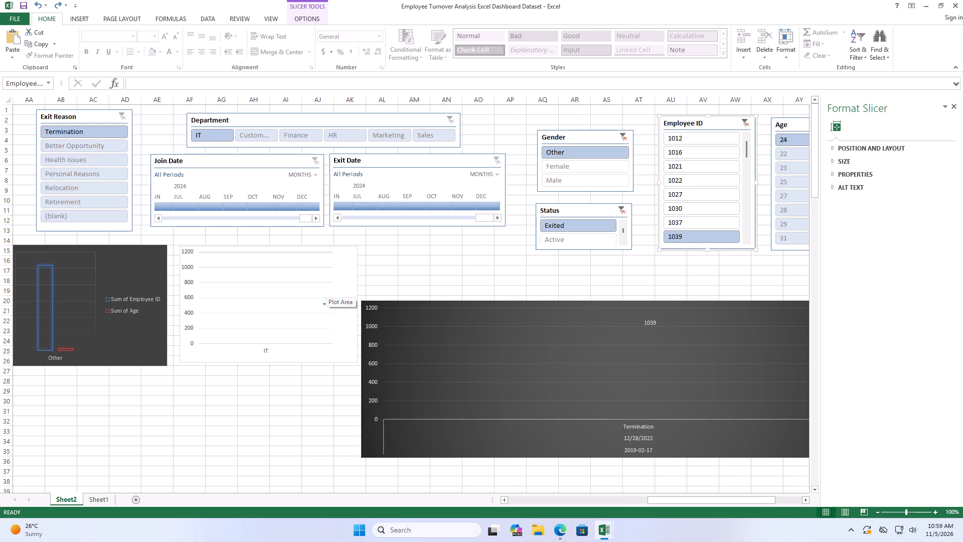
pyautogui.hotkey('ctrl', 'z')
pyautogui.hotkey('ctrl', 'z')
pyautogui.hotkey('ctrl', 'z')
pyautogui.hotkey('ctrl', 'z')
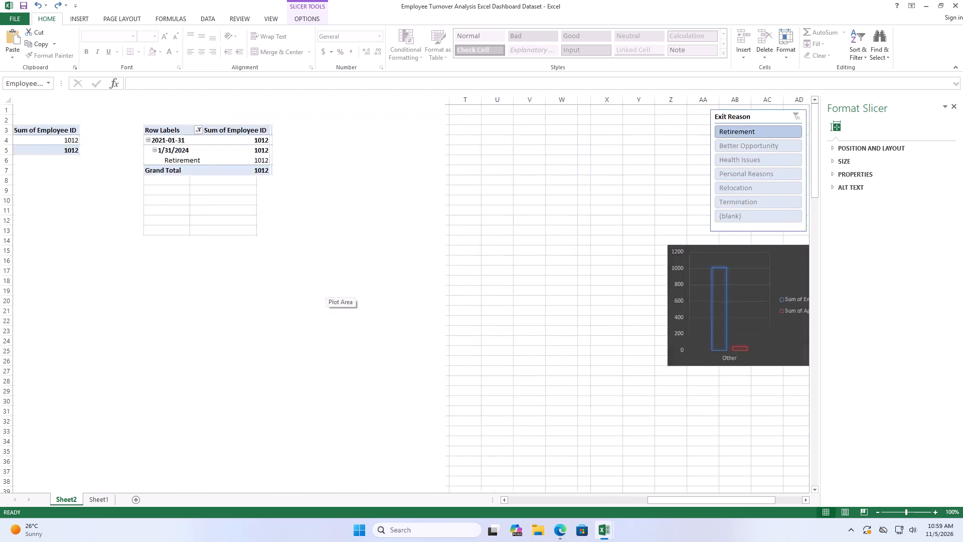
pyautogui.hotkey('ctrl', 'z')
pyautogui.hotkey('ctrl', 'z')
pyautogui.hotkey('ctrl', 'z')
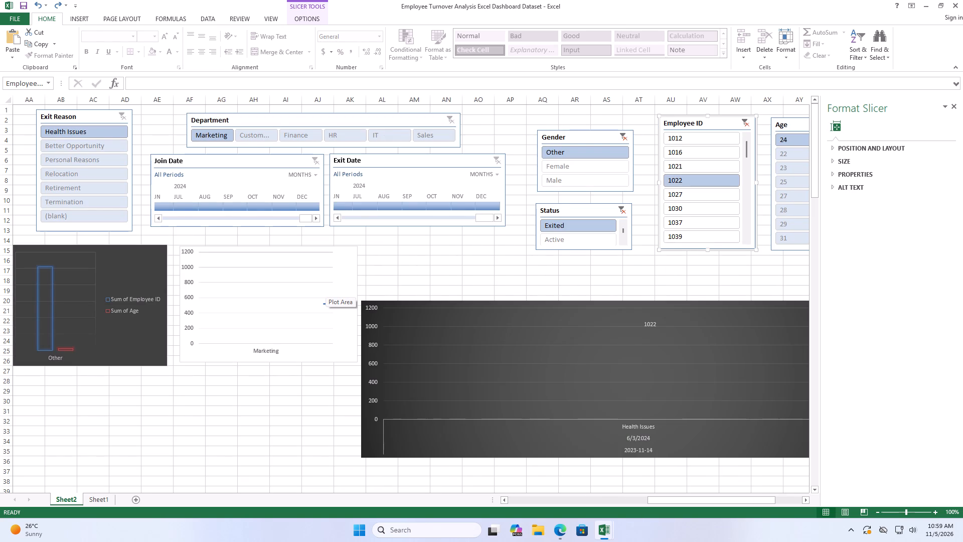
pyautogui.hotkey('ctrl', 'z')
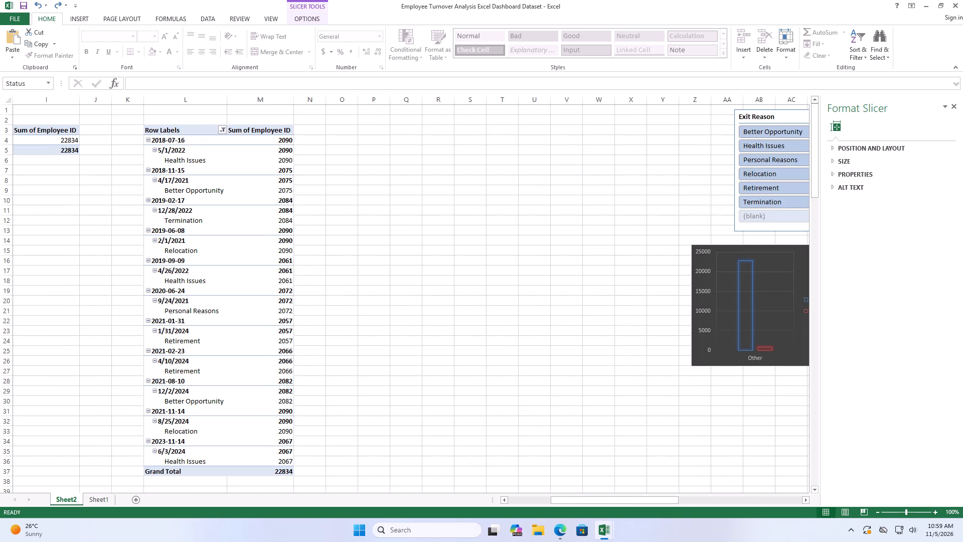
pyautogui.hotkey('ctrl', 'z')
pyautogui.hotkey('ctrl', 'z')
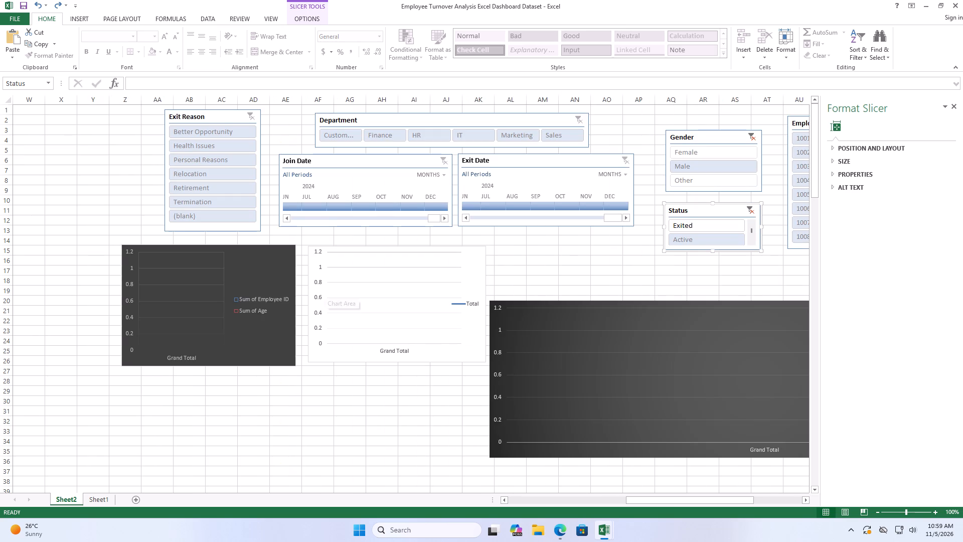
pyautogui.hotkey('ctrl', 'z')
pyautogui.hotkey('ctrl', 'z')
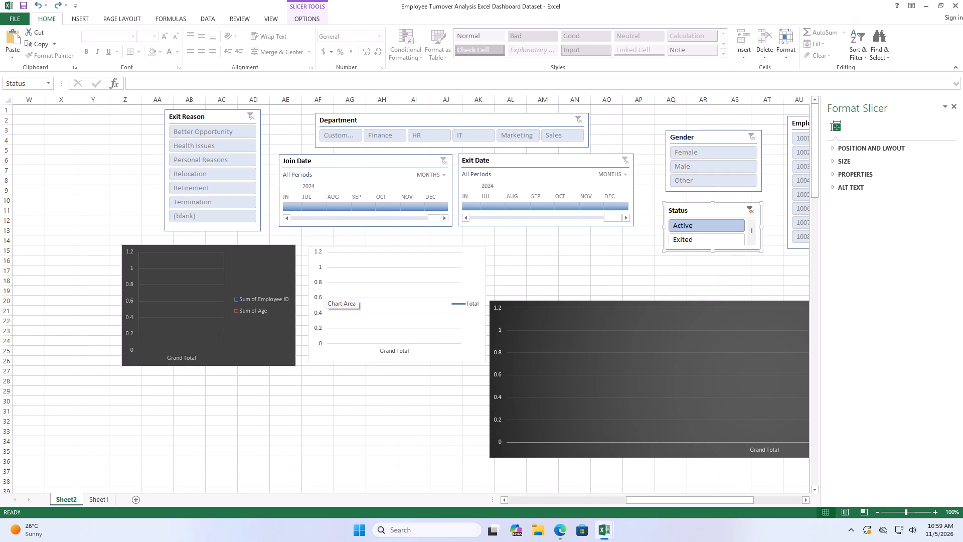
# Undo the Active selection in the Status slicer so the dashboard is unfiltered.
pyautogui.hotkey('ctrl', 'z')
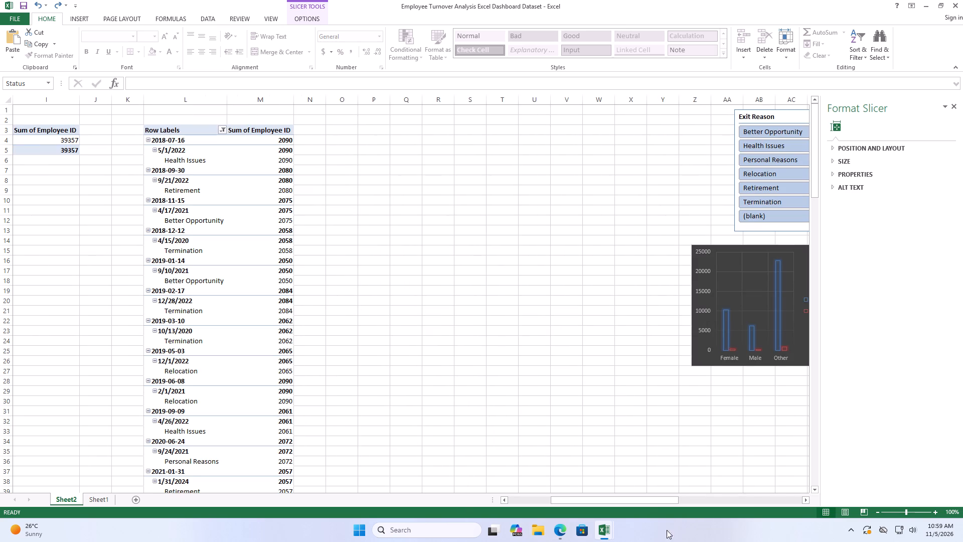
pyautogui.moveTo(647, 502); pyautogui.dragTo(808, 494)
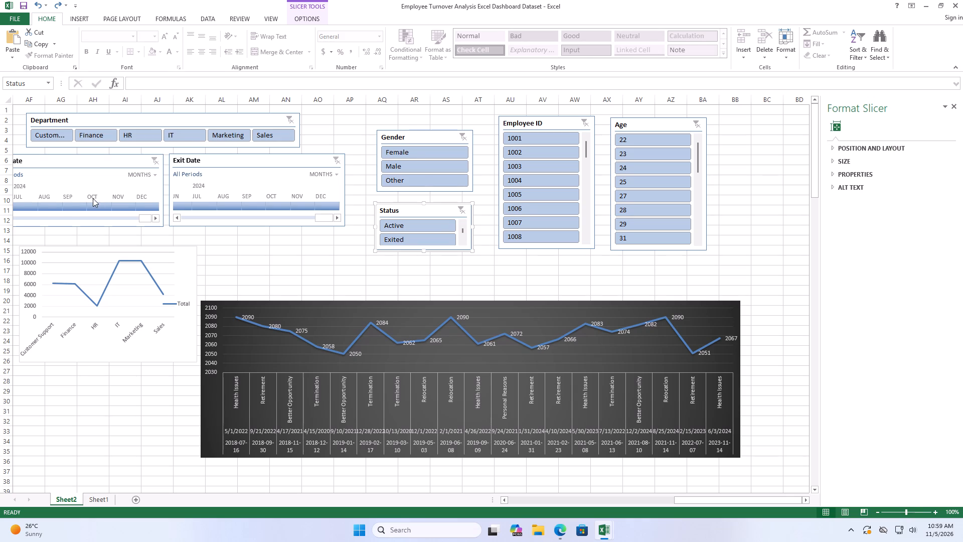
# Save the turnover dashboard workbook under its existing name.
pyautogui.hotkey('ctrl', 's')
pyautogui.click(12, 15)
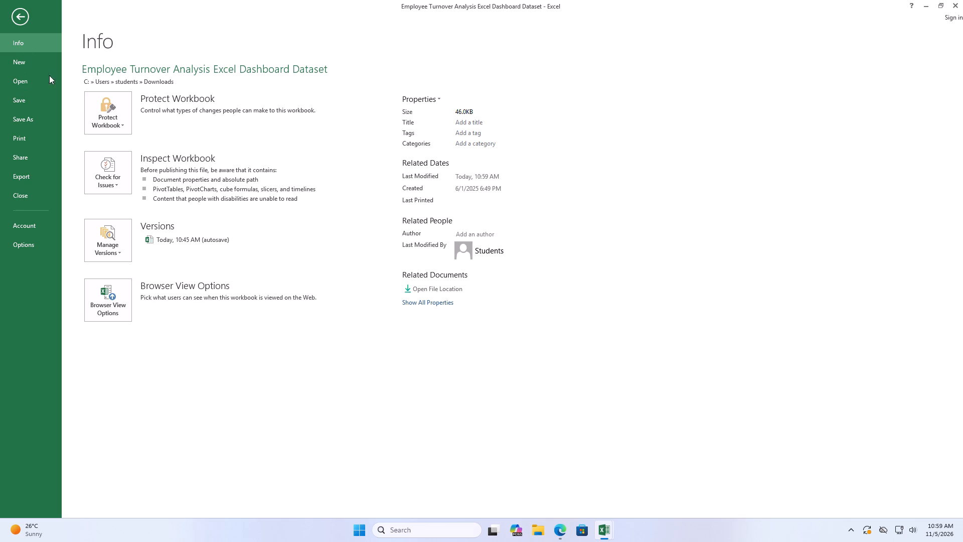
pyautogui.click(23, 101)
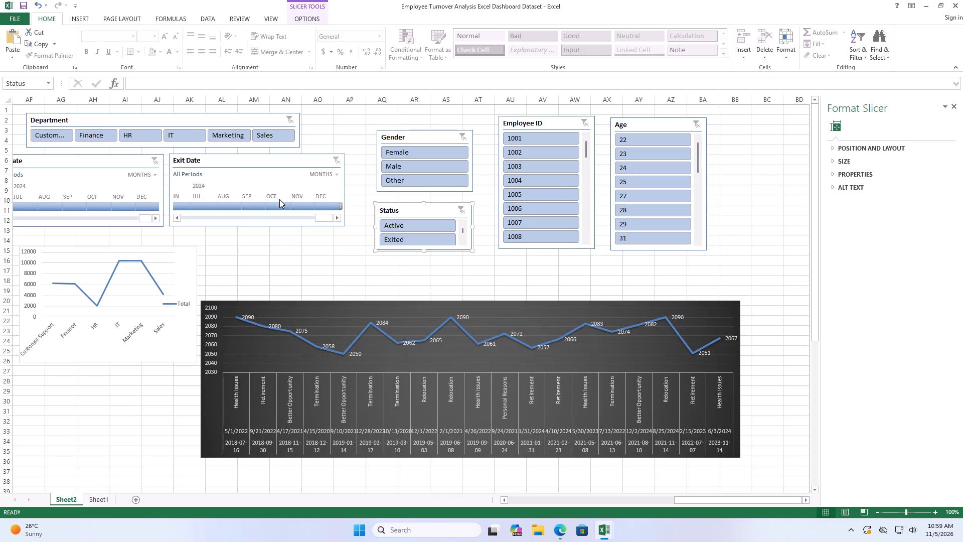
pyautogui.click(24, 20)
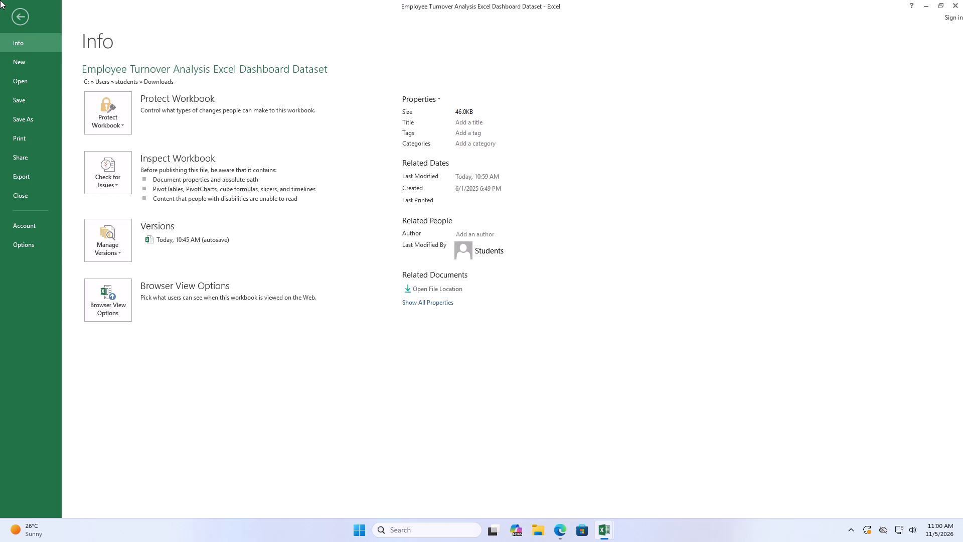
pyautogui.click(30, 95)
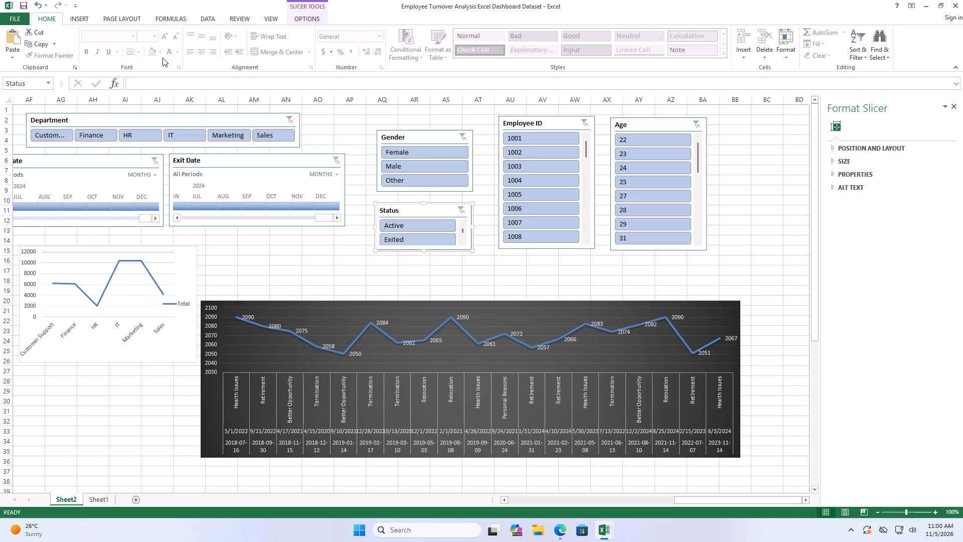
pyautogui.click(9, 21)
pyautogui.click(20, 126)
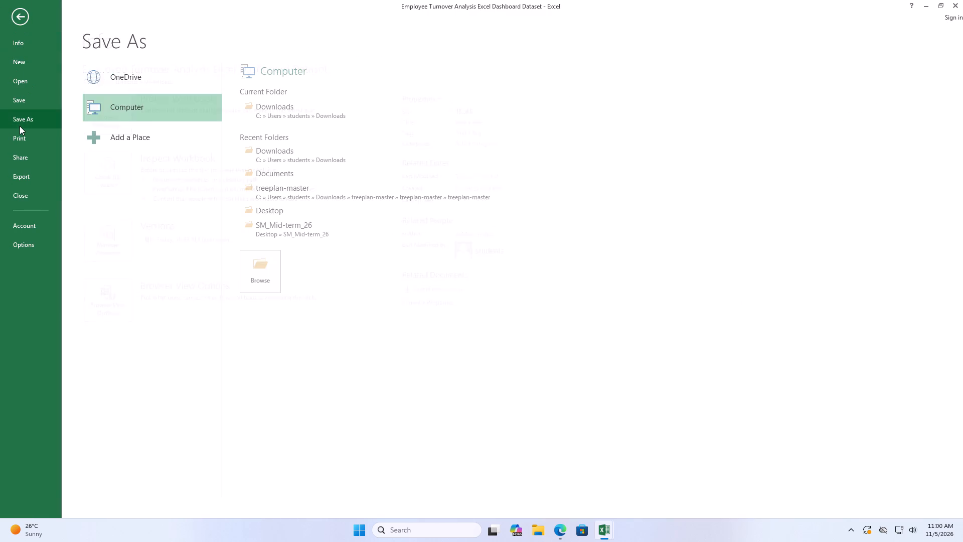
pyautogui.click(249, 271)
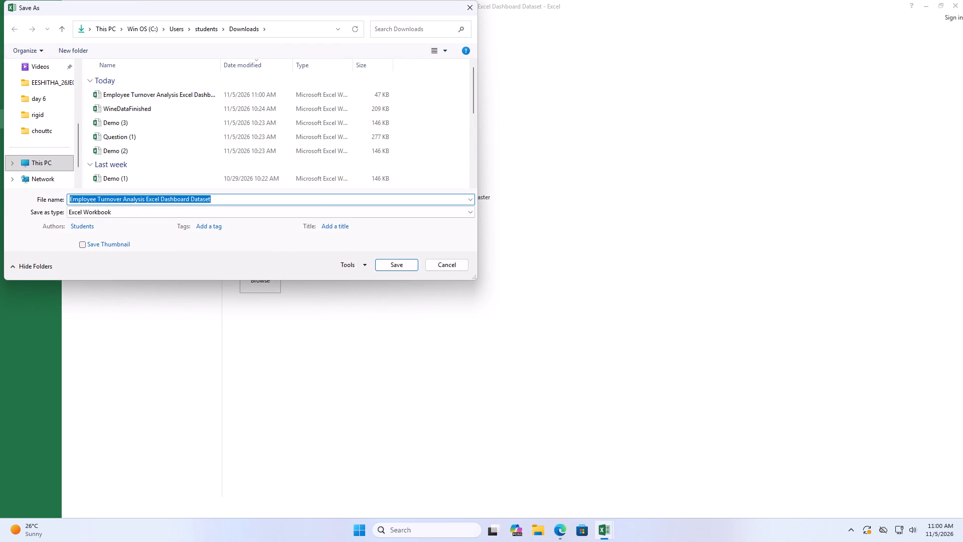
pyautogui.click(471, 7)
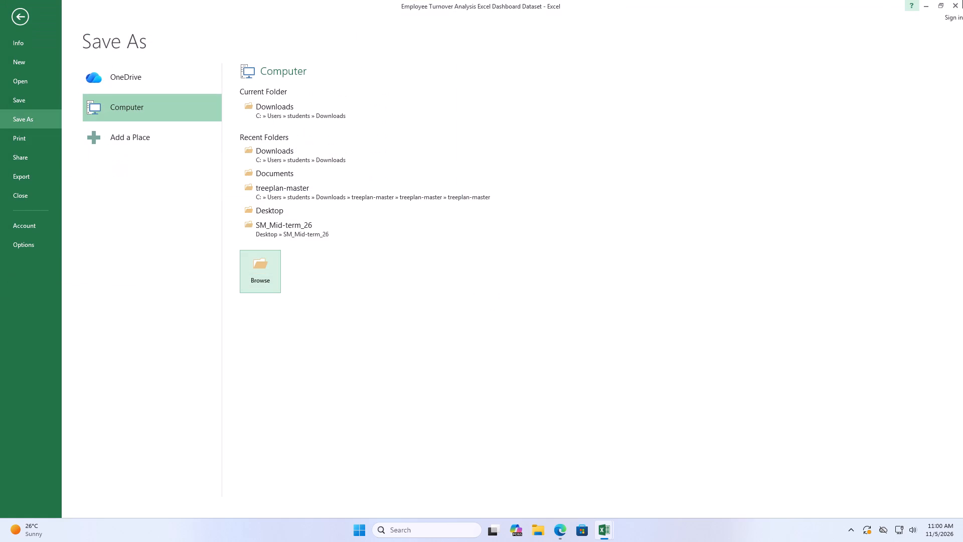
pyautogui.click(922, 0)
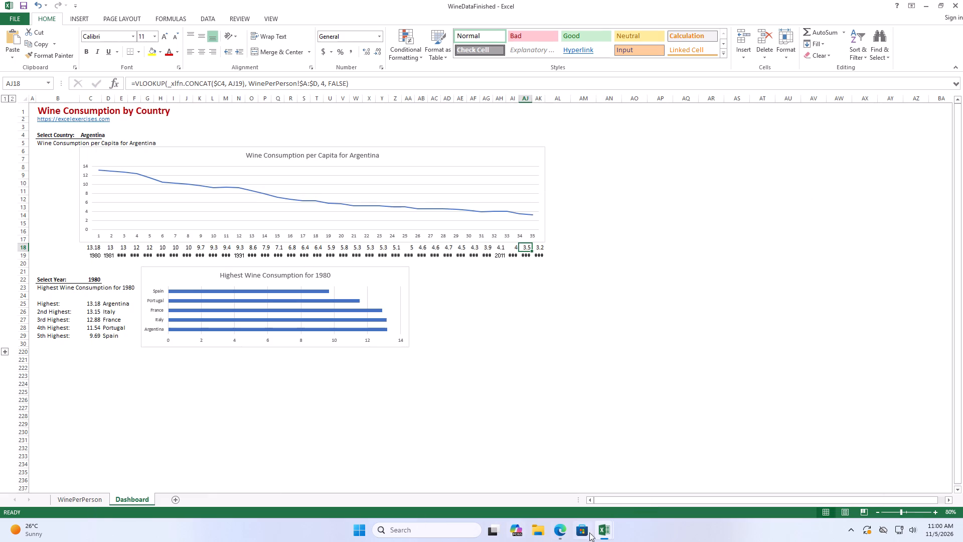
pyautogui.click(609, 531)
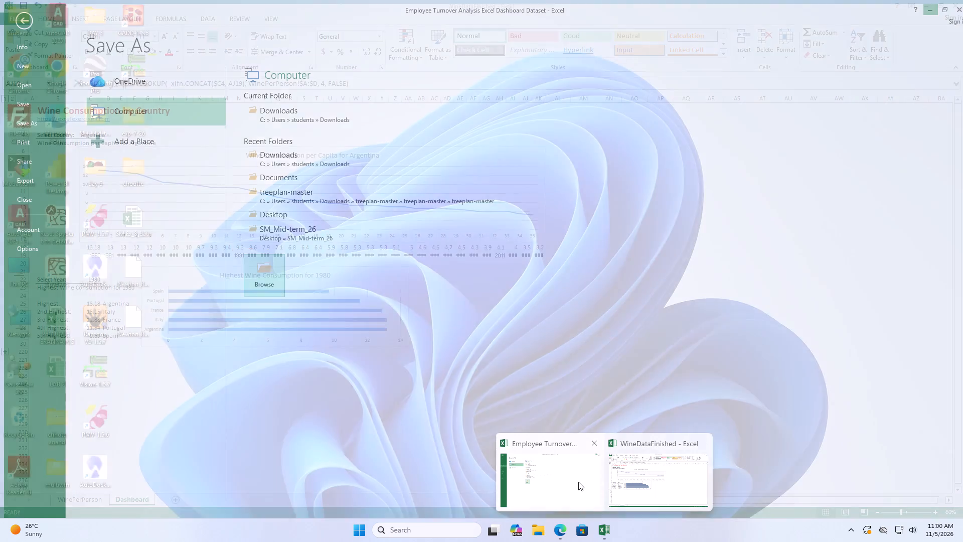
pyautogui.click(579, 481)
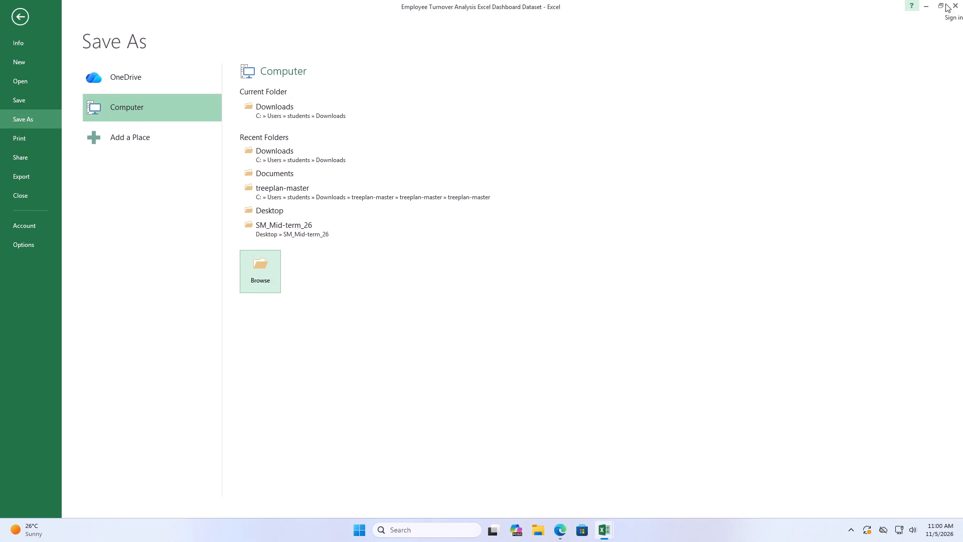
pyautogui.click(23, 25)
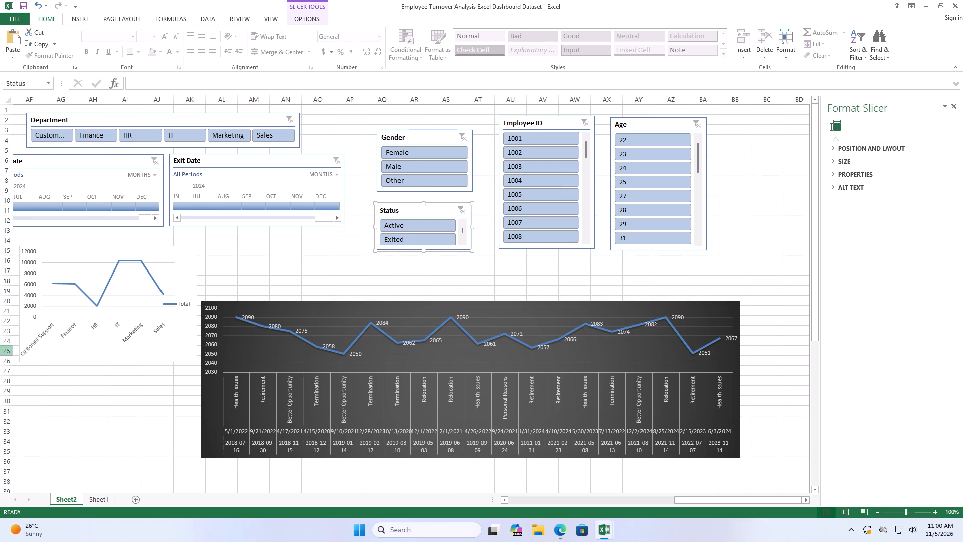
# Hide the Sheet1 worksheet containing the employee source data.
pyautogui.rightClick(96, 500)
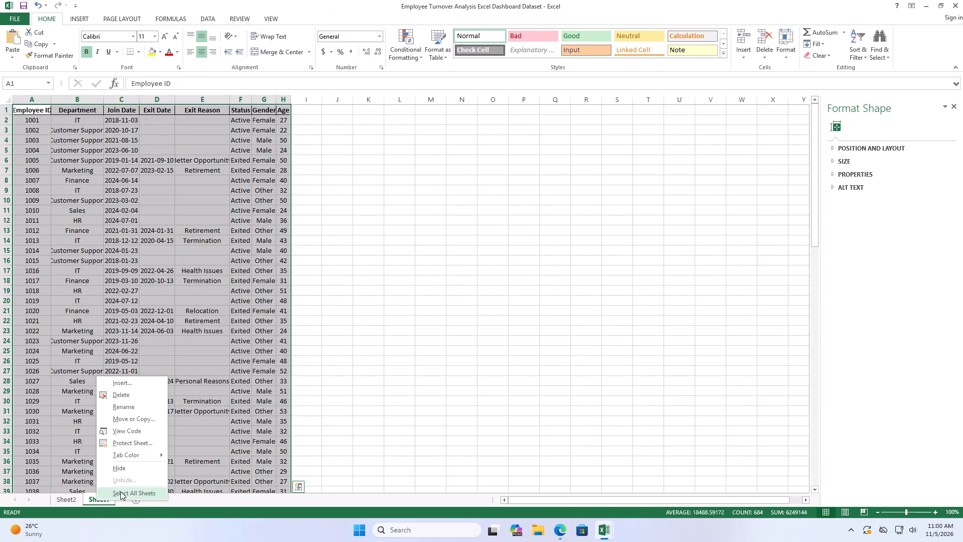
pyautogui.click(96, 496)
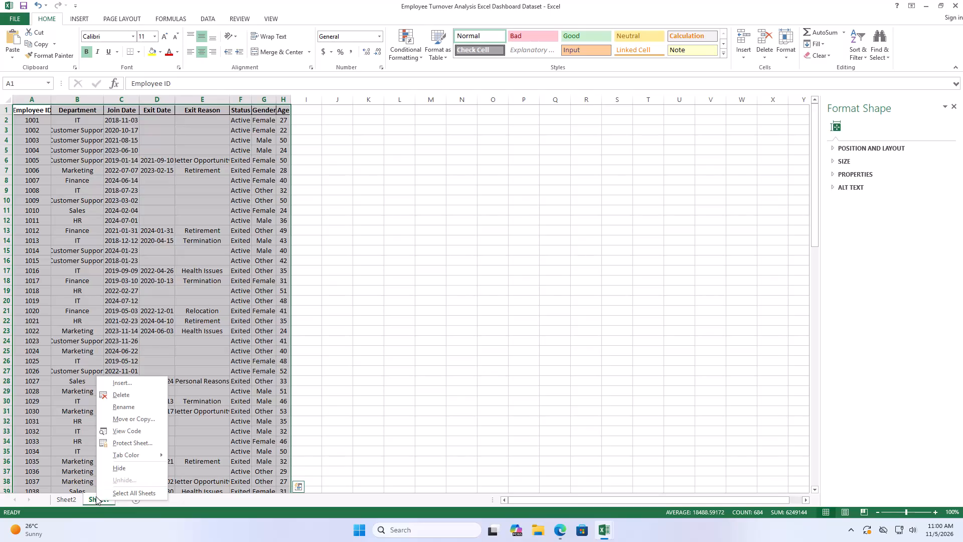
pyautogui.click(94, 499)
pyautogui.rightClick(92, 500)
pyautogui.click(121, 463)
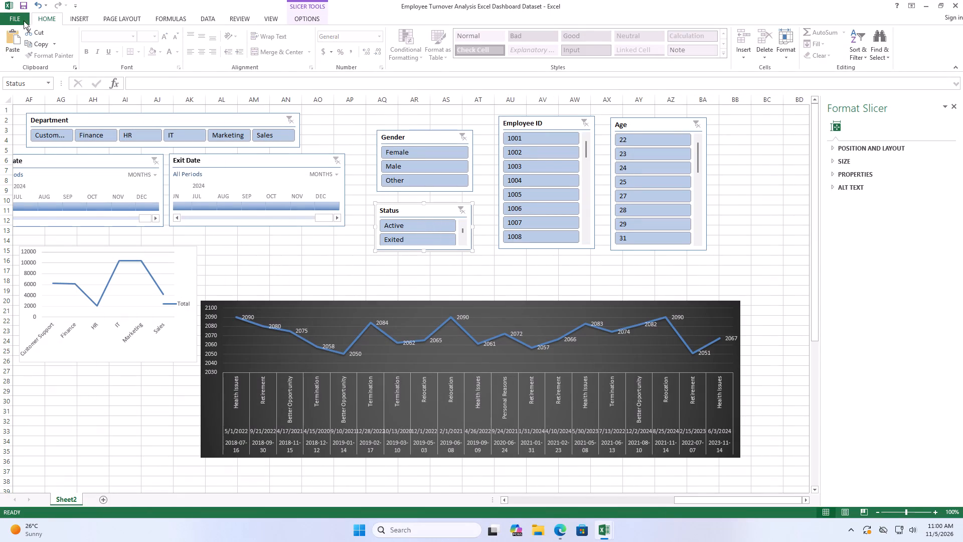
# Save a copy of the workbook in Downloads, named with the student's name and admission number joined by a hyphen.
pyautogui.click(26, 18)
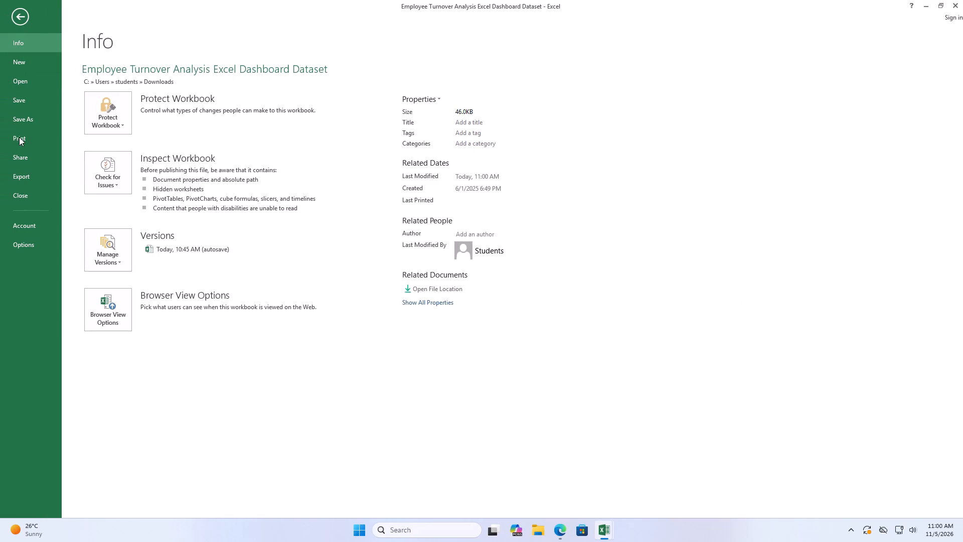
pyautogui.click(25, 121)
pyautogui.click(257, 286)
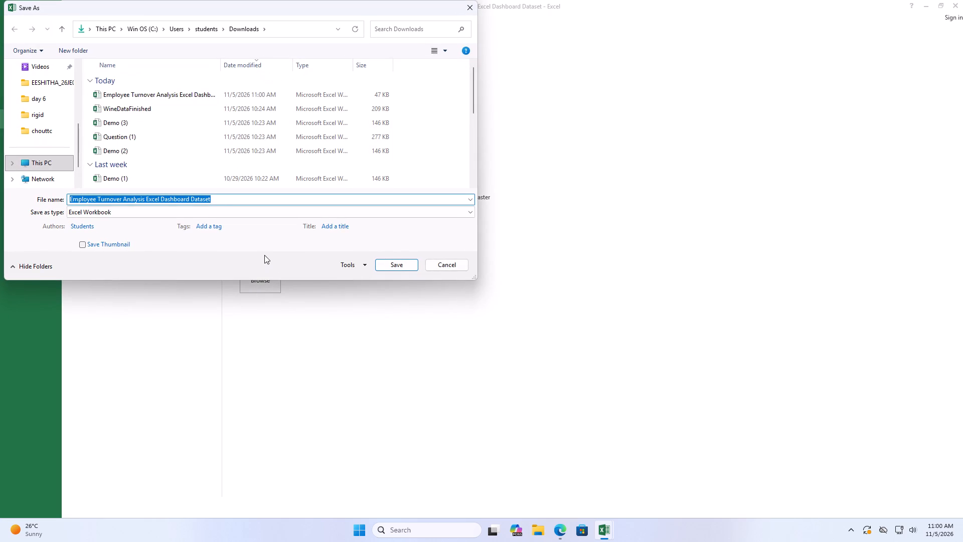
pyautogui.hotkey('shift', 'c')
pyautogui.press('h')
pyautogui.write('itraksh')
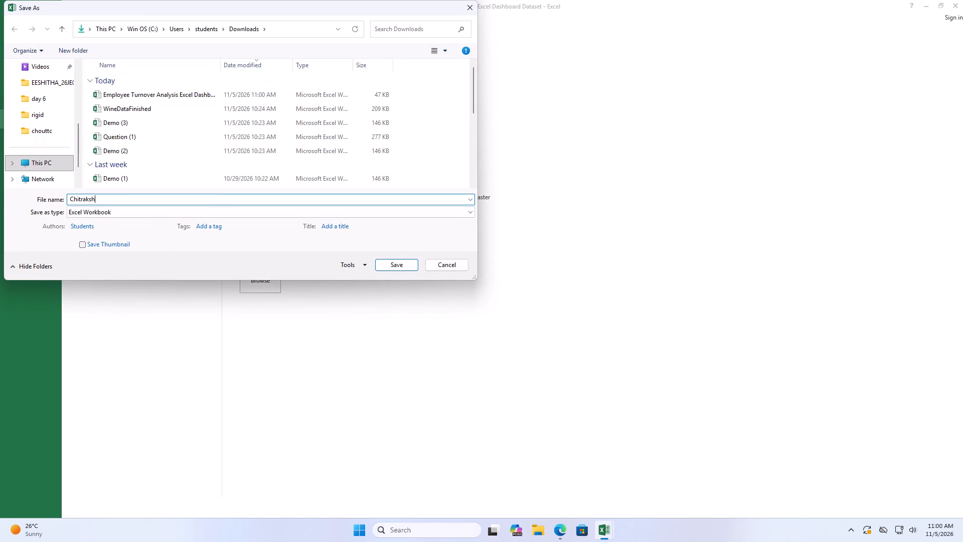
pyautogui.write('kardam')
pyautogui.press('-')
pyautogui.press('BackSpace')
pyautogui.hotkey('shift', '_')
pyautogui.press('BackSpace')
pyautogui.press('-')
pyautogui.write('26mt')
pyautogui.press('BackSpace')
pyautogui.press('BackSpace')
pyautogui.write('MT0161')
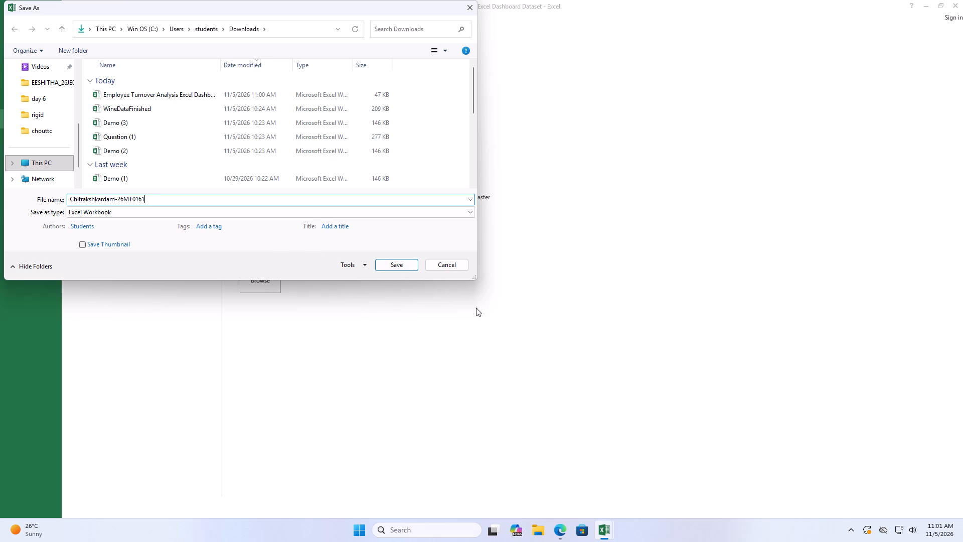
pyautogui.click(399, 267)
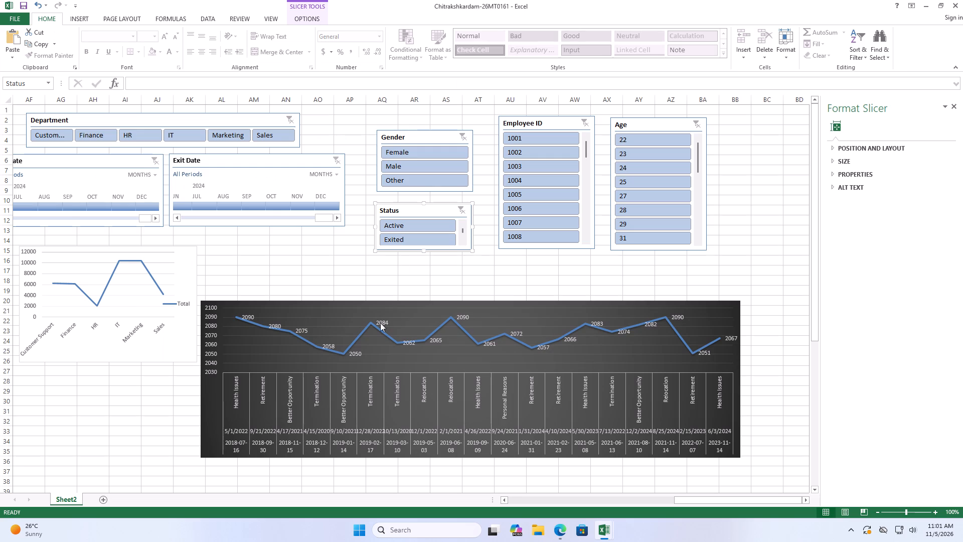
# Switch to Edge, open the Lab 13 Submission Link conversation in the Spreadsheet Modelling group, and follow its form link.
pyautogui.click(556, 533)
pyautogui.click(592, 494)
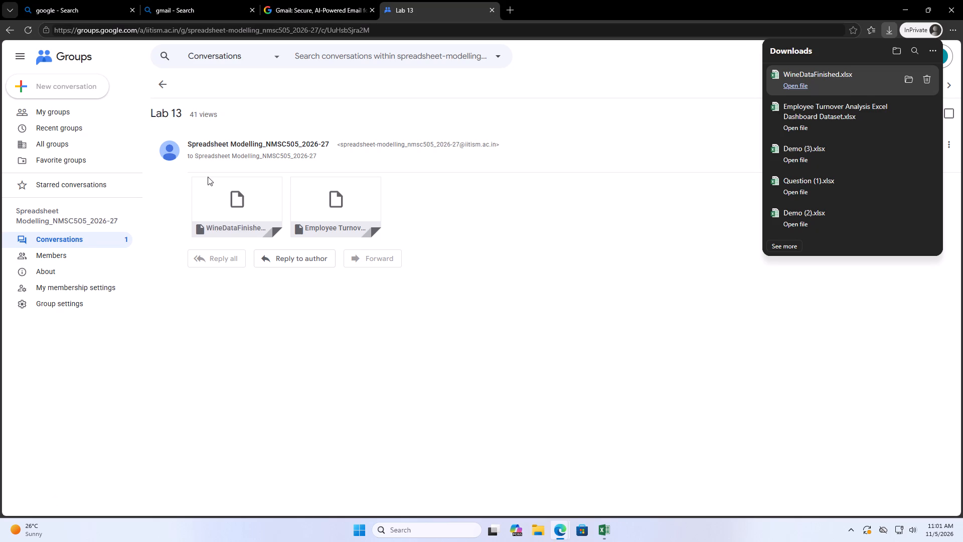
pyautogui.hotkey('ctrl', 'r')
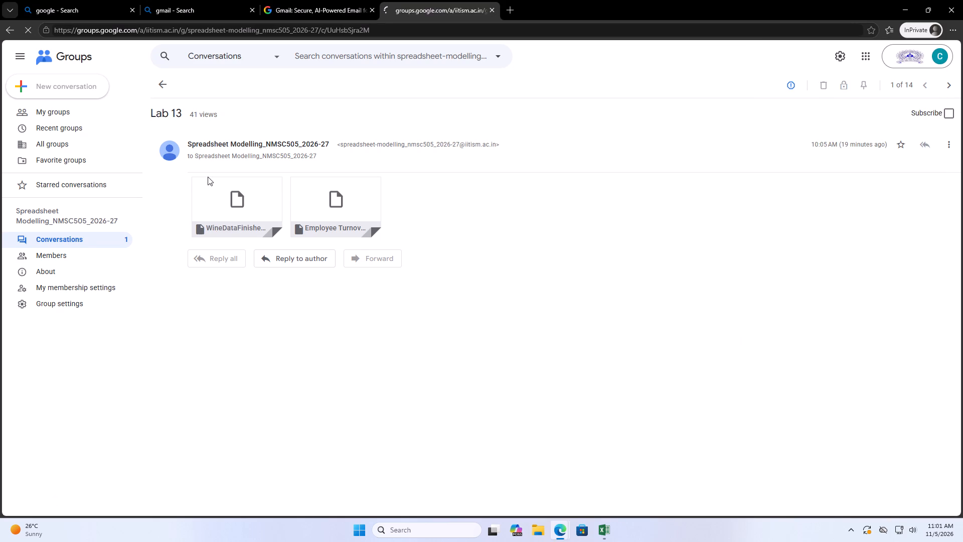
pyautogui.click(79, 238)
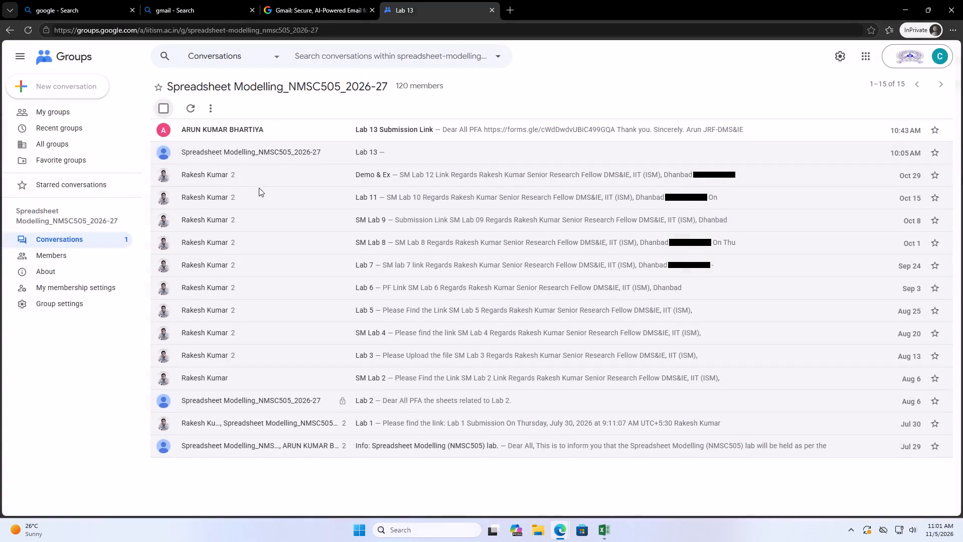
pyautogui.click(374, 133)
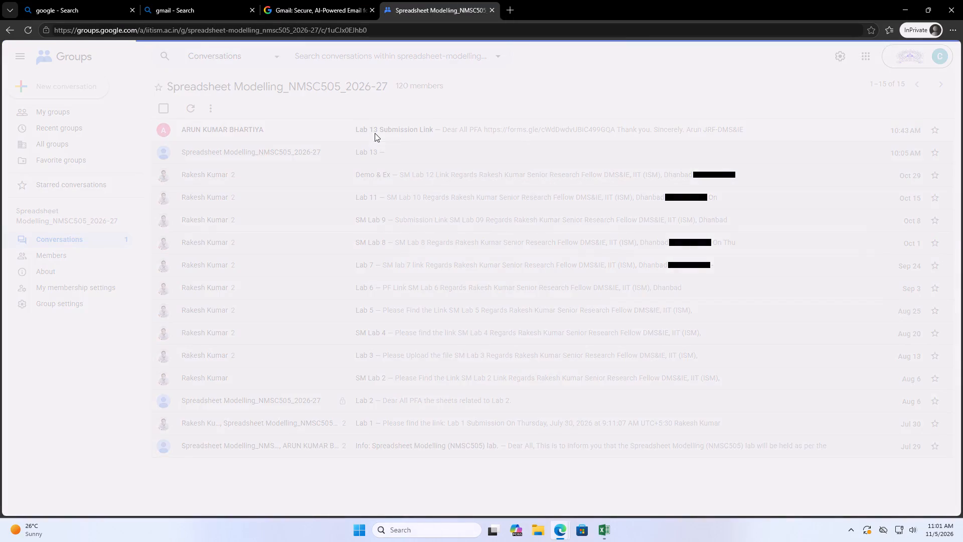
pyautogui.click(291, 194)
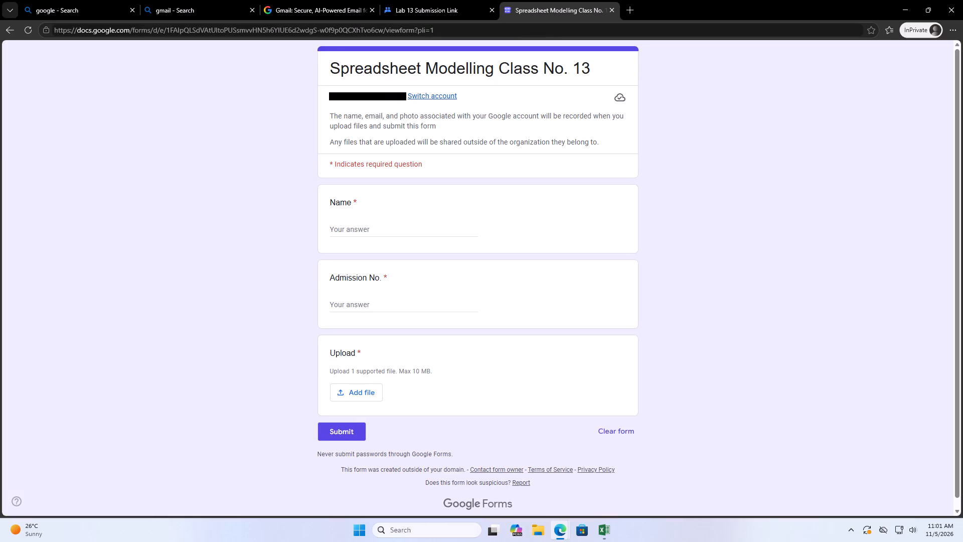
# Enter the student's full name in the Name question of the Class No. 13 submission form.
pyautogui.click(342, 228)
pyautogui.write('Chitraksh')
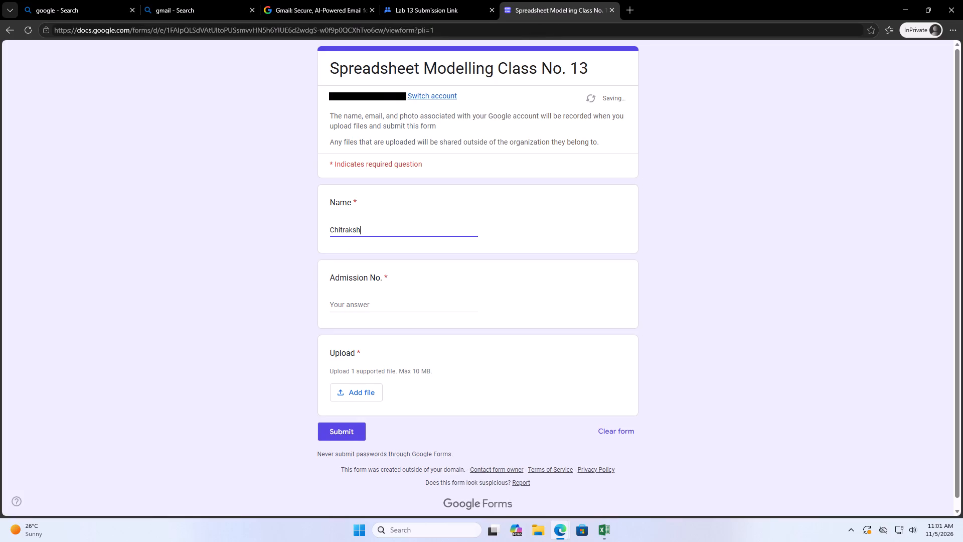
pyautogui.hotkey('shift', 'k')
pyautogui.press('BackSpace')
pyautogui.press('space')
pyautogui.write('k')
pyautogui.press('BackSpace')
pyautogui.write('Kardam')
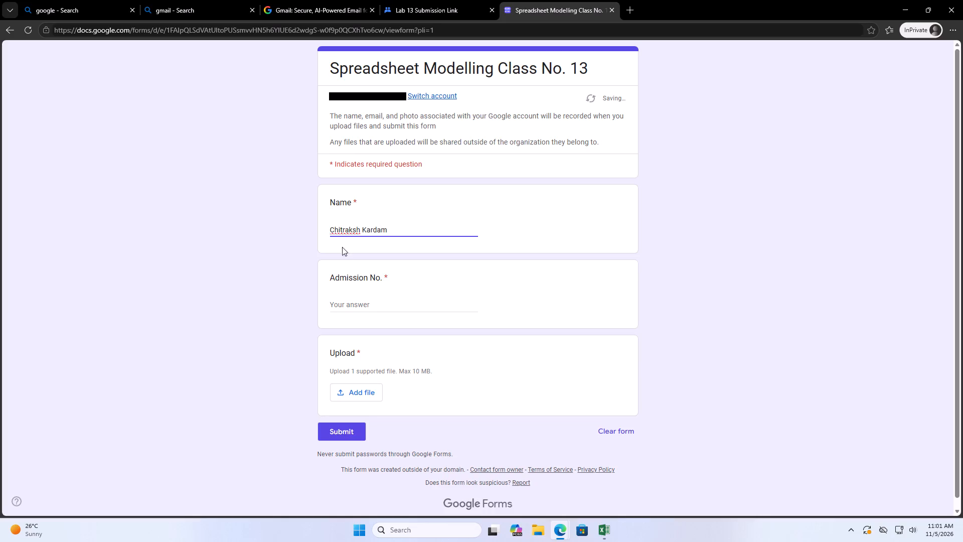
# Enter the student's admission number in the Admission No. question of the submission form.
pyautogui.click(362, 304)
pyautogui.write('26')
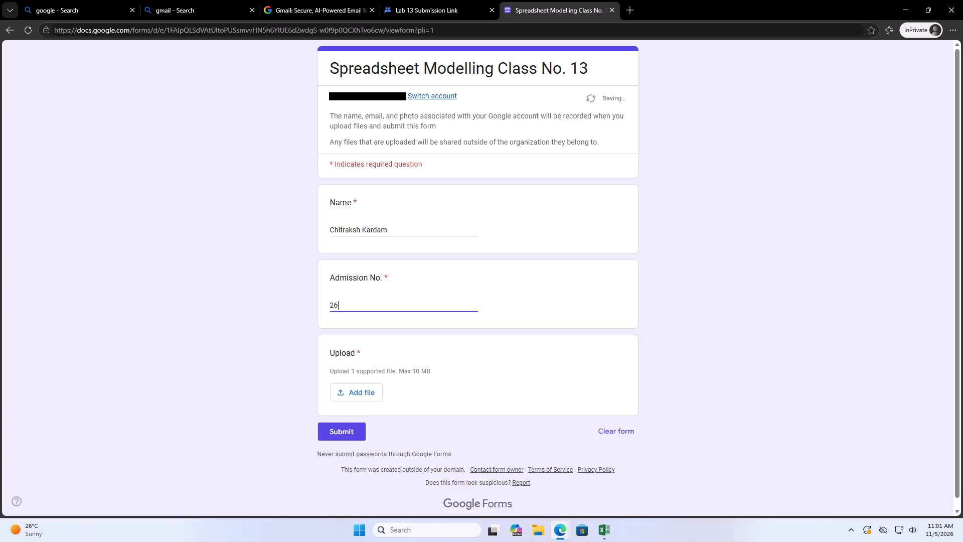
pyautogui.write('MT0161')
# Upload the workbook named with the student's name and admission number from Downloads to the form's Upload question.
pyautogui.click(369, 396)
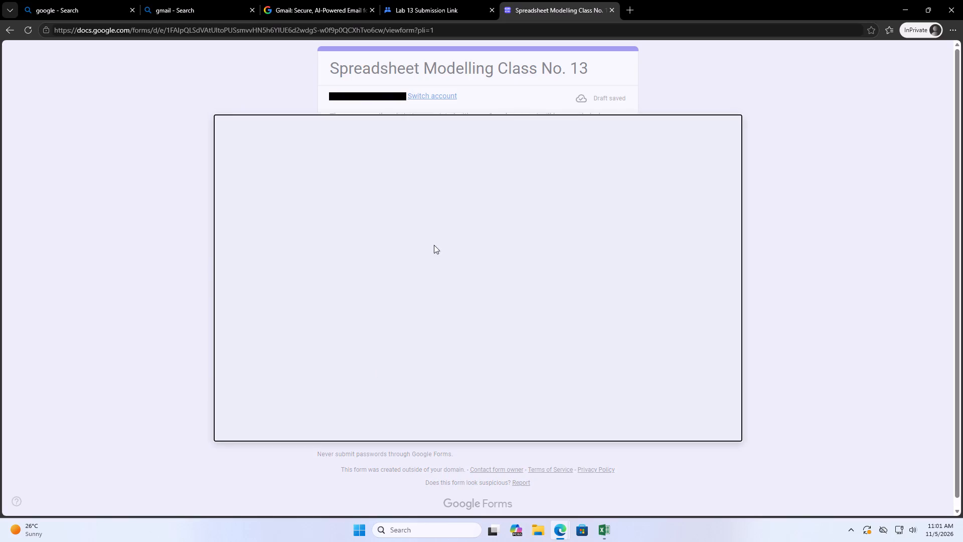
pyautogui.click(479, 352)
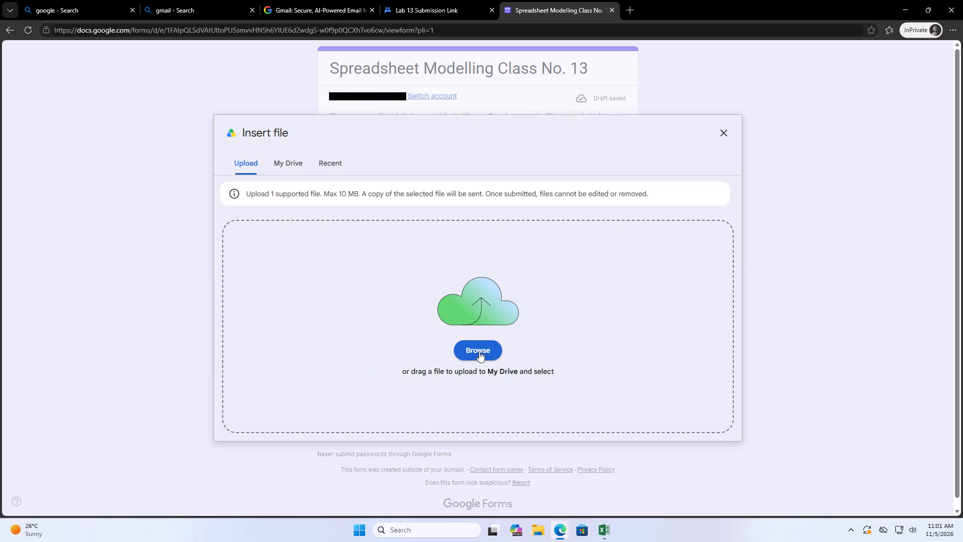
pyautogui.click(479, 351)
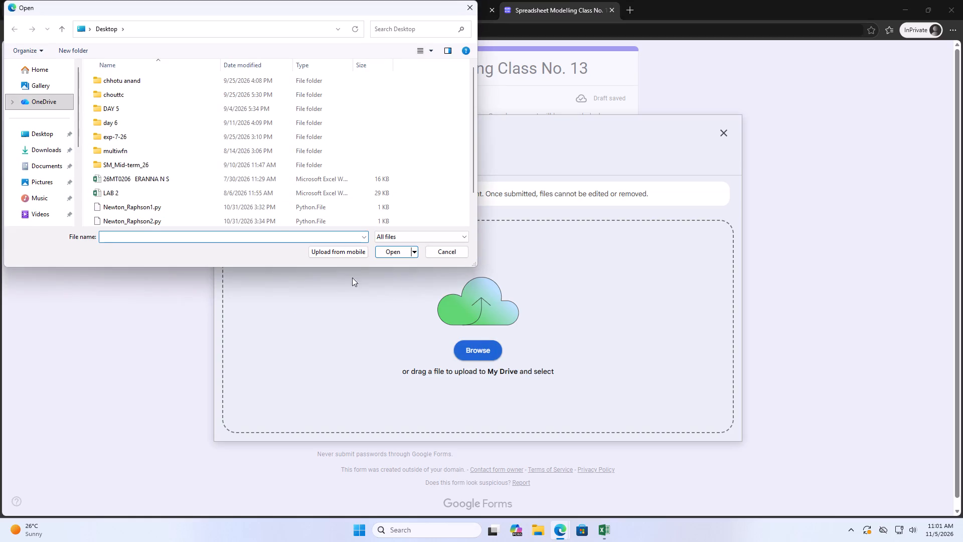
pyautogui.click(43, 130)
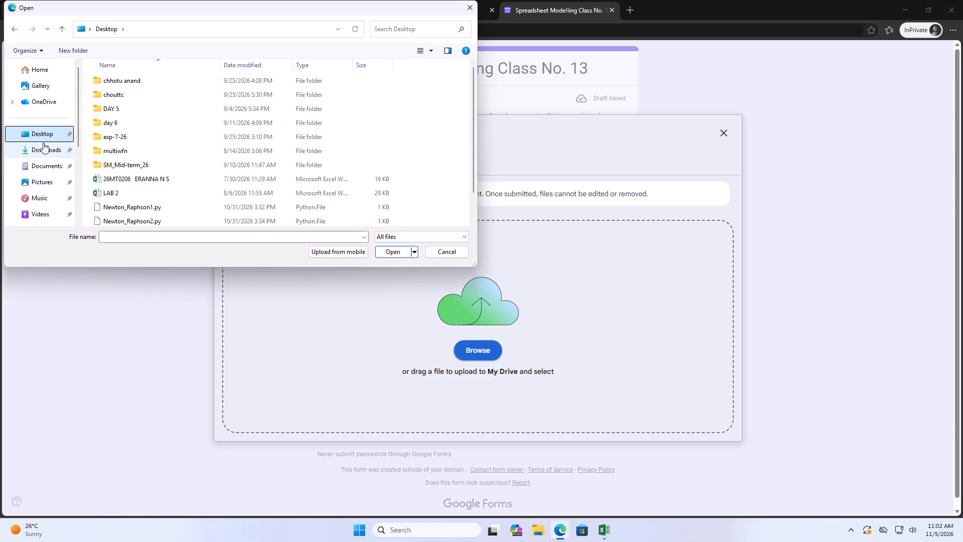
pyautogui.click(43, 143)
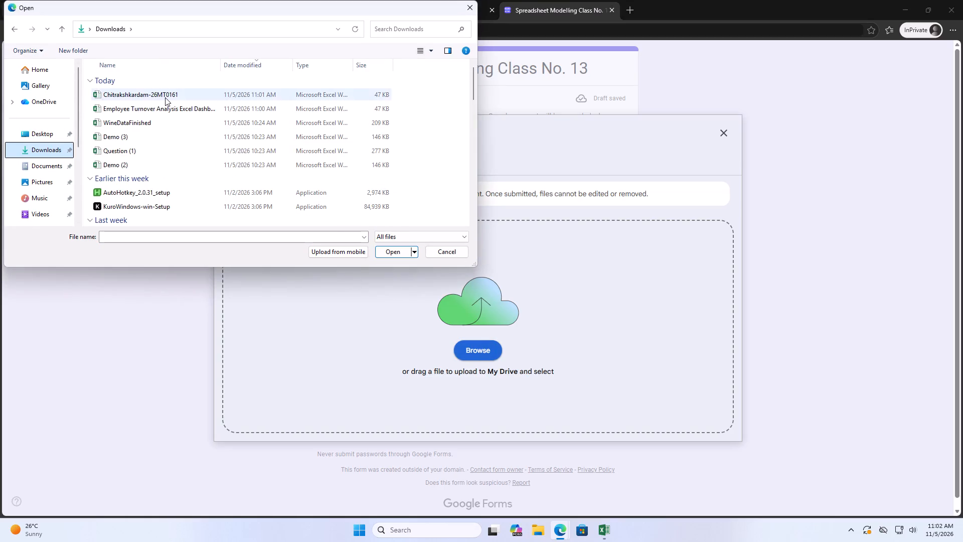
pyautogui.click(165, 97)
pyautogui.click(380, 251)
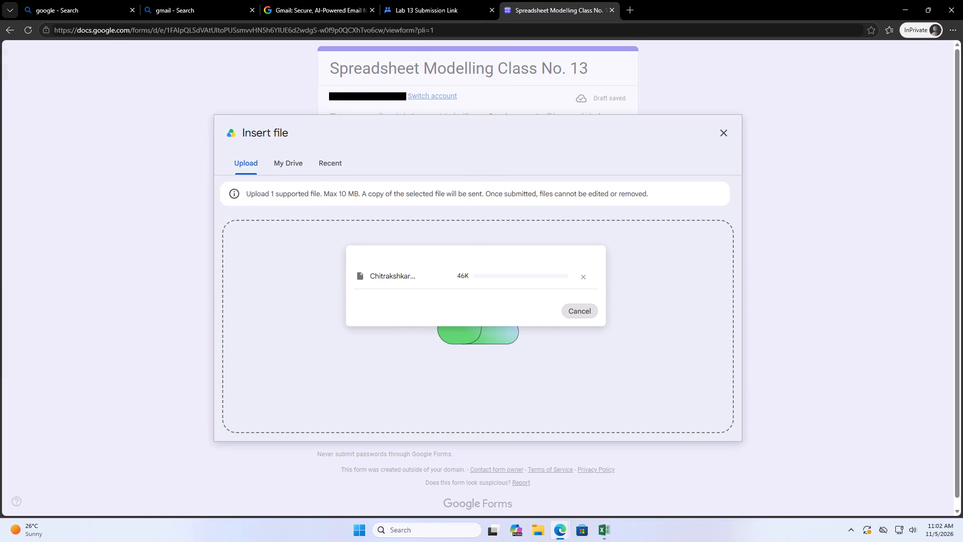
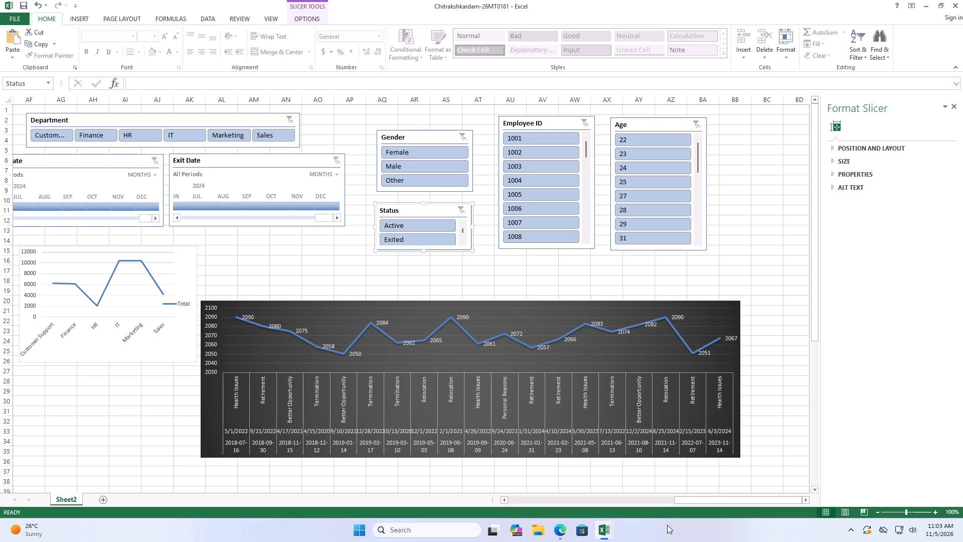
# Switch to Edge, open a new InPrivate window, and start entering an address beginning with "g".
pyautogui.click(557, 530)
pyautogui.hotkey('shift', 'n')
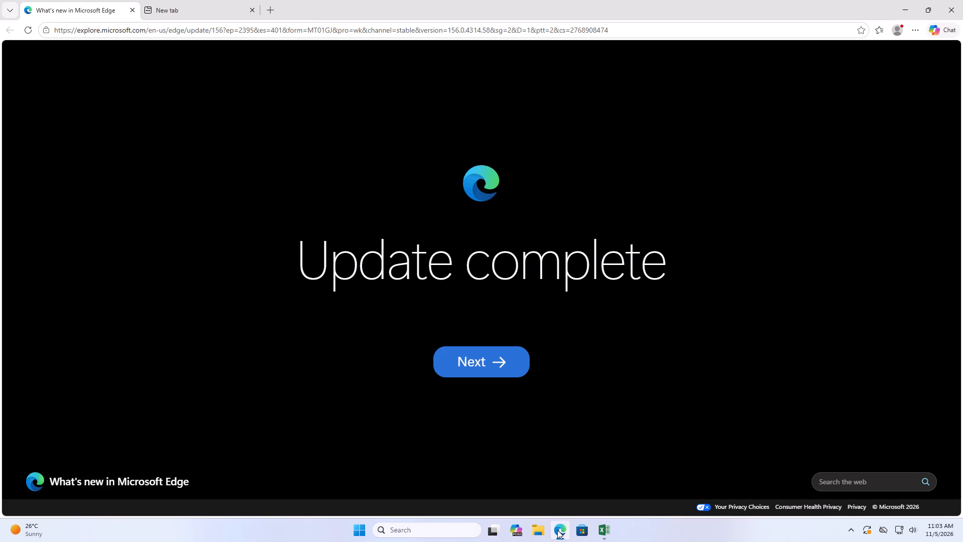
pyautogui.hotkey('ctrl', 'shift', 'n')
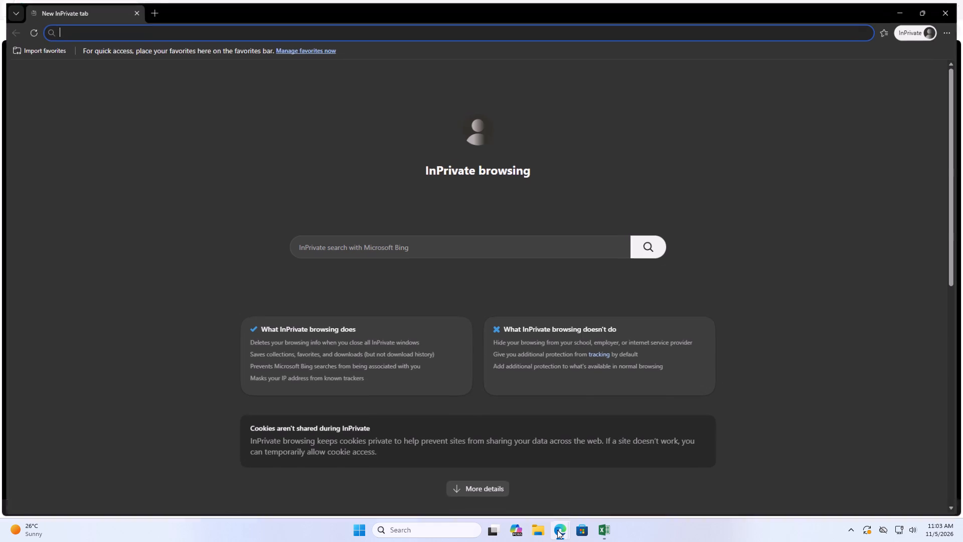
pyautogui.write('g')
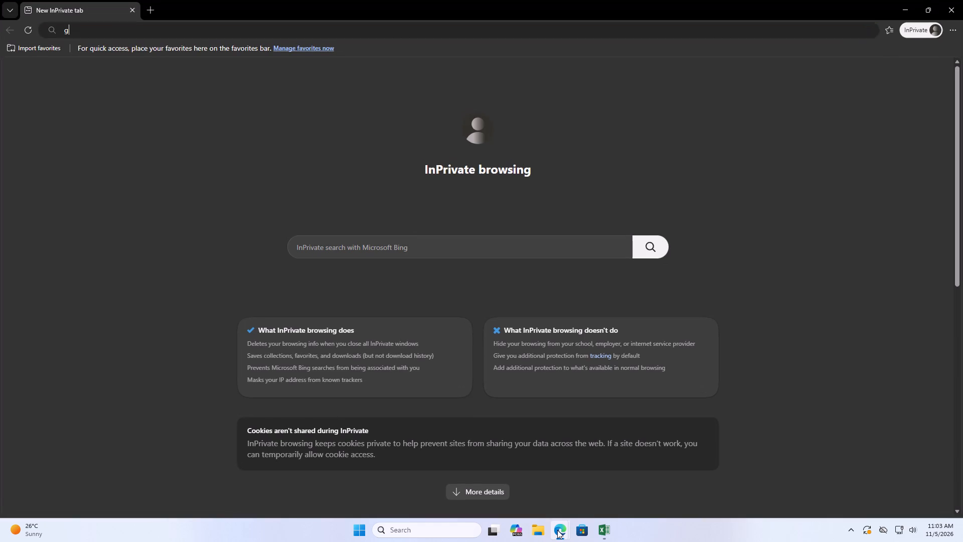
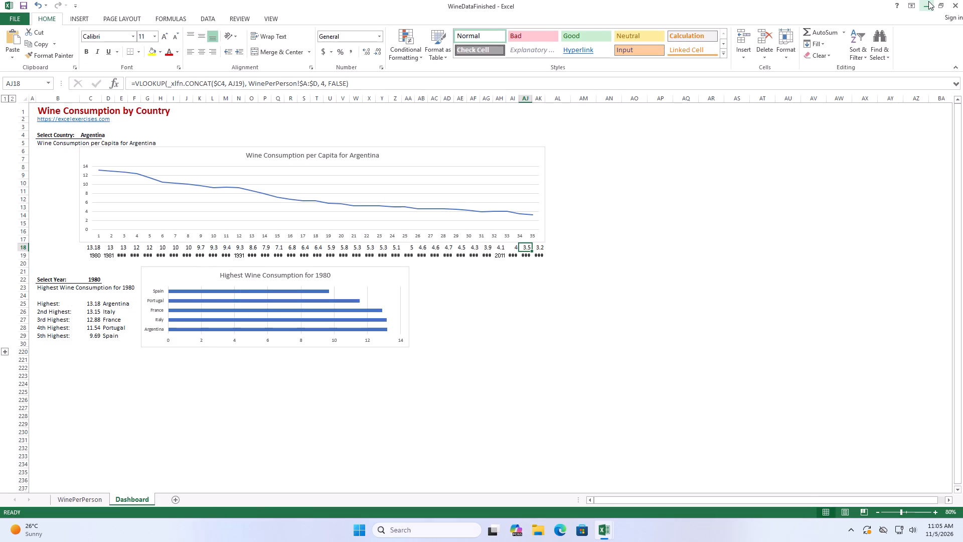
# Minimise WineDataFinished, and close both open Excel workbooks: the student's submitted lab workbook and WineDataFinished.
pyautogui.click(928, 1)
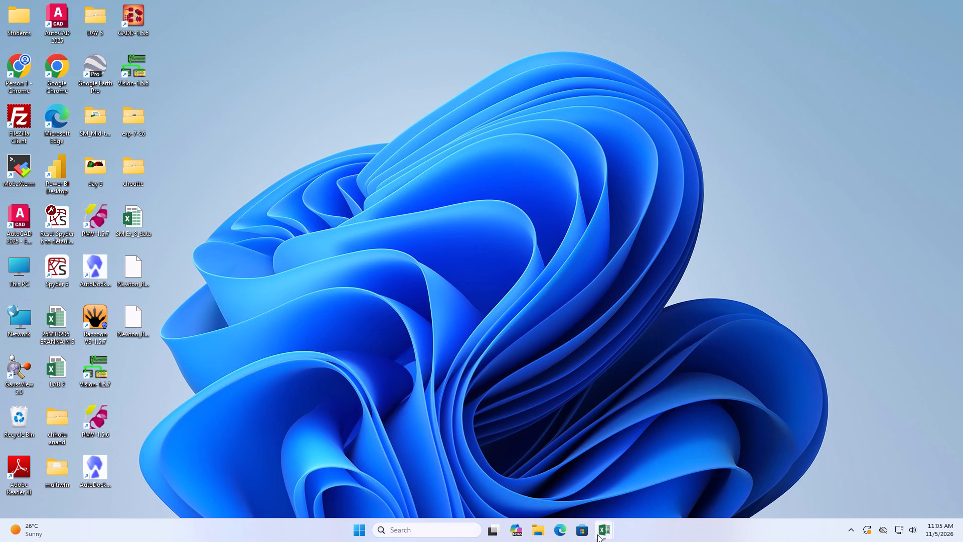
pyautogui.click(595, 444)
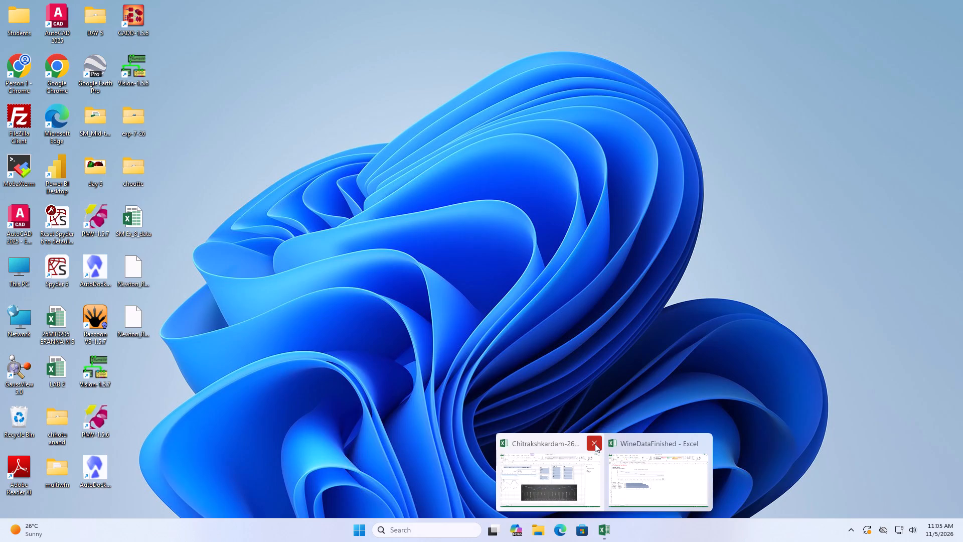
pyautogui.click(646, 440)
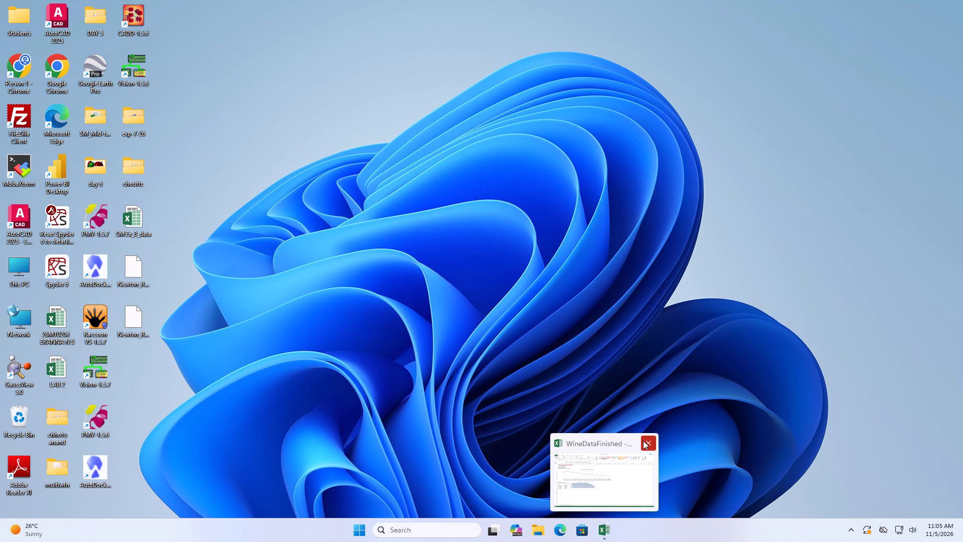
pyautogui.click(649, 444)
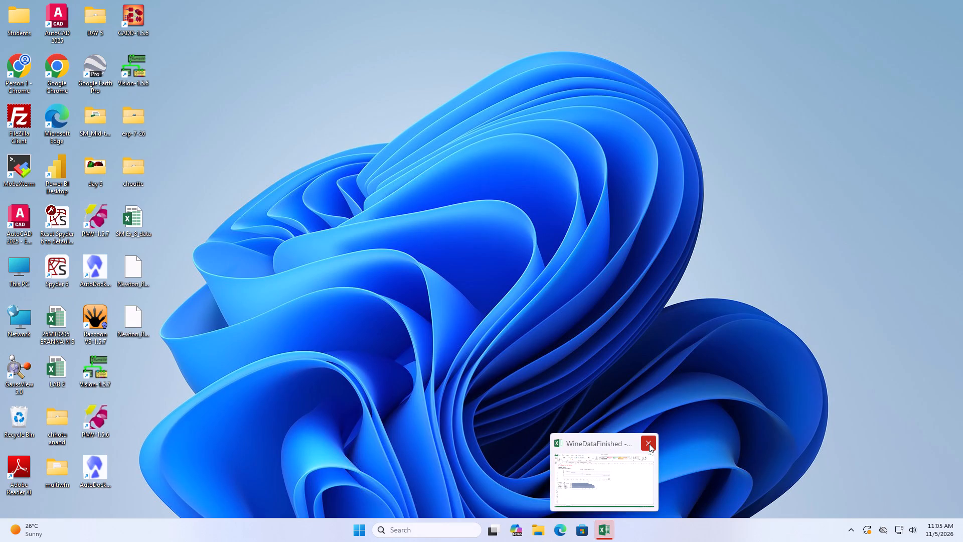